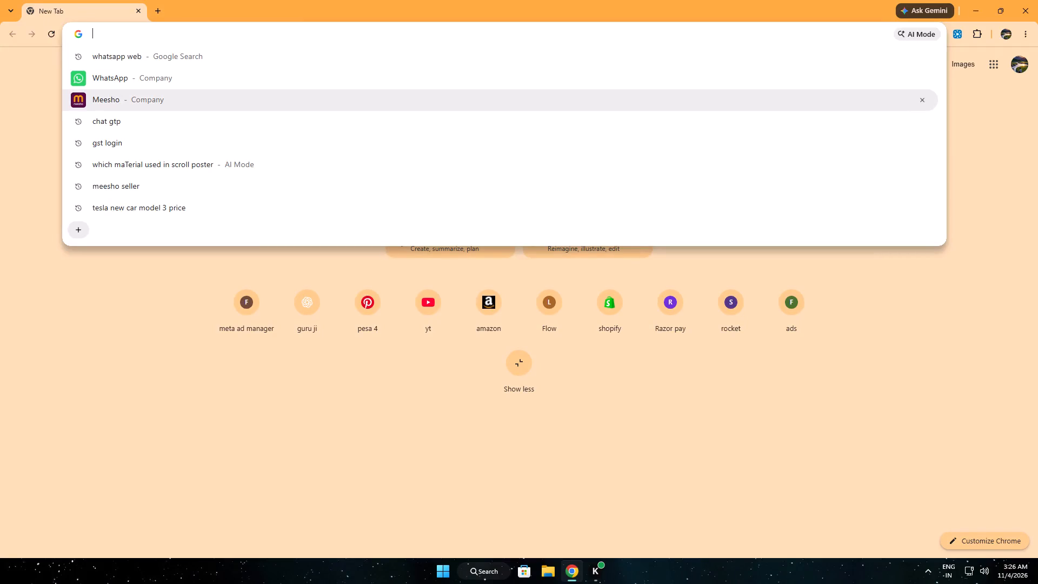
Open the Meesho supplier panel in the current Chrome profile.
key(m)
click(325, 80)
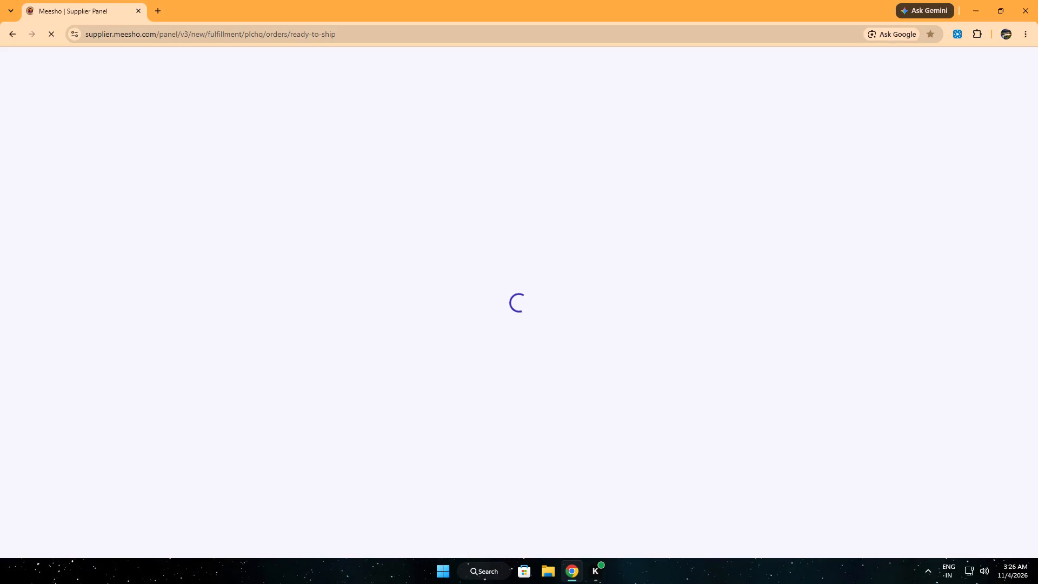
Switch to the Hunter Chrome profile and open the Meesho supplier panel there.
click(1004, 31)
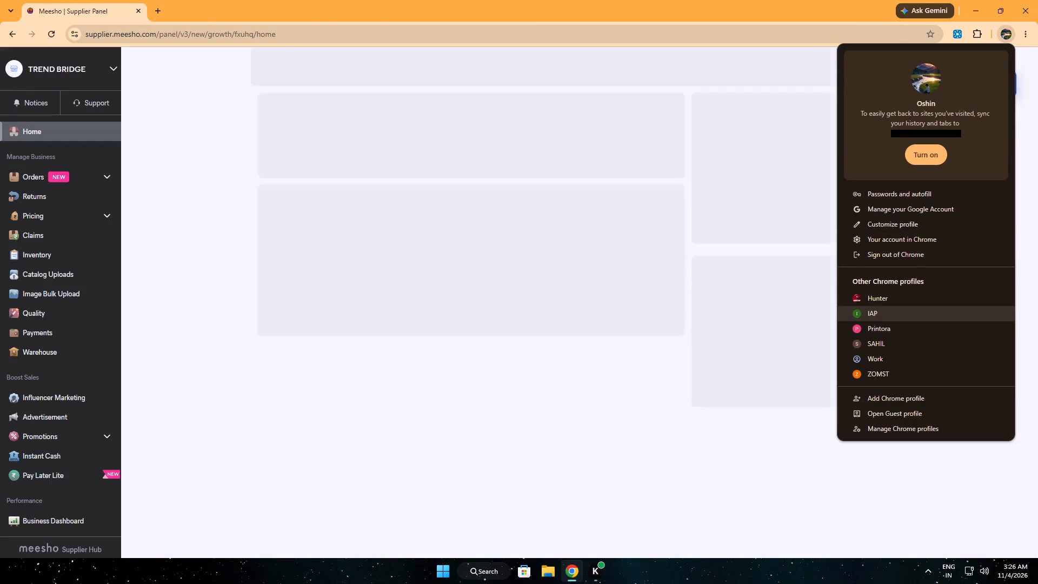
click(875, 301)
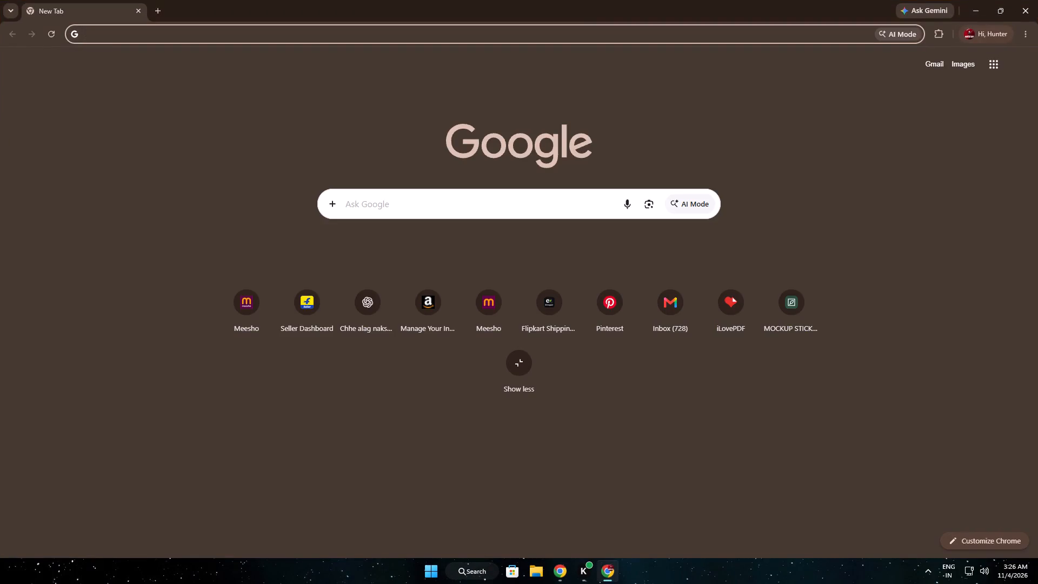
key(m)
click(196, 80)
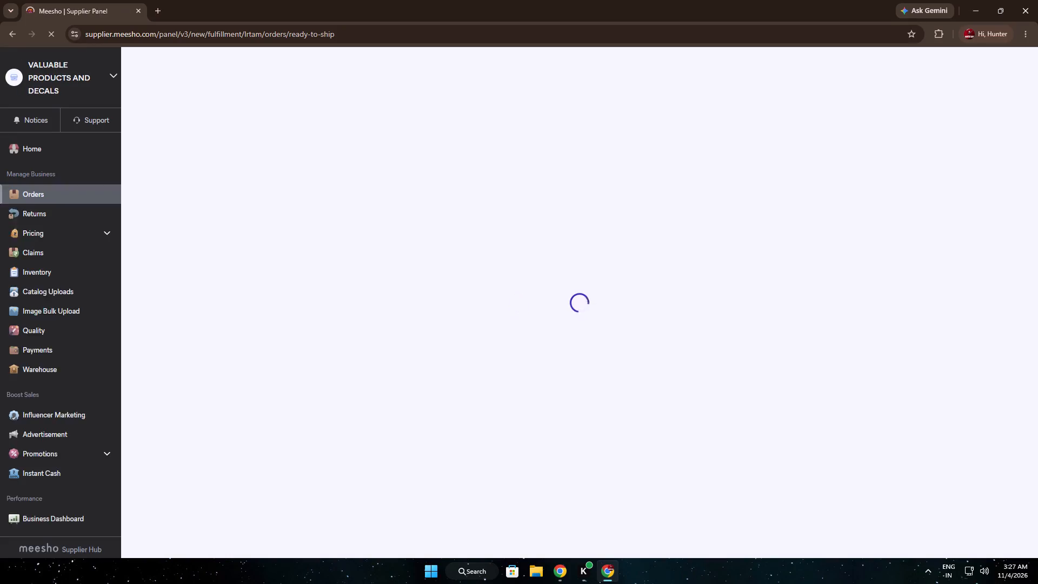
Switch to the ZOMST Chrome profile and open the Meesho supplier panel there.
click(1007, 29)
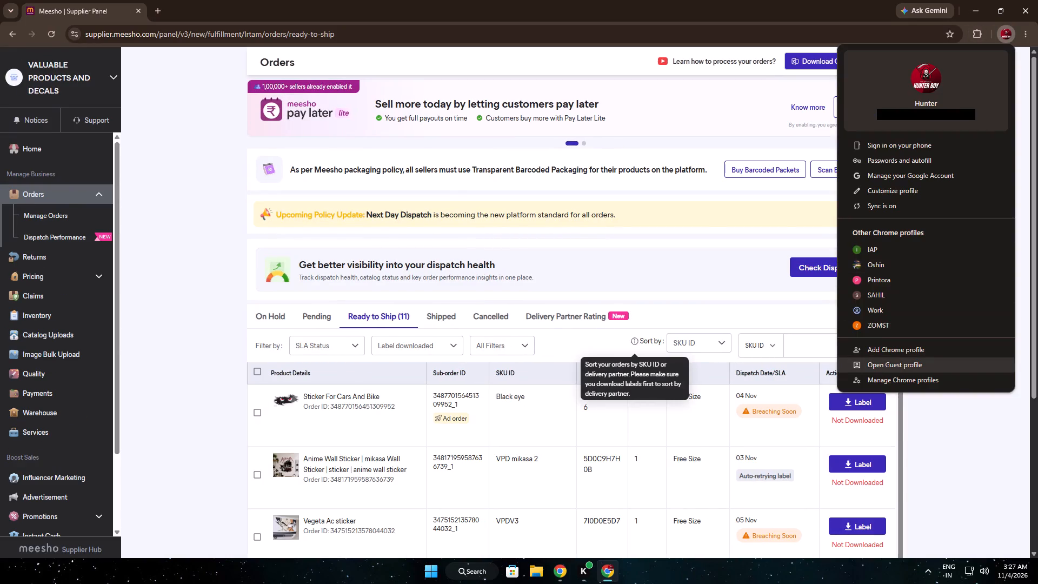
click(896, 323)
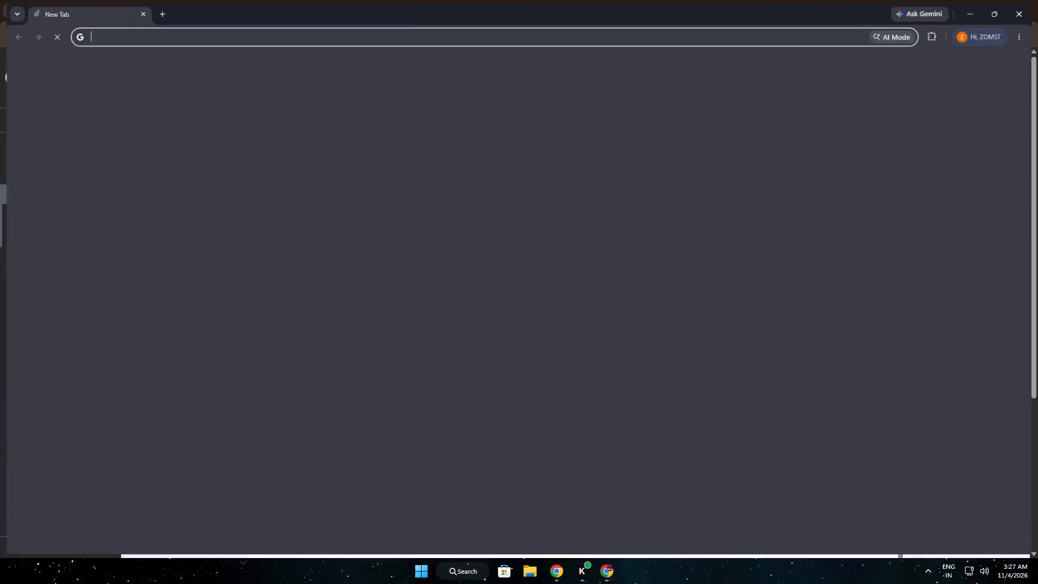
click(448, 308)
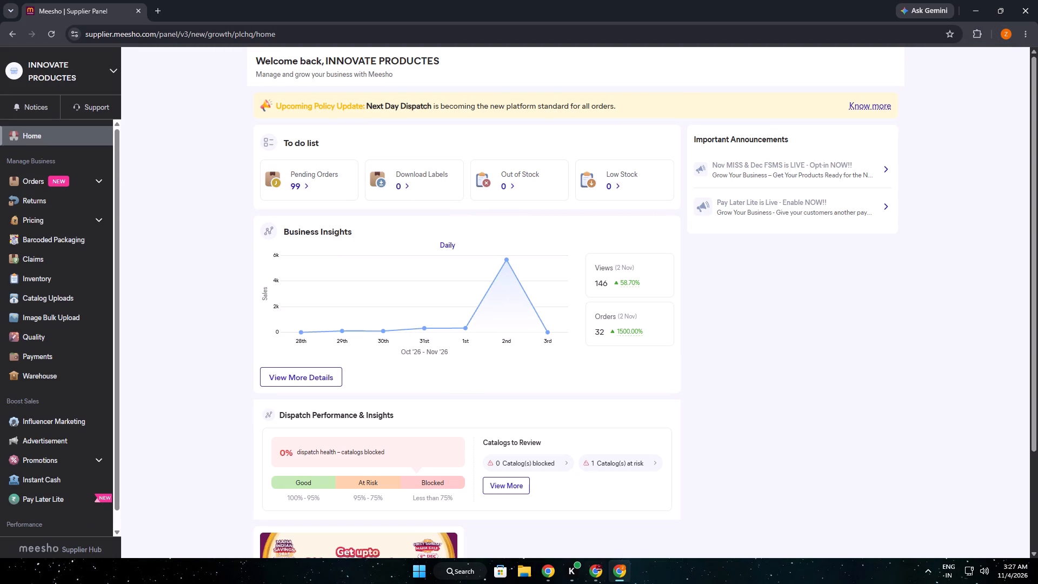
In the TREND BRIDGE account's window, review the whole list of pending orders and check the on-hold orders.
click(542, 574)
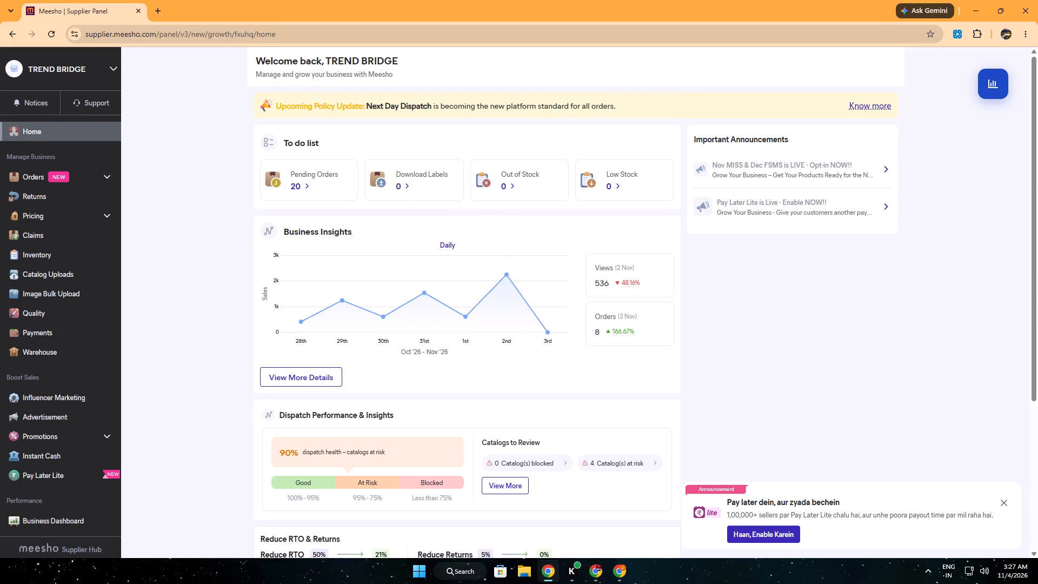
click(297, 185)
scroll(352, 328, down, 3)
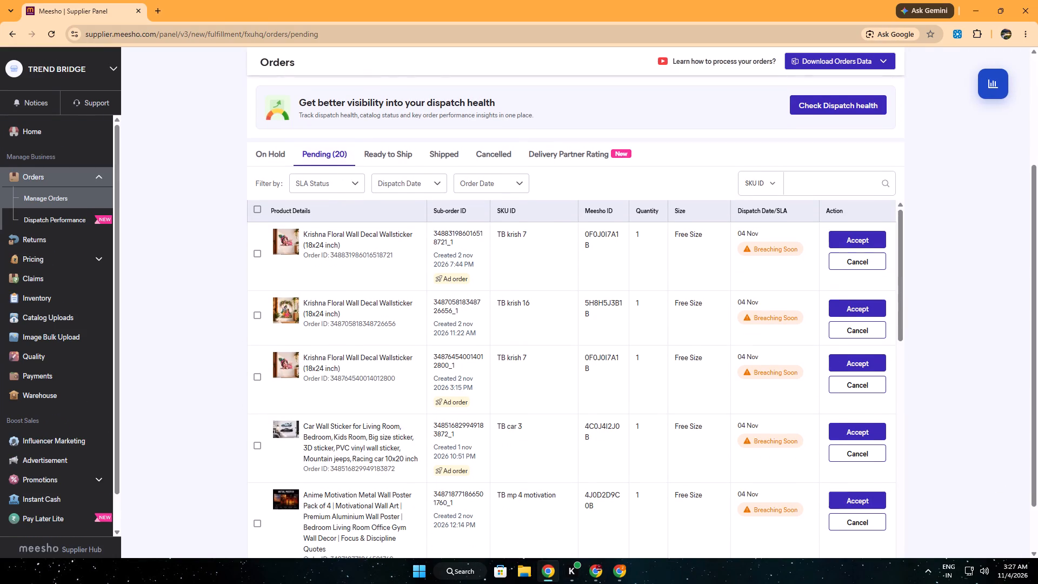
scroll(633, 423, down, 9)
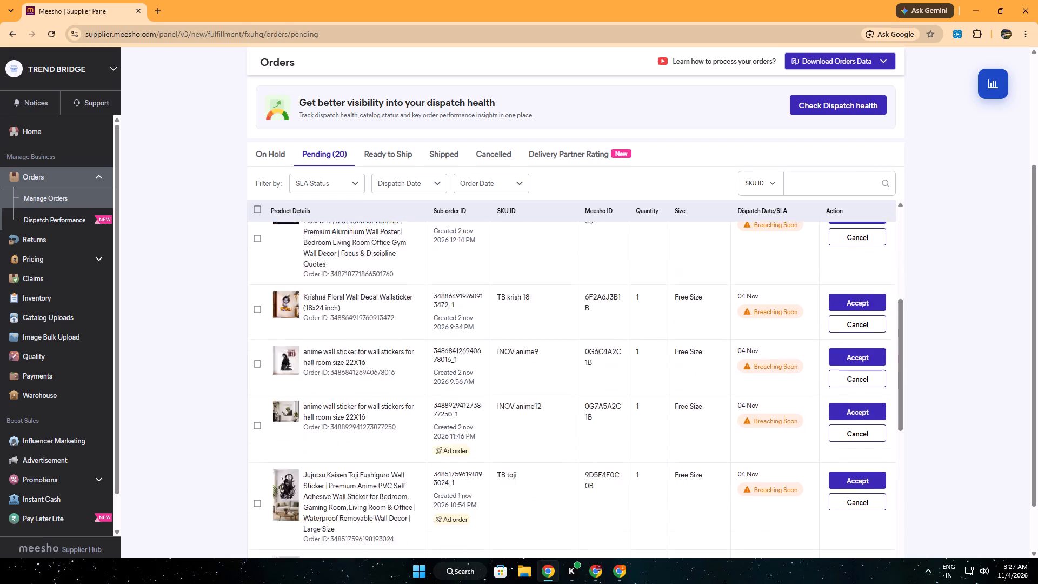
scroll(635, 455, down, 12)
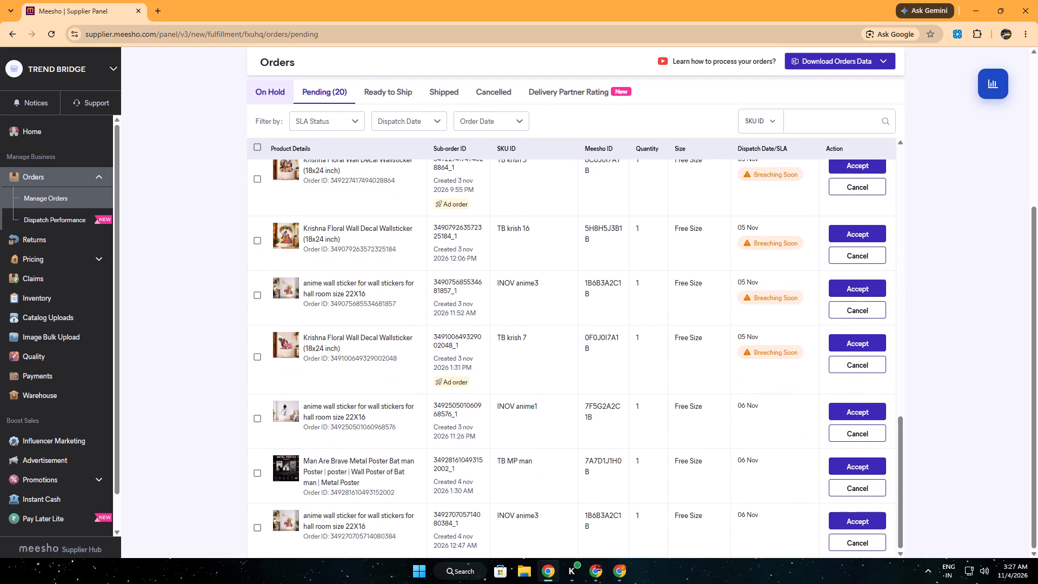
click(269, 91)
click(328, 303)
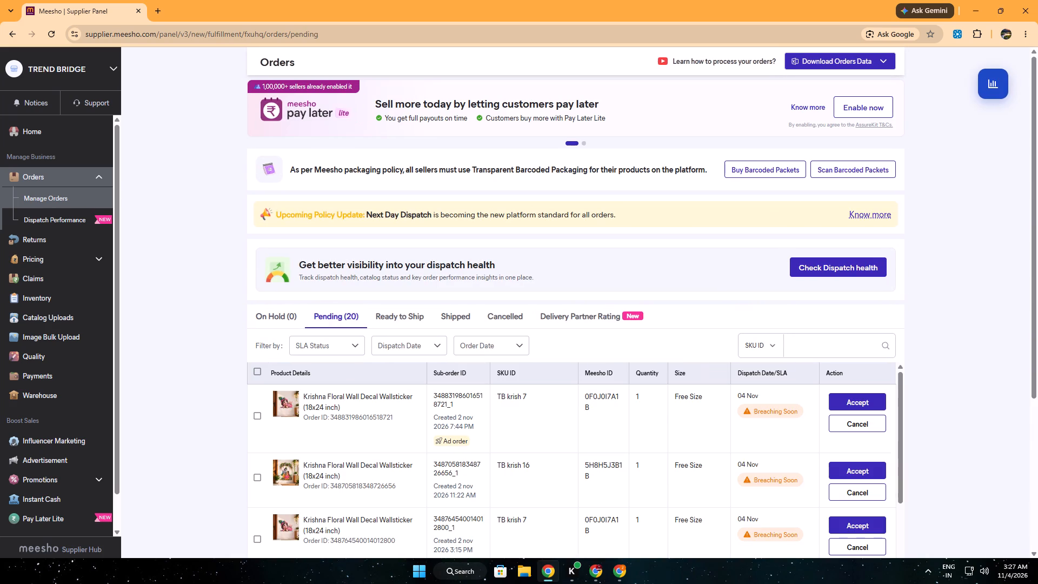
In File Explorer, open the drawing 4 nov TRANS .cdr from the Downloads folder in CorelDRAW X7.
click(525, 567)
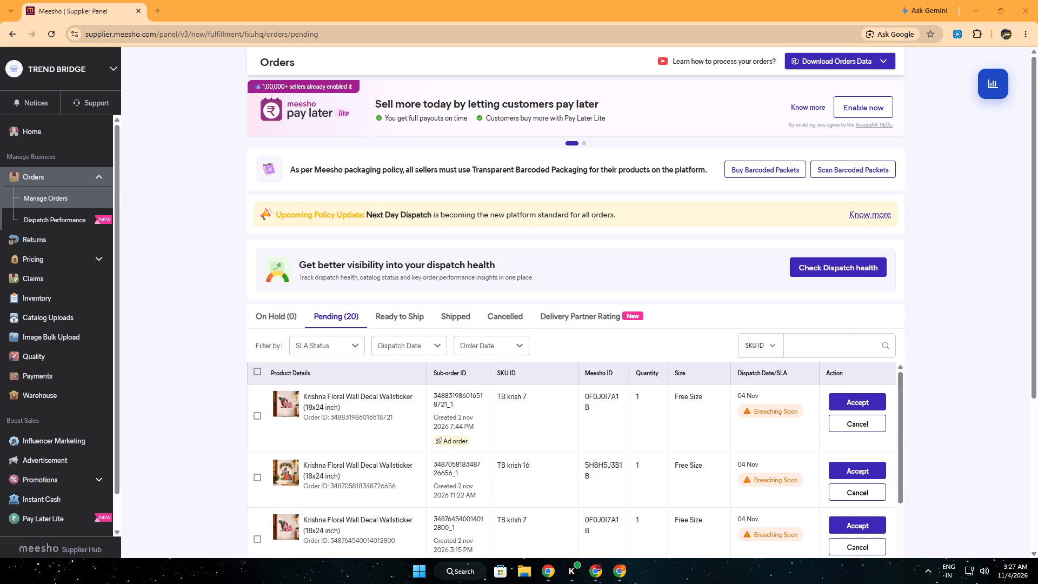
click(531, 575)
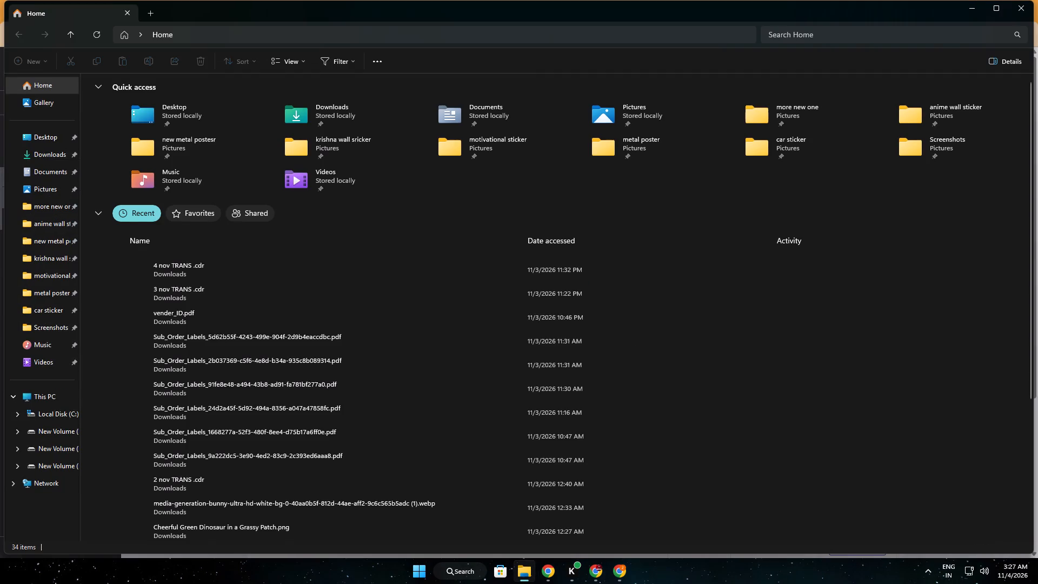
click(39, 155)
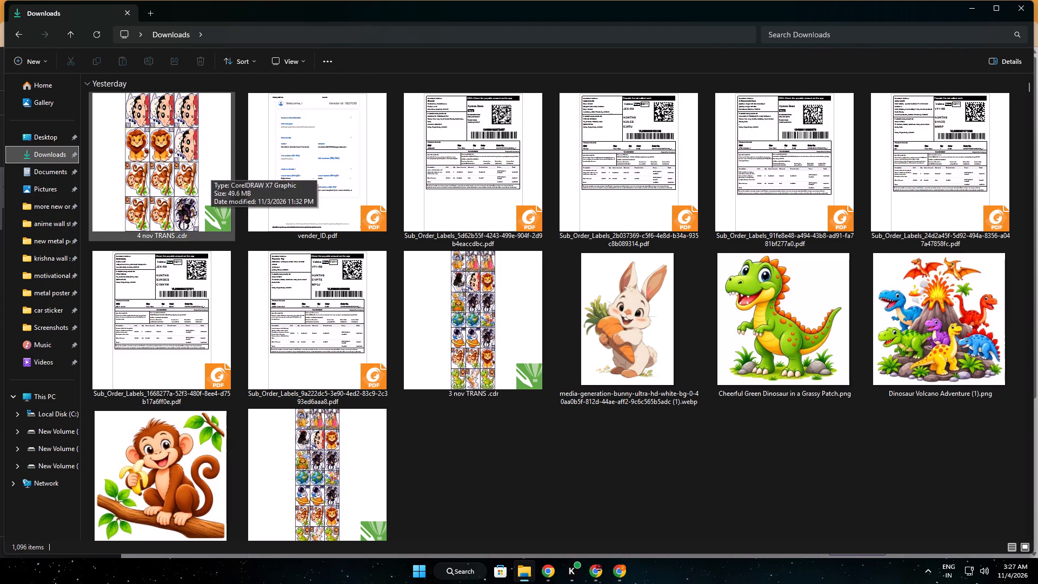
click(180, 144)
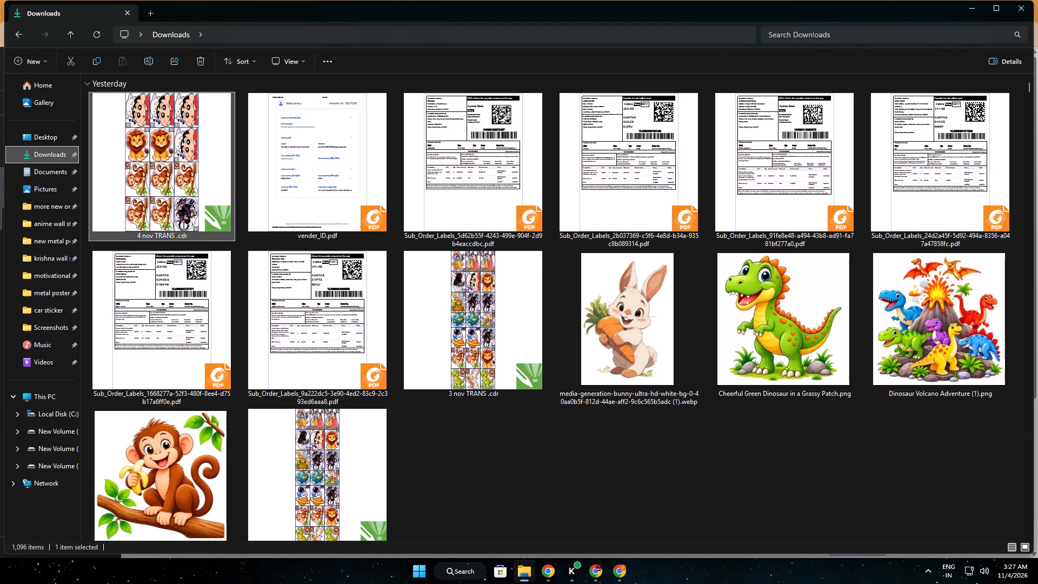
double_click(180, 144)
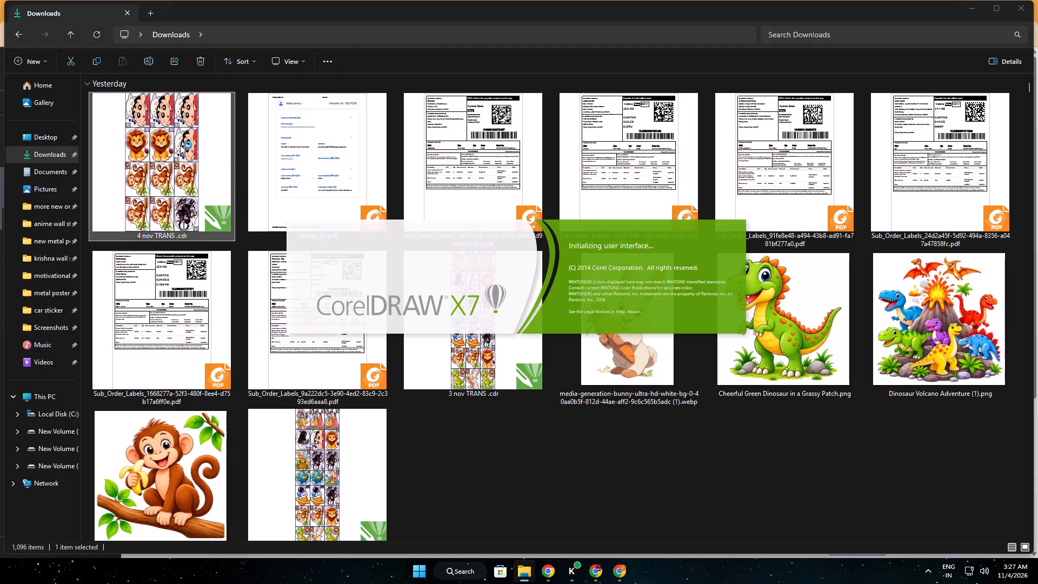
click(771, 466)
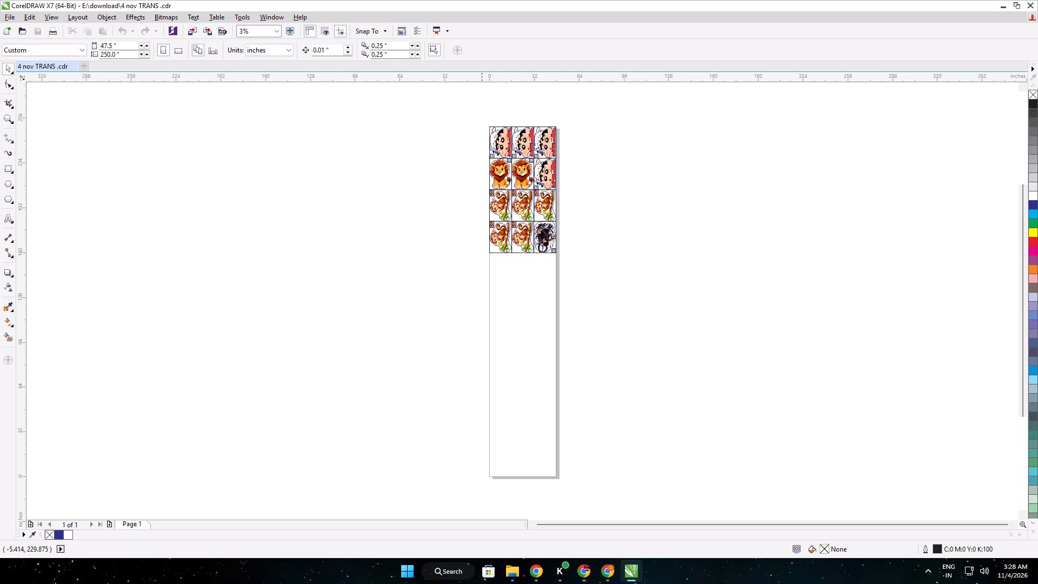
Examine the sticker designs laid out on the page, from the top row down to the last row.
scroll(494, 128, up, 2)
scroll(500, 171, up, 1)
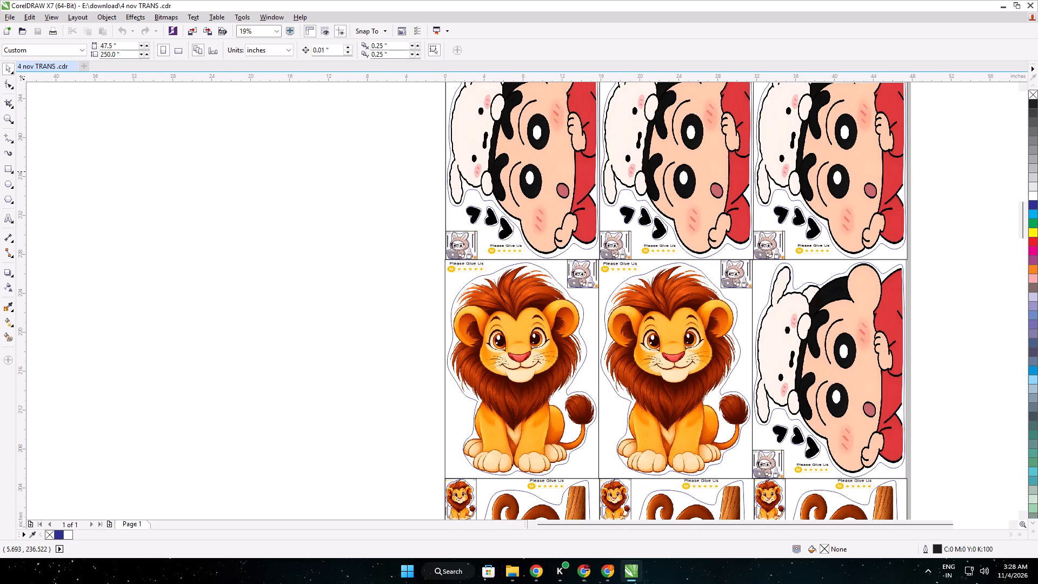
scroll(501, 171, down, 2)
scroll(514, 150, up, 2)
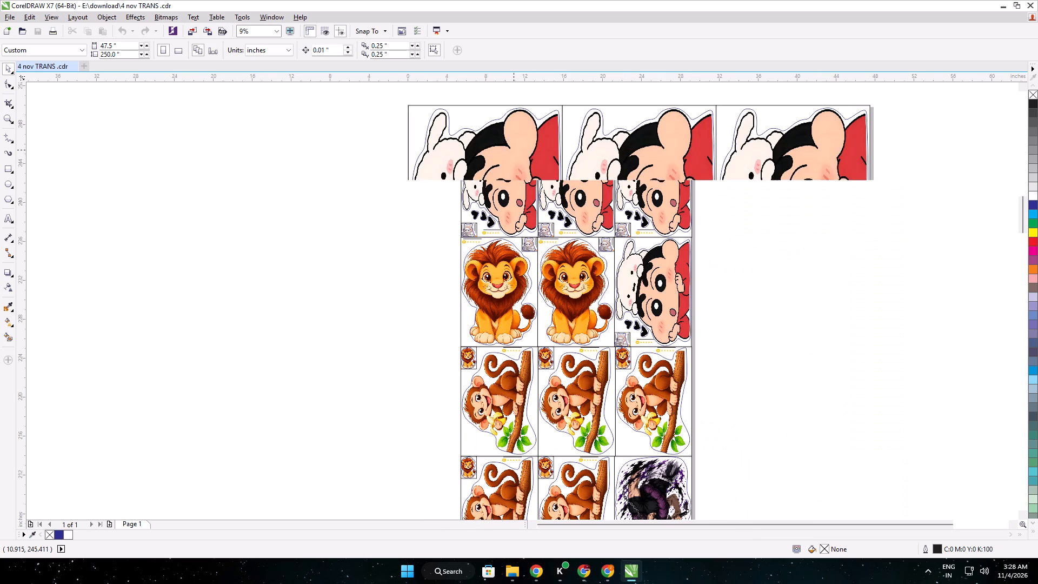
scroll(565, 157, down, 1)
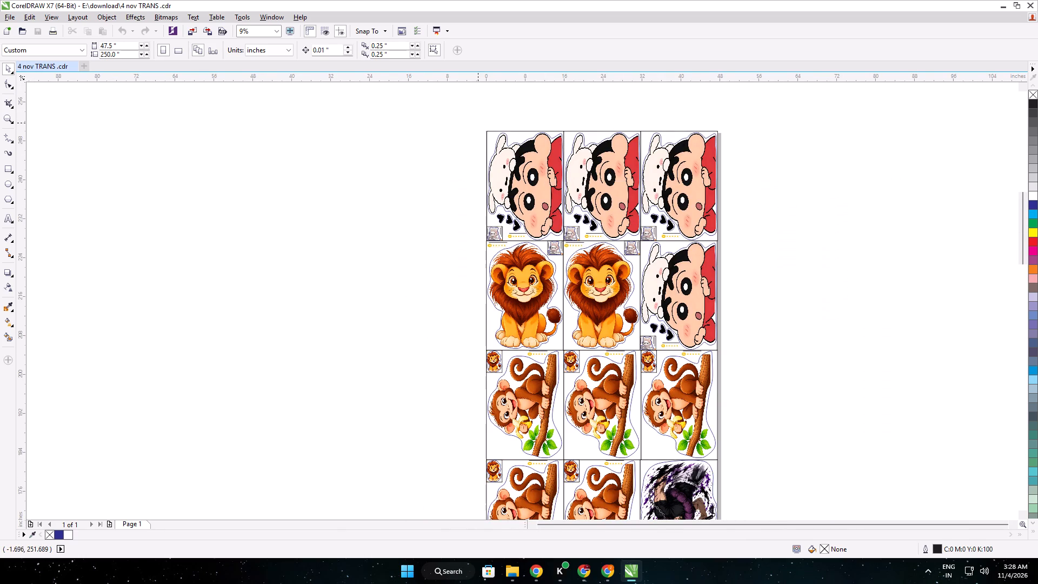
drag(477, 123, 759, 511)
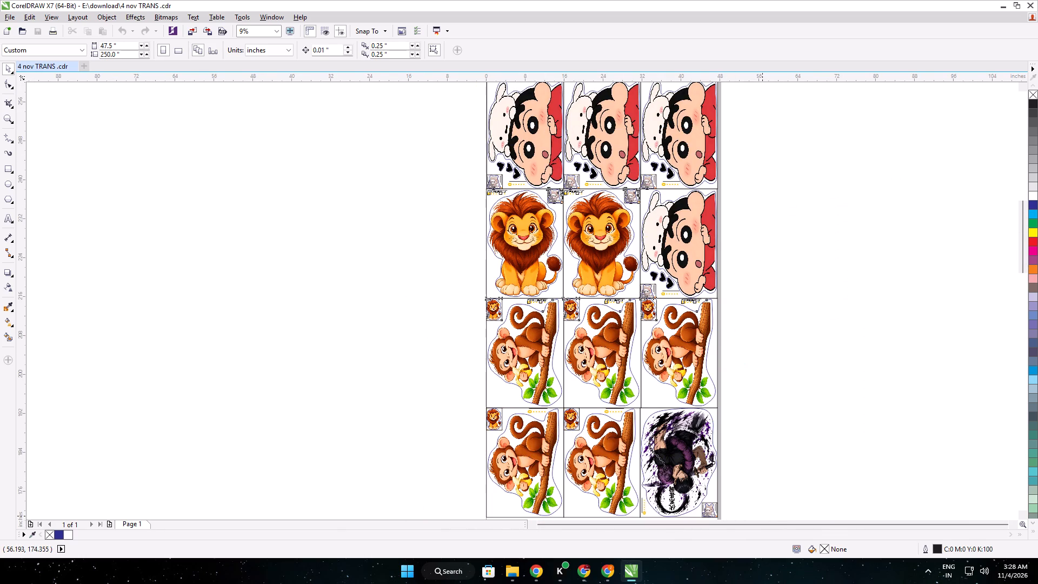
click(431, 220)
scroll(434, 221, down, 1)
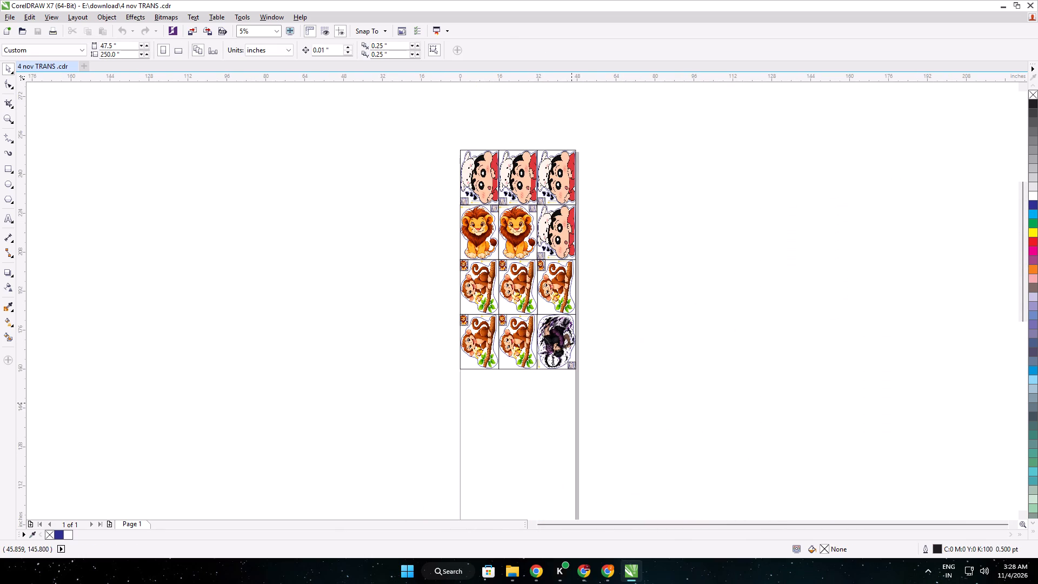
In Chrome, open the INNOVATE PRODUCTES account's pending orders and filter them by the SKU ID SHINchan3.
click(606, 573)
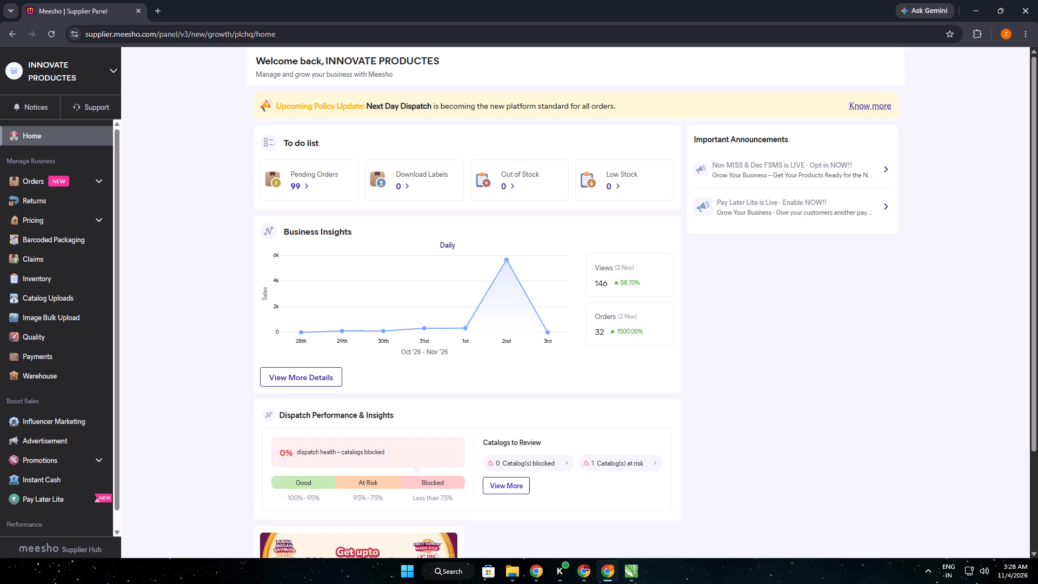
click(304, 167)
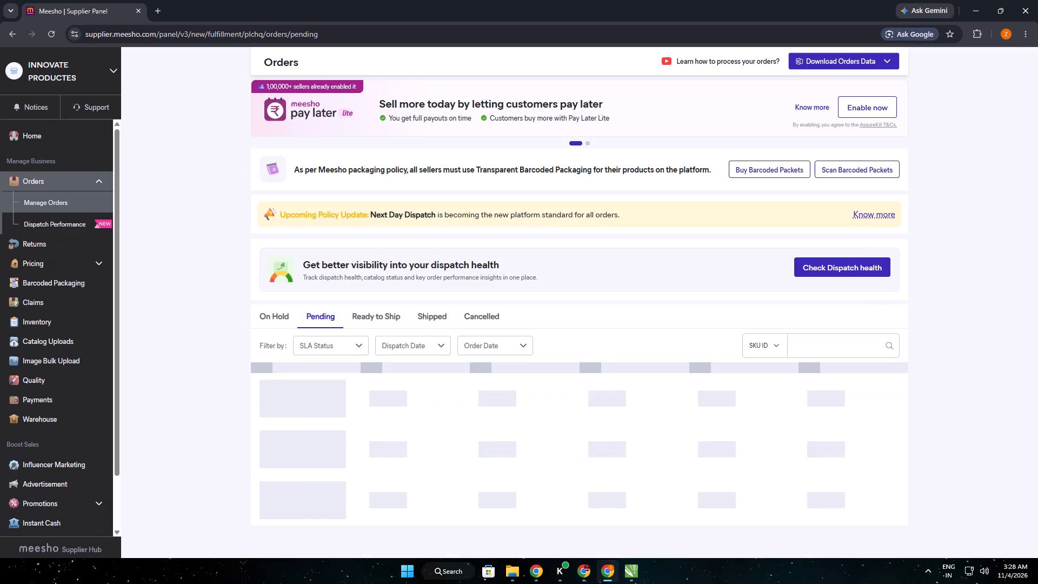
scroll(566, 422, down, 3)
scroll(212, 432, down, 7)
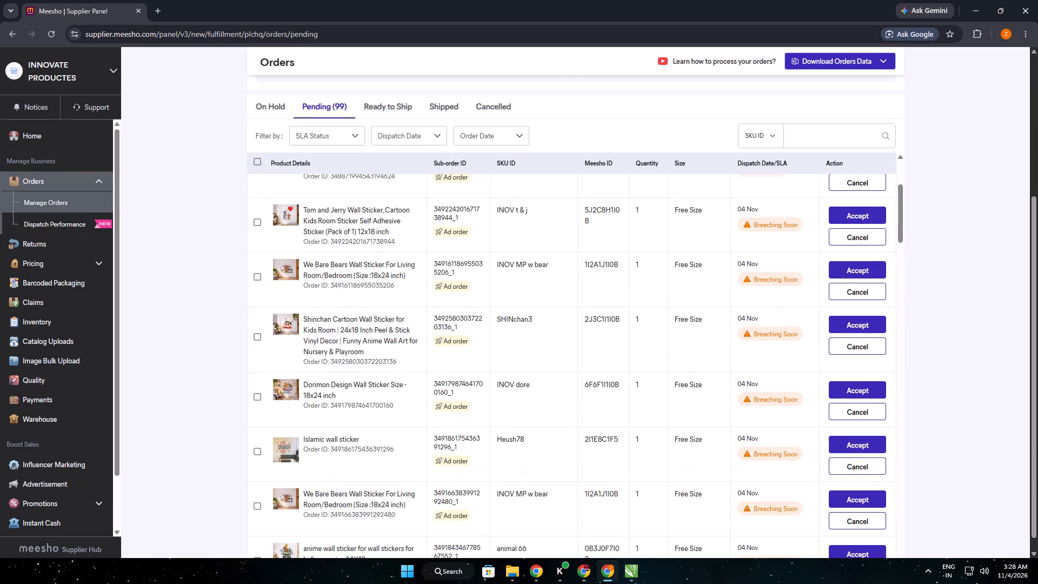
double_click(505, 301)
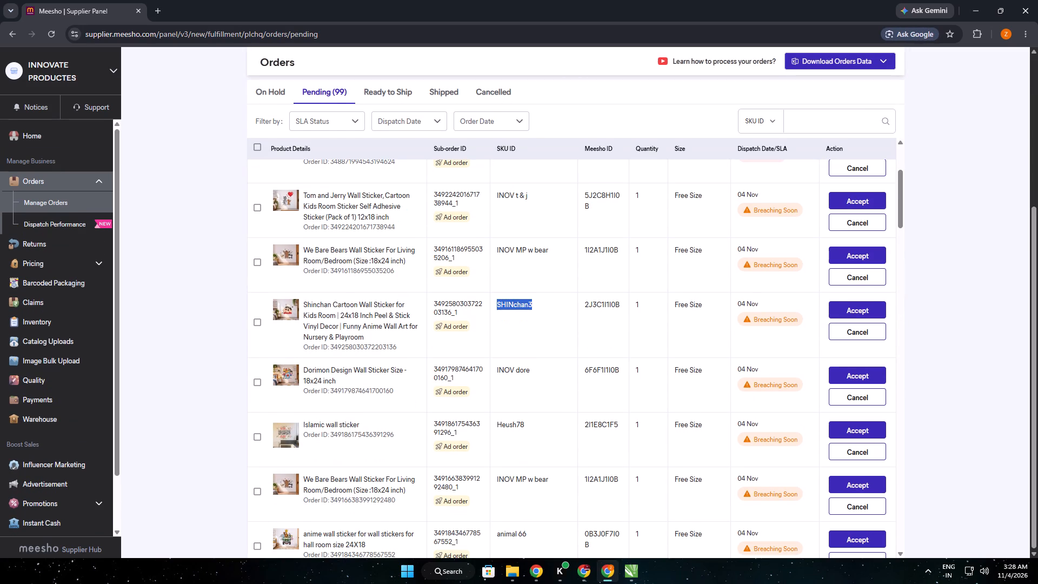
key(ctrl+c)
click(811, 120)
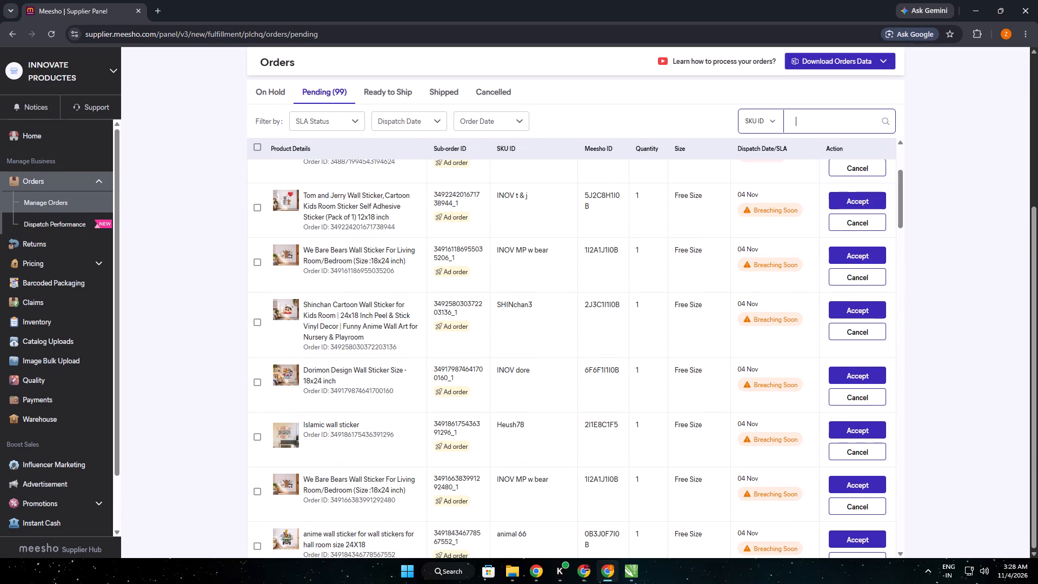
key(ctrl+v)
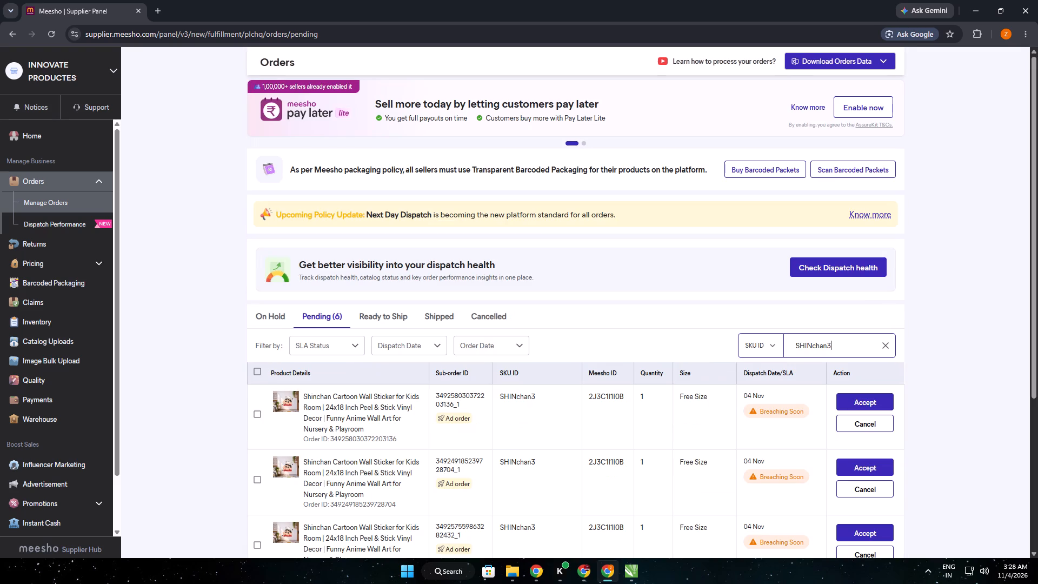
scroll(239, 344, down, 5)
scroll(358, 354, down, 7)
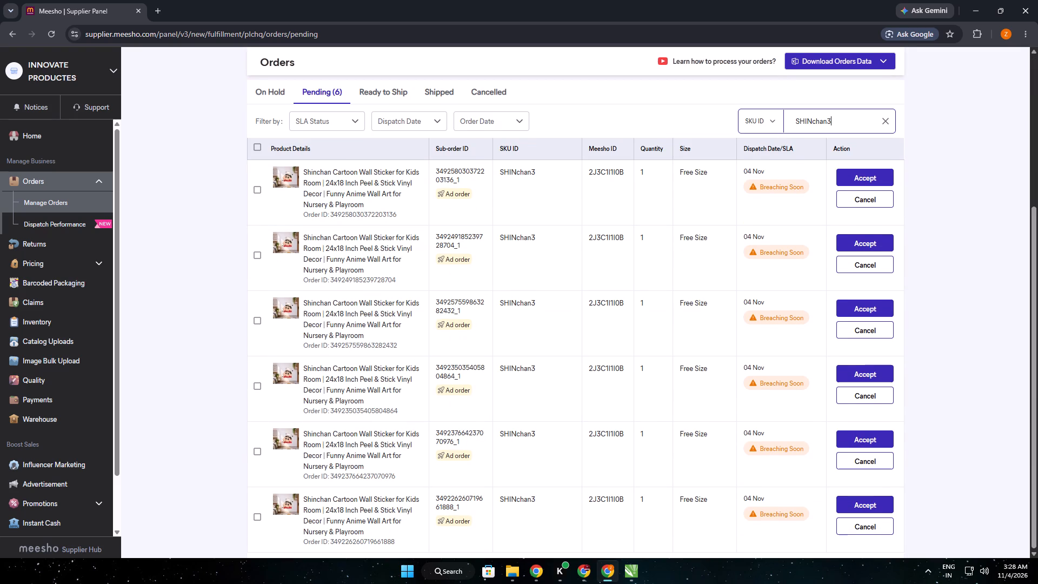
Back in CorelDRAW, move the three sticker rows below the top row off the page, into the empty area to its right.
click(634, 569)
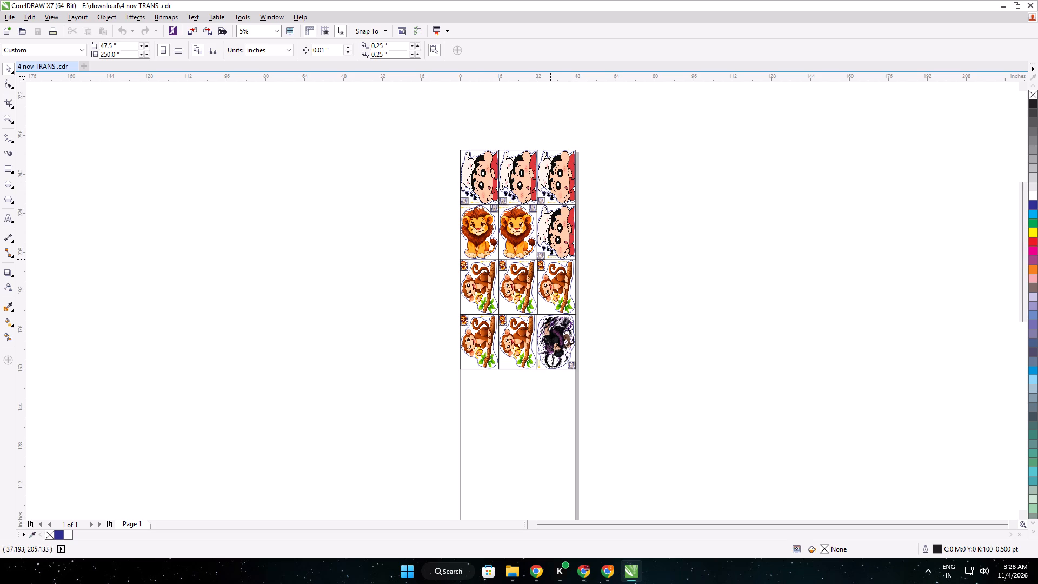
drag(591, 398, 423, 203)
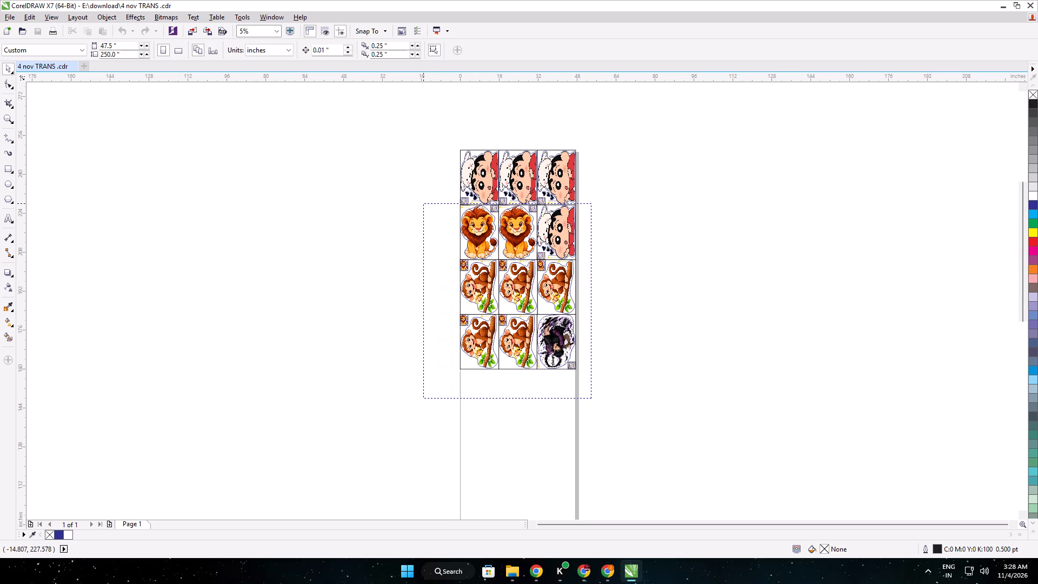
drag(423, 203, 421, 203)
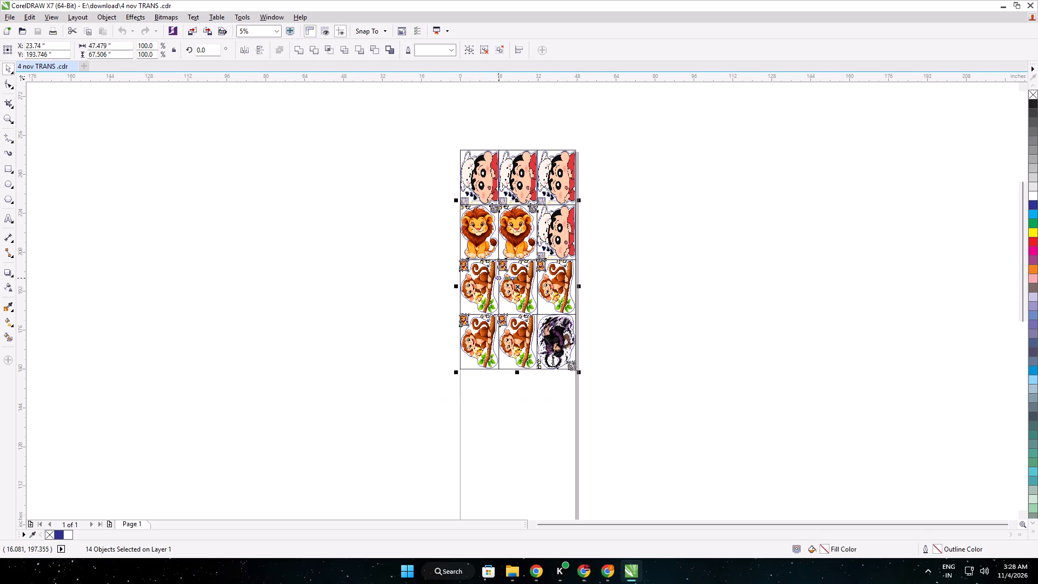
drag(499, 278, 716, 306)
click(623, 304)
Delete the third Shinchan sticker, at the right end of the page's top row.
drag(588, 127, 541, 226)
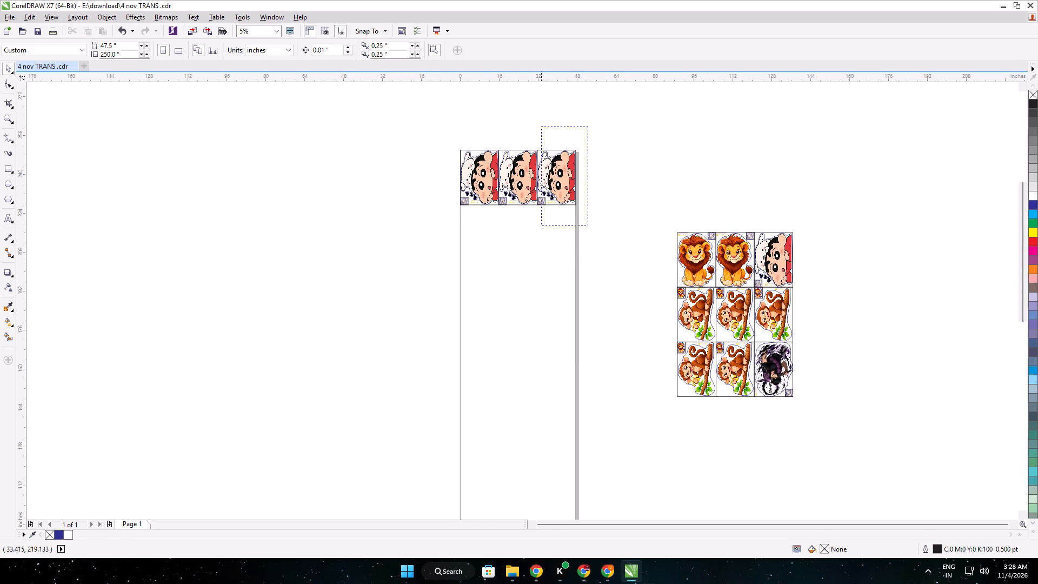
drag(541, 226, 530, 242)
key(Delete)
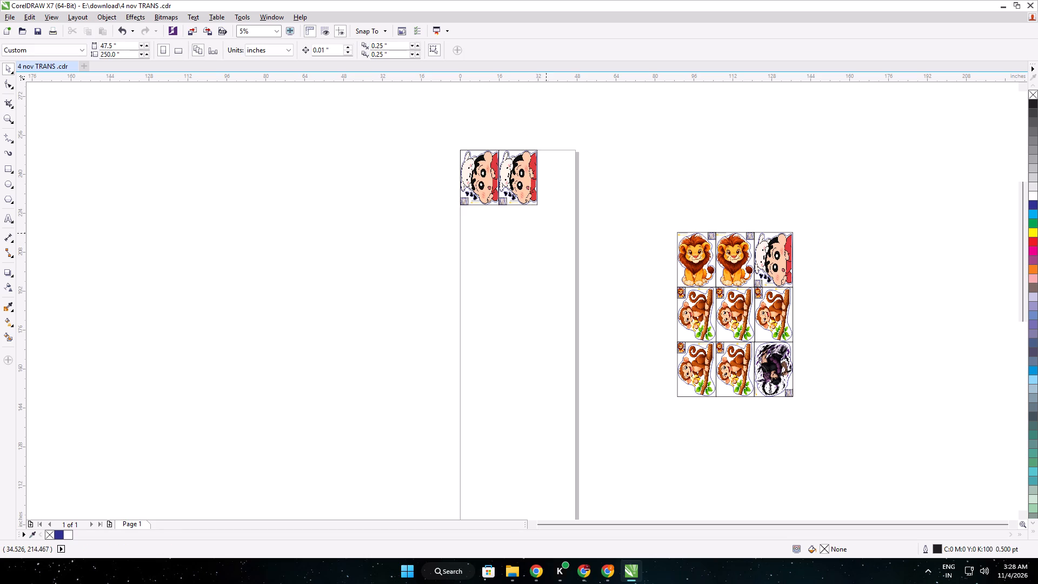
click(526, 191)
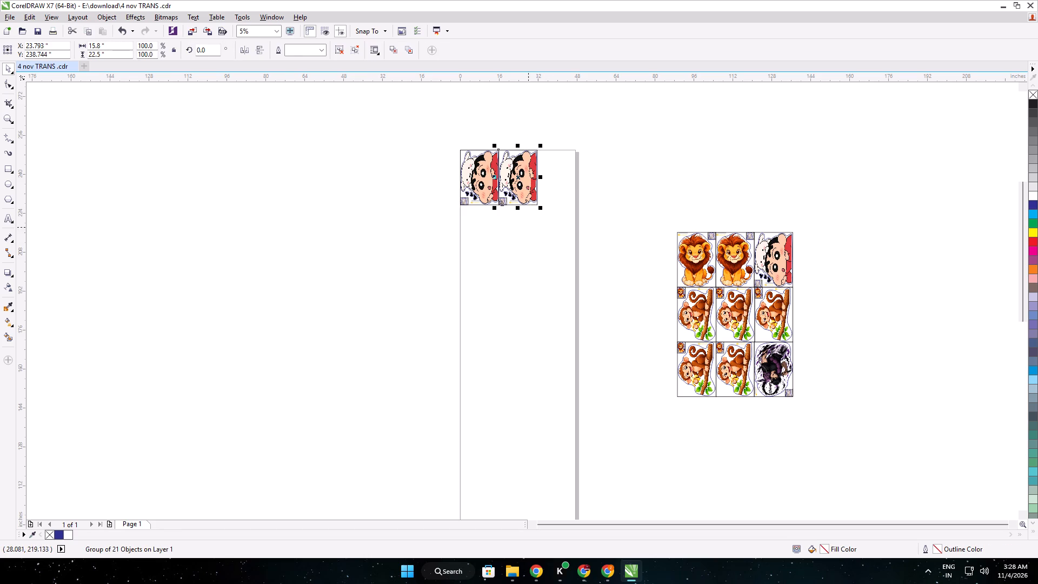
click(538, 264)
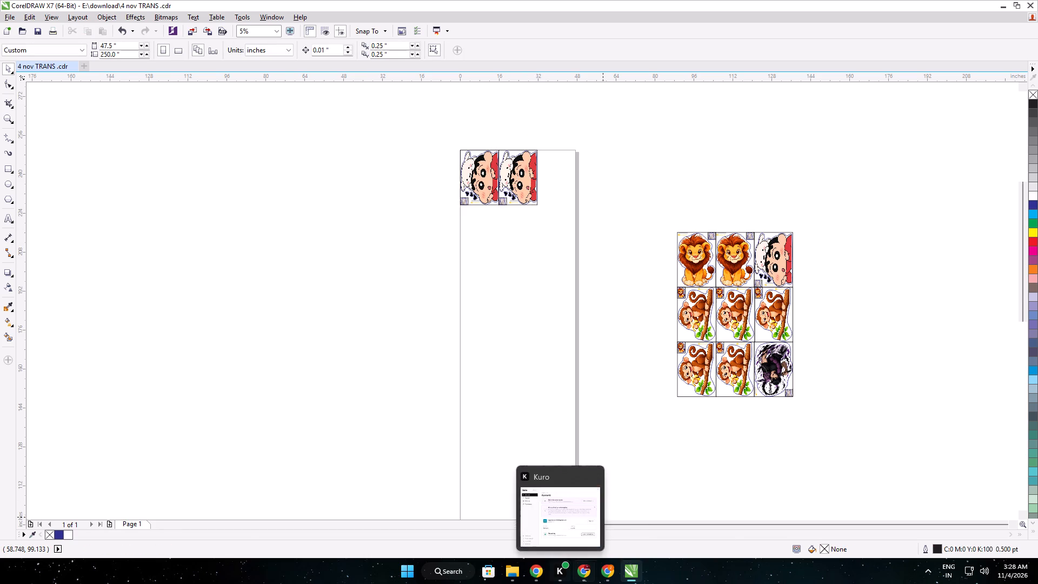
In Chrome, clear the SKU filter in the INNOVATE PRODUCTES account and examine the full pending orders list for the lion wall sticker.
click(594, 568)
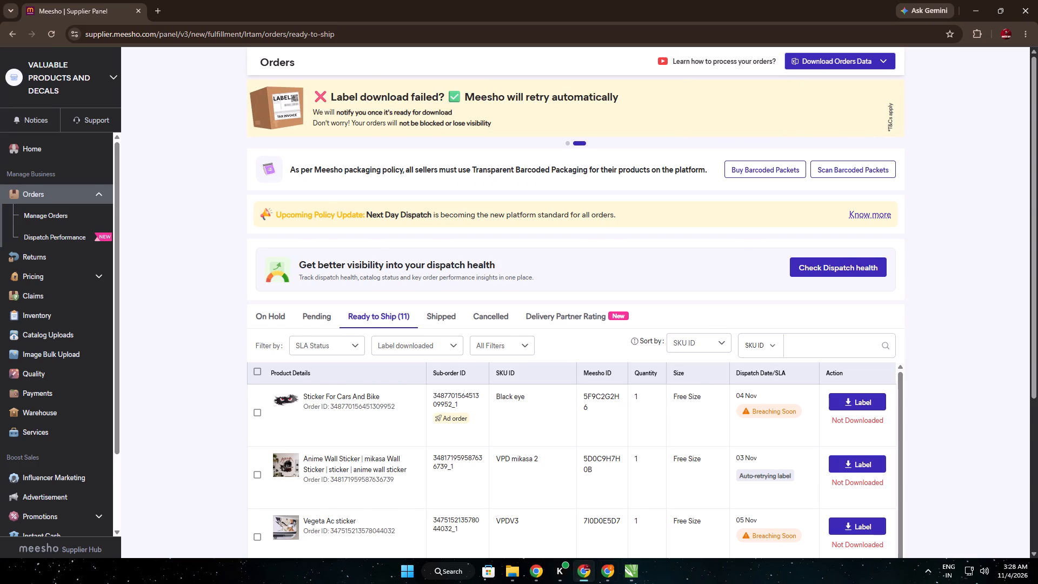
click(602, 563)
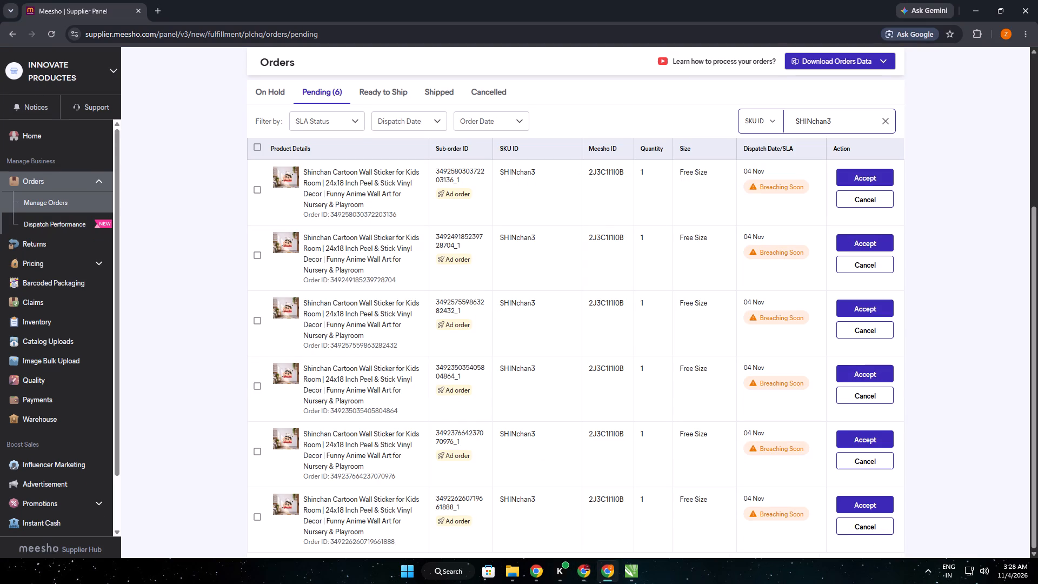
click(890, 124)
scroll(348, 449, down, 5)
scroll(230, 457, down, 3)
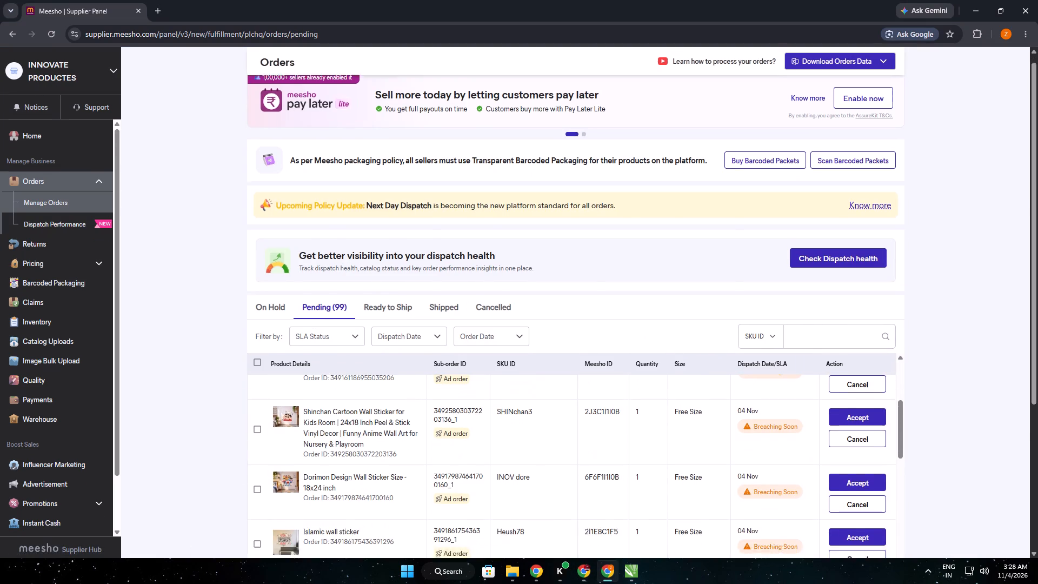
scroll(230, 457, down, 2)
scroll(351, 486, down, 5)
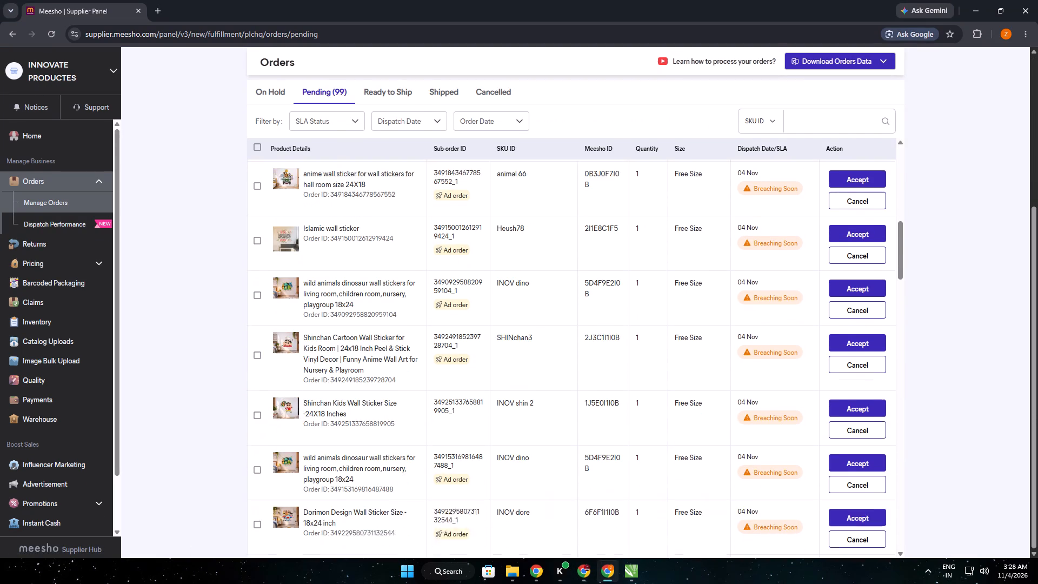
scroll(355, 486, down, 4)
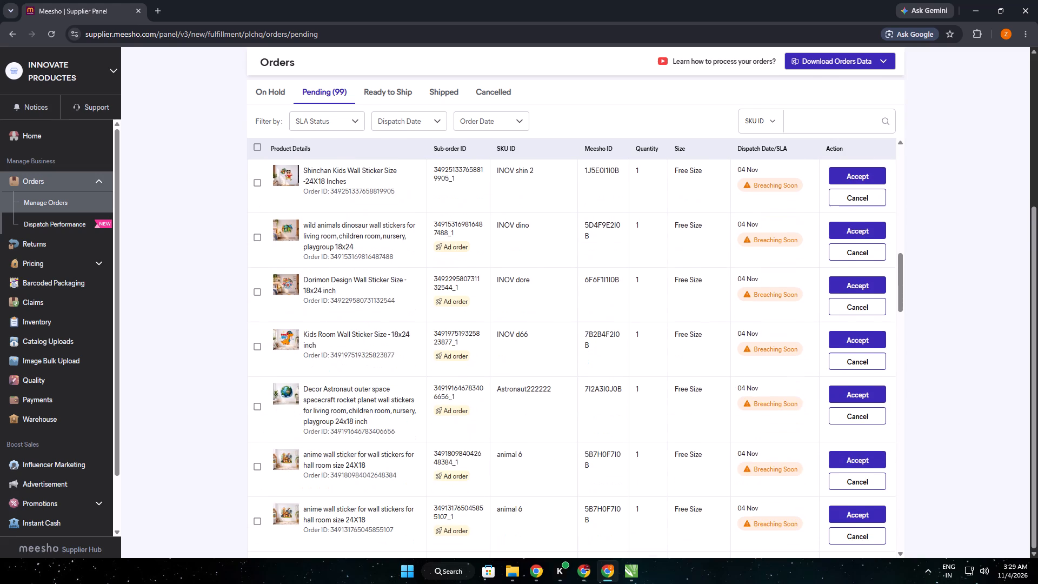
scroll(360, 485, down, 4)
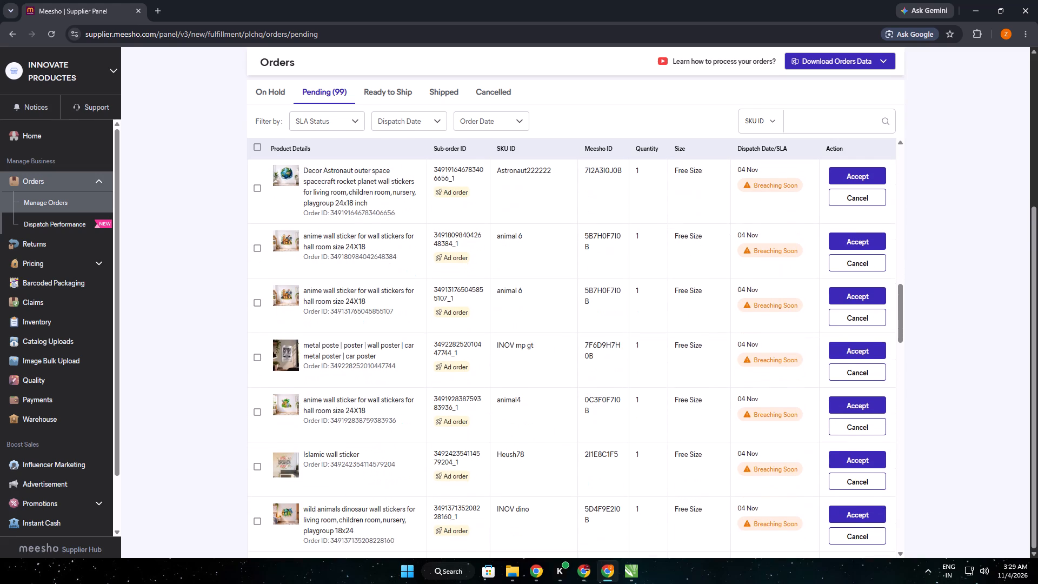
scroll(360, 485, down, 6)
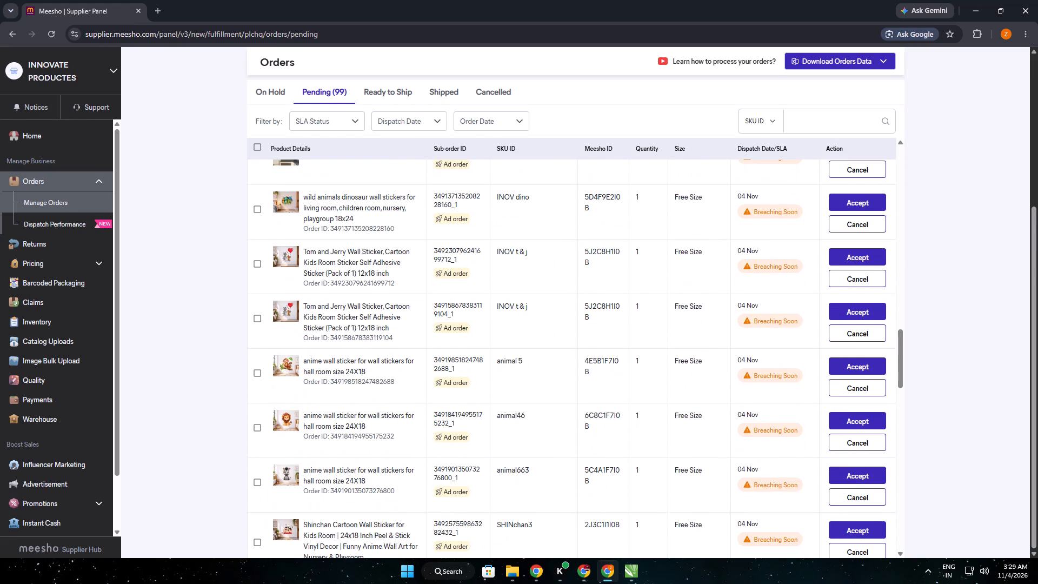
Filter the pending orders by the lion sticker's SKU ID, animal46.
double_click(508, 348)
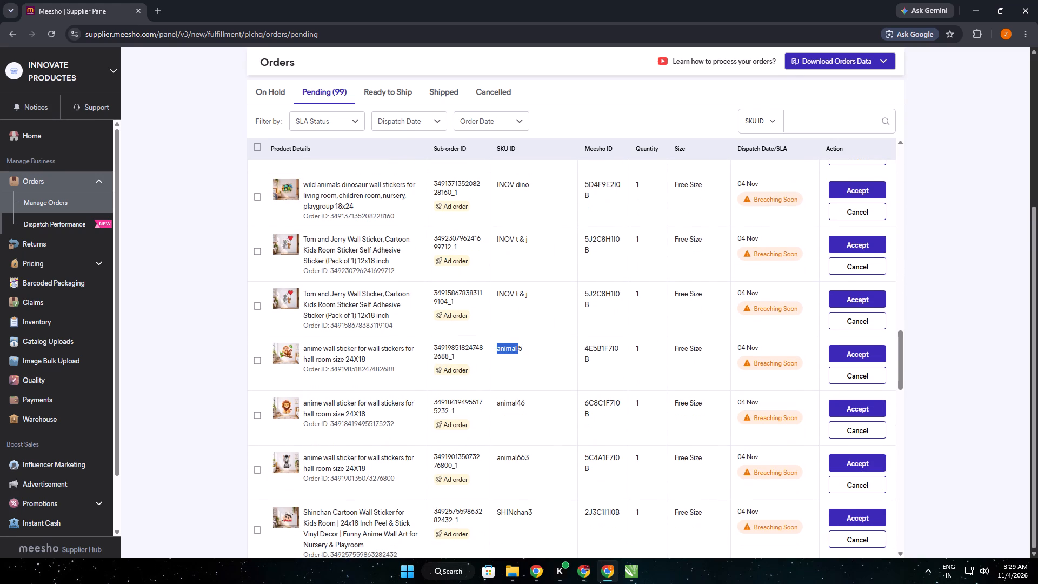
scroll(338, 423, down, 2)
double_click(518, 296)
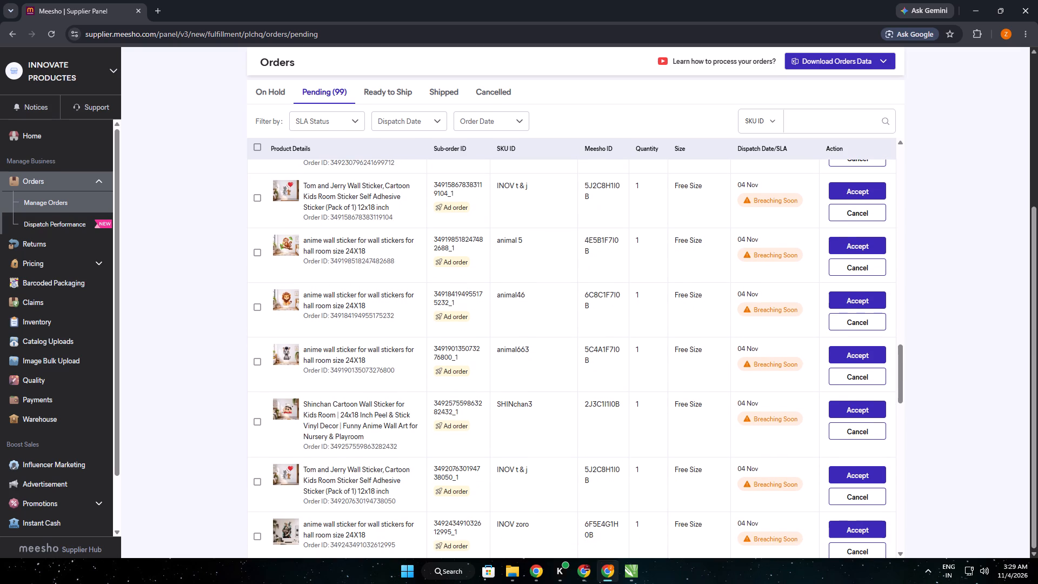
key(ctrl+c)
ctrl+click(824, 120)
key(ctrl+v)
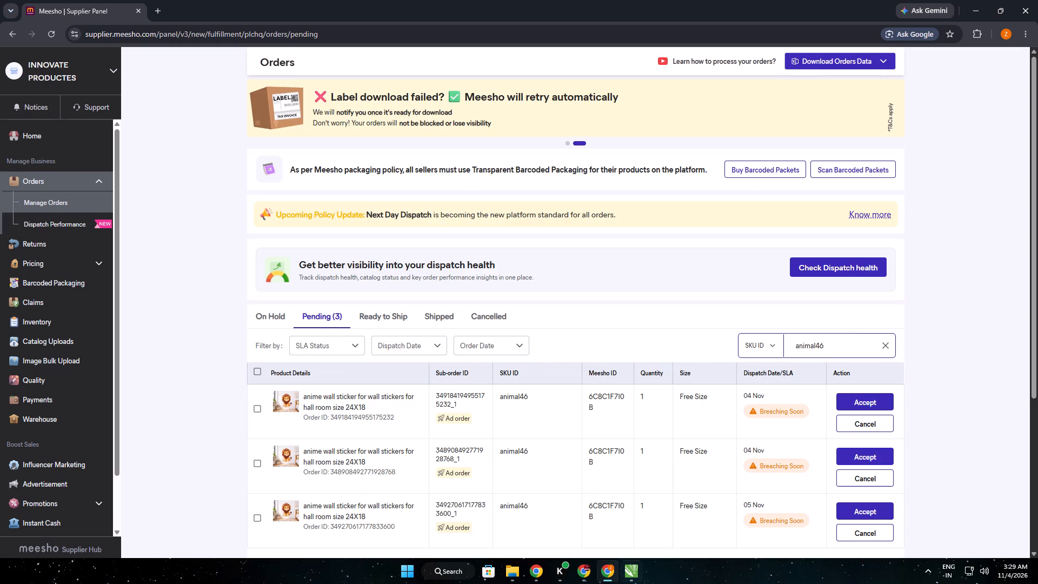
In CorelDRAW, move the first lion sticker from the off-page group into the free third slot of the page's top row.
click(641, 565)
click(617, 570)
click(617, 570)
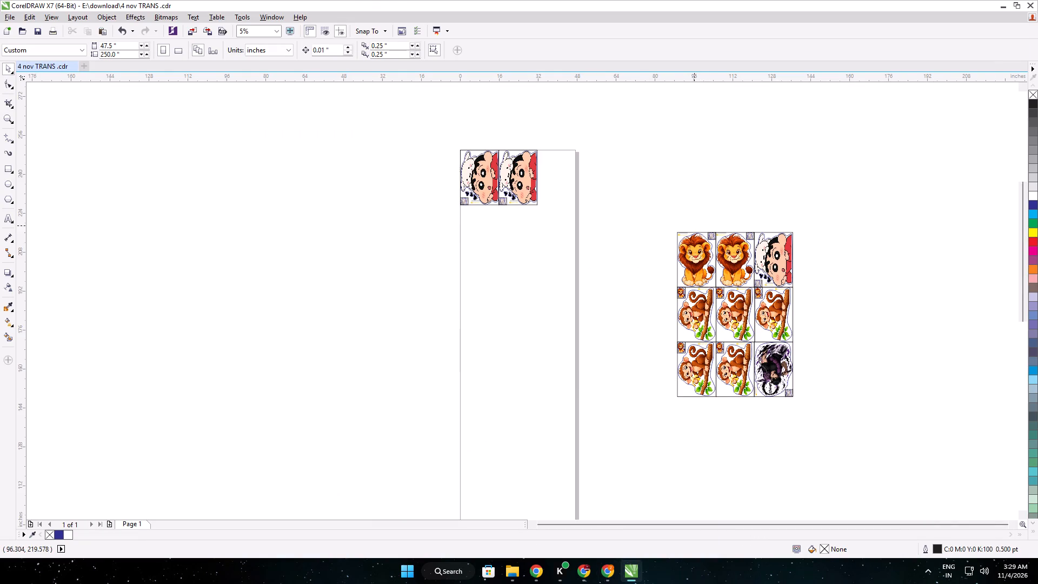
drag(671, 227, 721, 291)
click(643, 239)
click(703, 256)
drag(697, 255, 580, 176)
scroll(568, 157, up, 1)
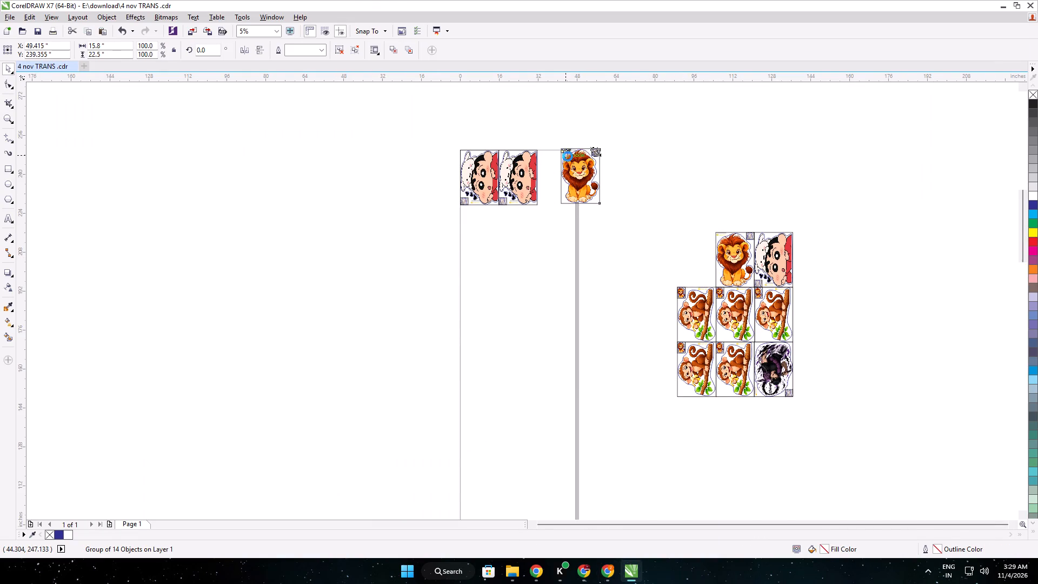
scroll(568, 156, up, 2)
drag(735, 189, 545, 201)
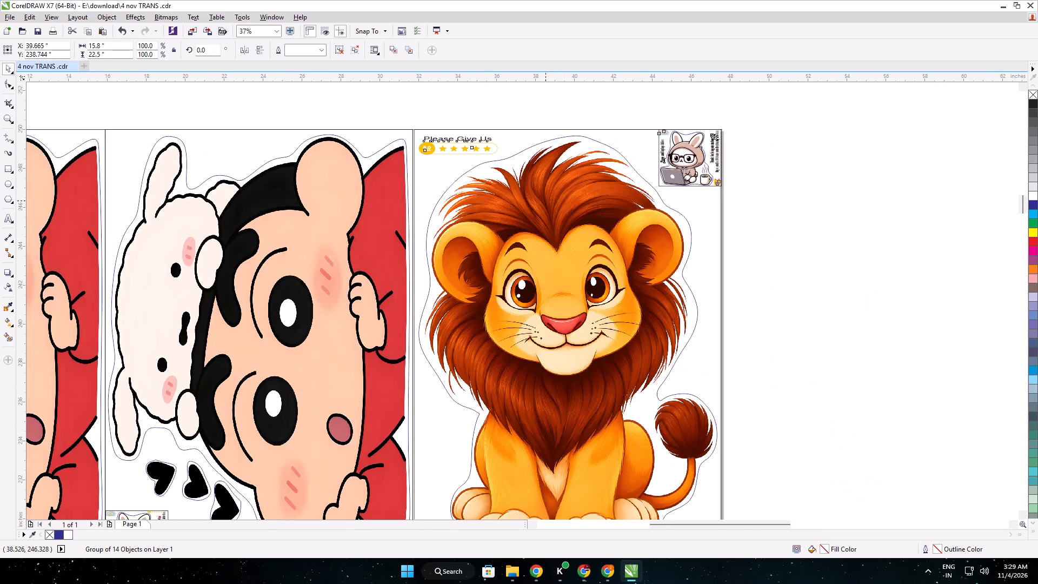
Nudge the lion sticker flush against the neighbouring Shinchan sticker, to X 39.595" and Y 238.744", and deselect it.
scroll(443, 133, up, 2)
scroll(392, 141, up, 1)
key(Left)
key(Left)
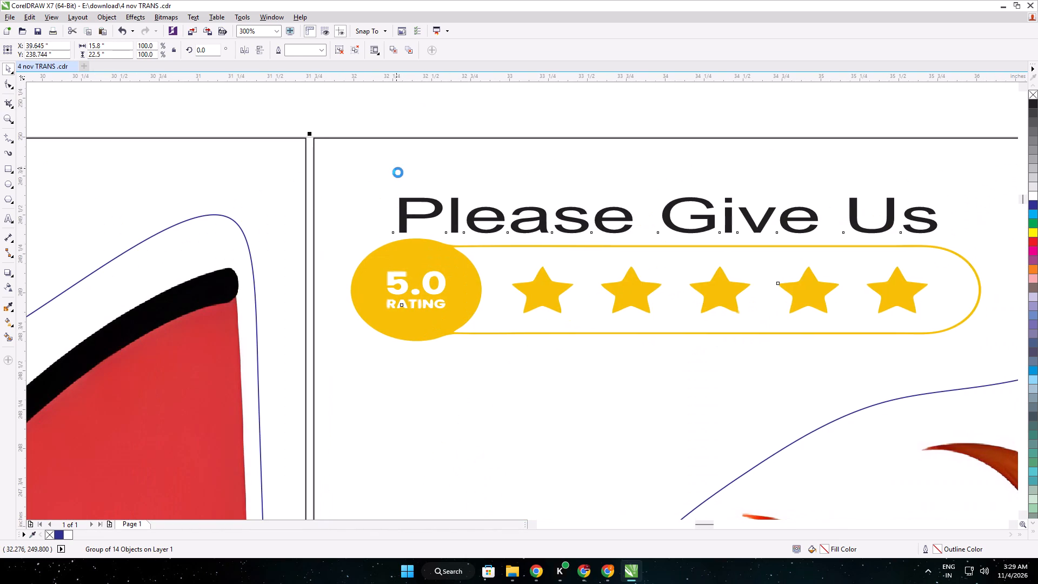
key(Left)
key(Left)
key(Left)
key(Left)
key(Left)
key(Left)
key(Up)
key(Right)
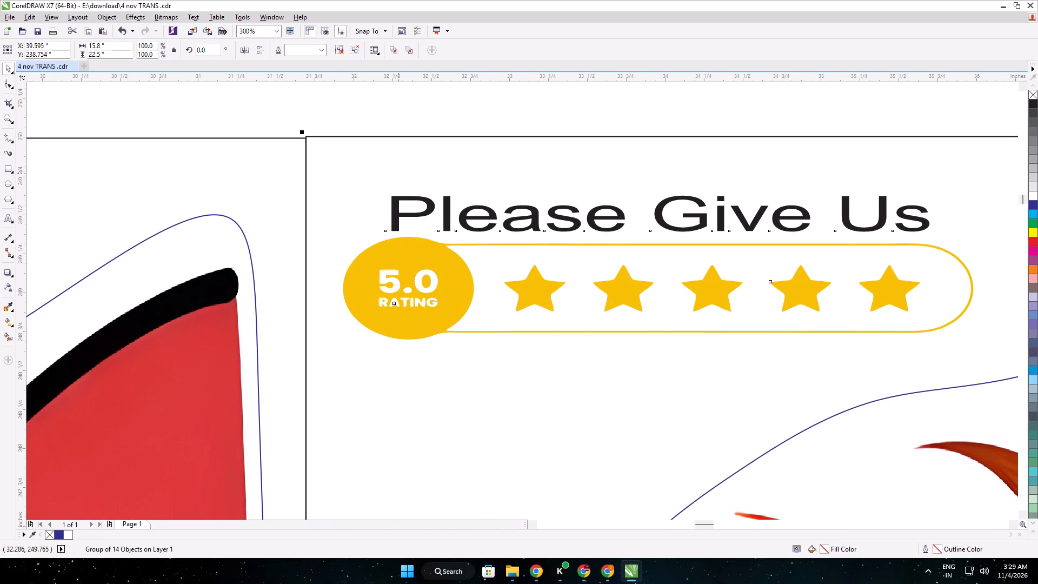
key(Down)
scroll(398, 174, down, 7)
scroll(717, 375, up, 2)
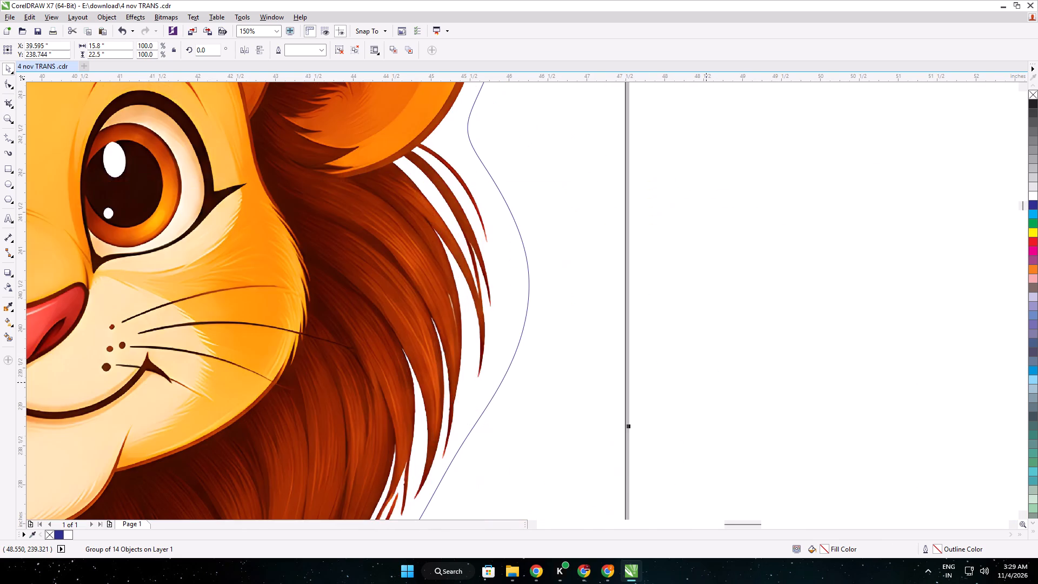
scroll(706, 382, down, 5)
middle_drag(730, 391, 654, 224)
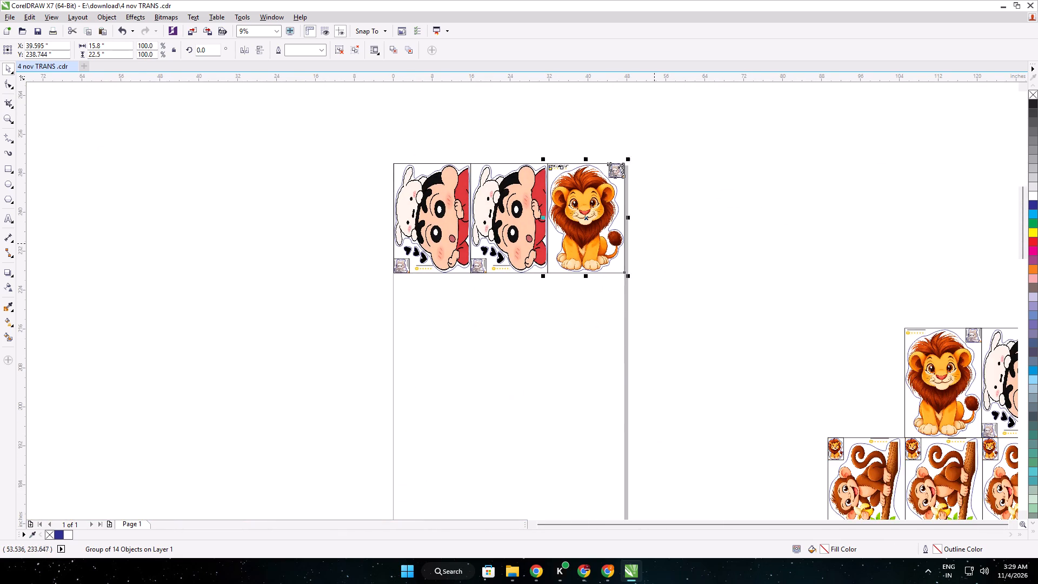
click(654, 243)
Delete all the remaining lion, Shinchan, monkey and anime stickers in the group beside the page.
middle_drag(766, 272, 577, 211)
scroll(706, 357, down, 2)
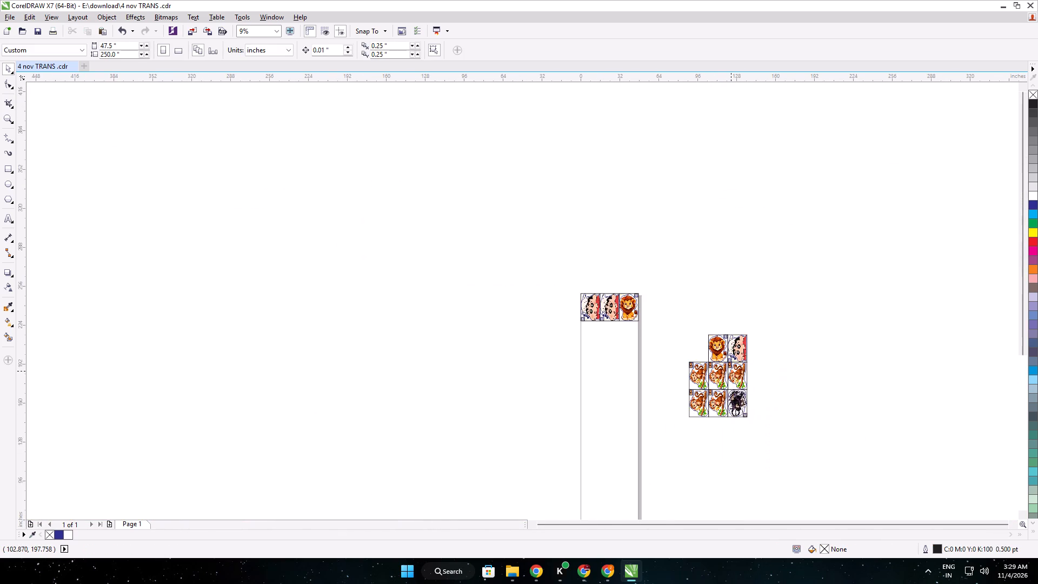
middle_drag(731, 371, 682, 257)
scroll(690, 285, up, 1)
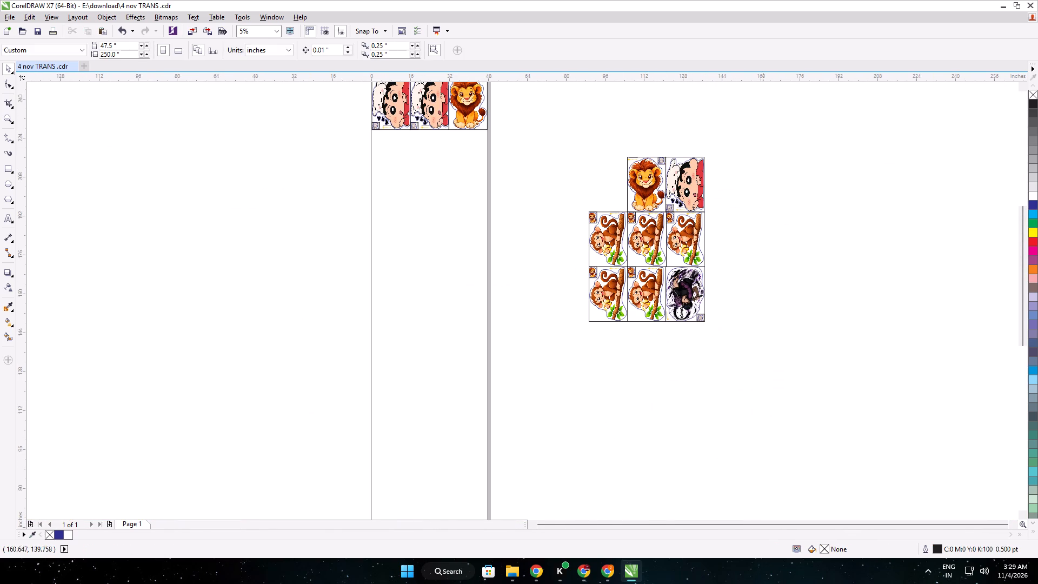
drag(752, 374, 525, 110)
key(Delete)
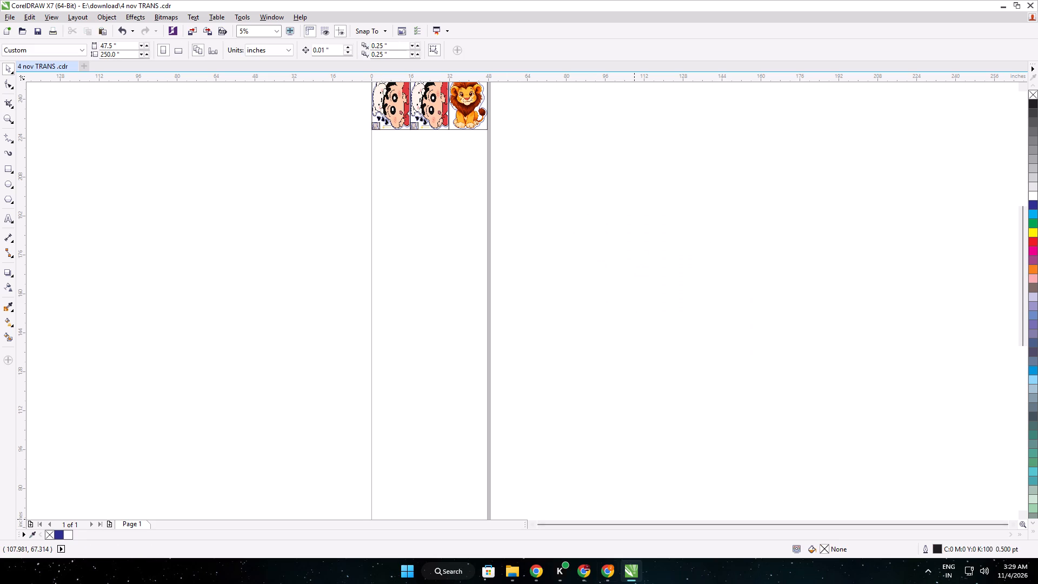
In Chrome, accept all the pending animal46 orders together and reload the orders page.
click(604, 572)
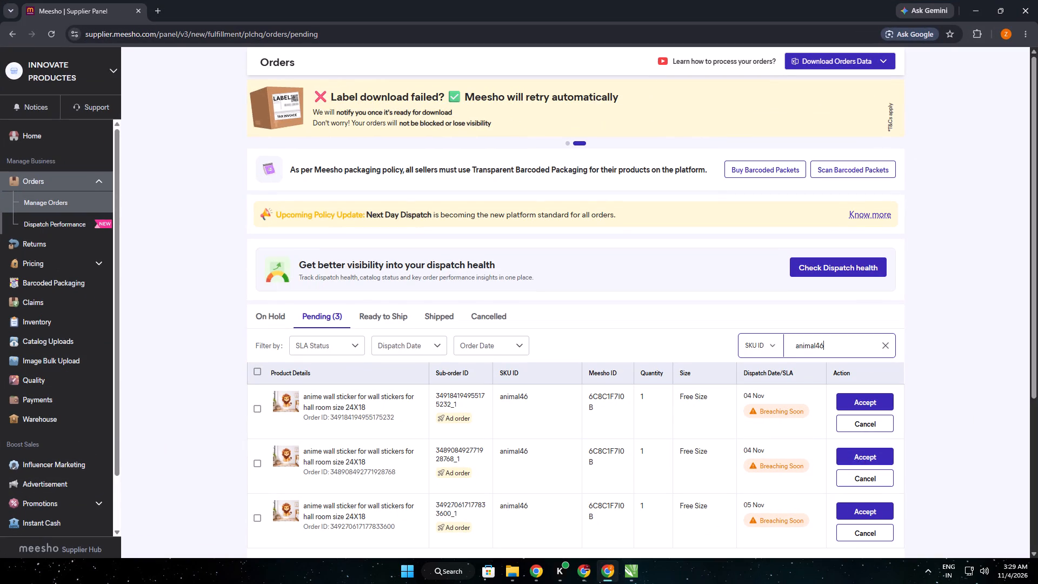
click(252, 371)
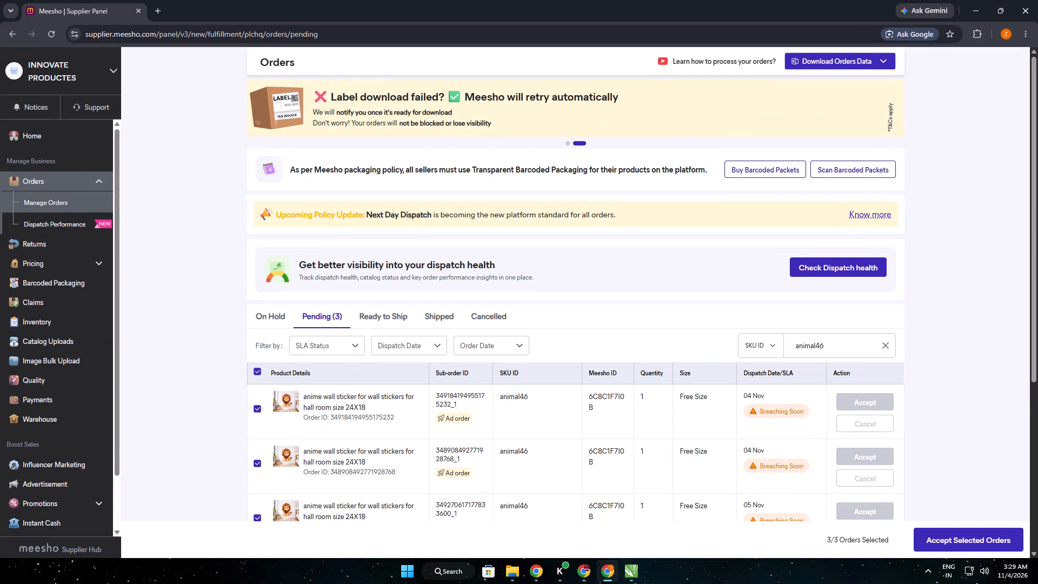
click(993, 534)
click(451, 326)
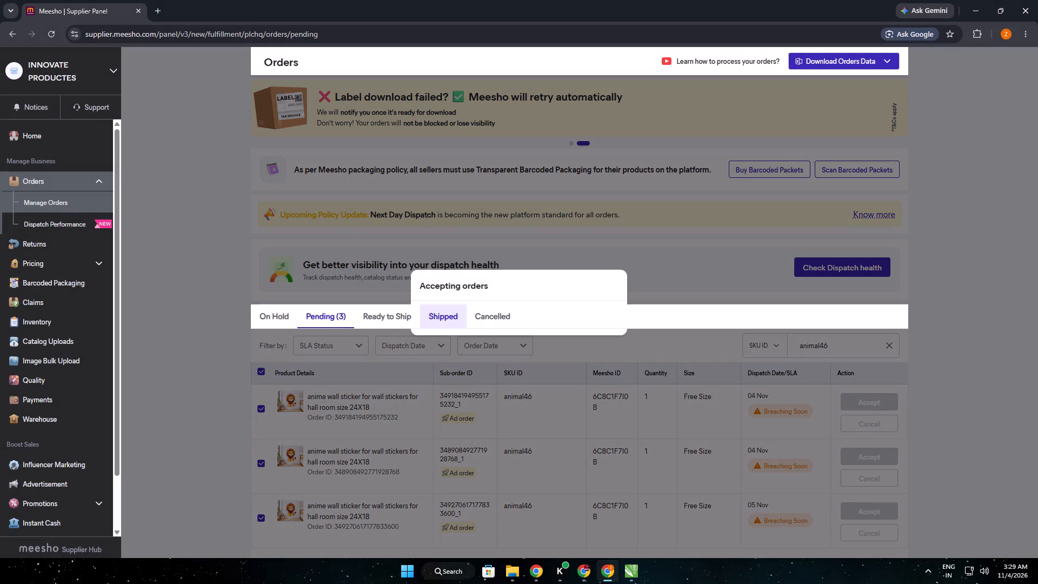
click(48, 36)
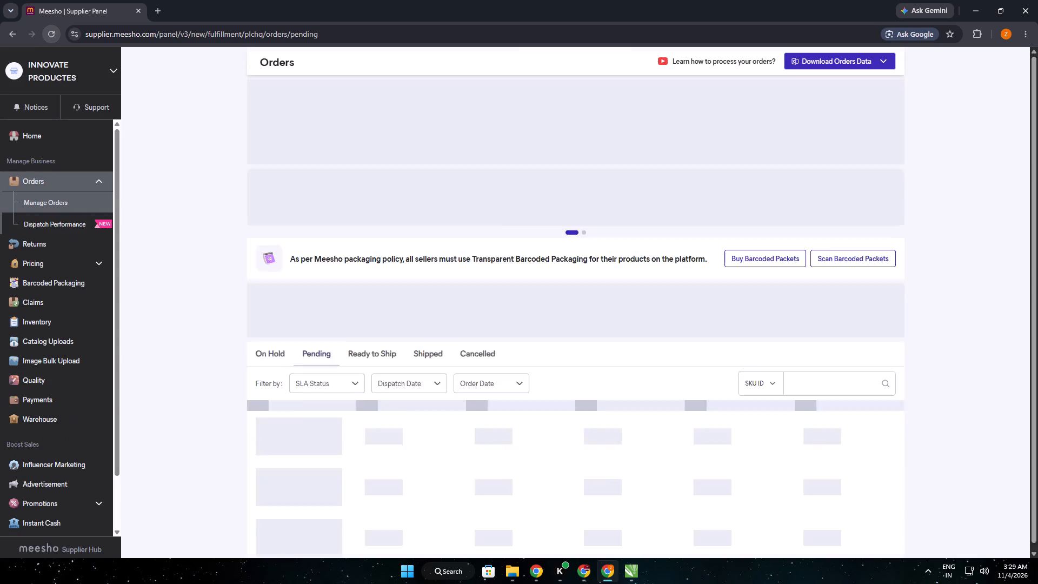
click(452, 342)
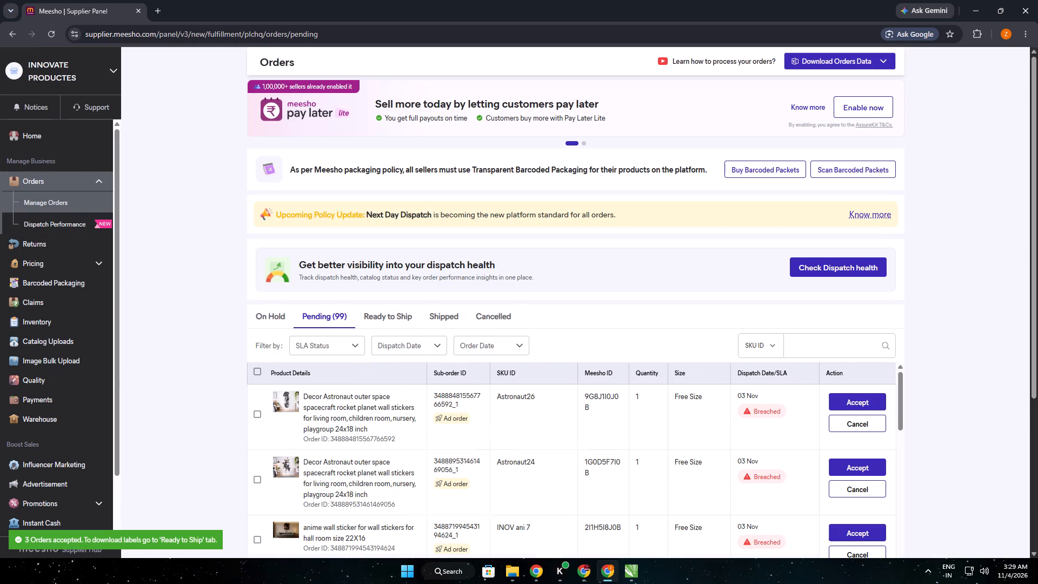
Filter the pending orders by the SKU ID SHINchan3.
scroll(374, 440, down, 5)
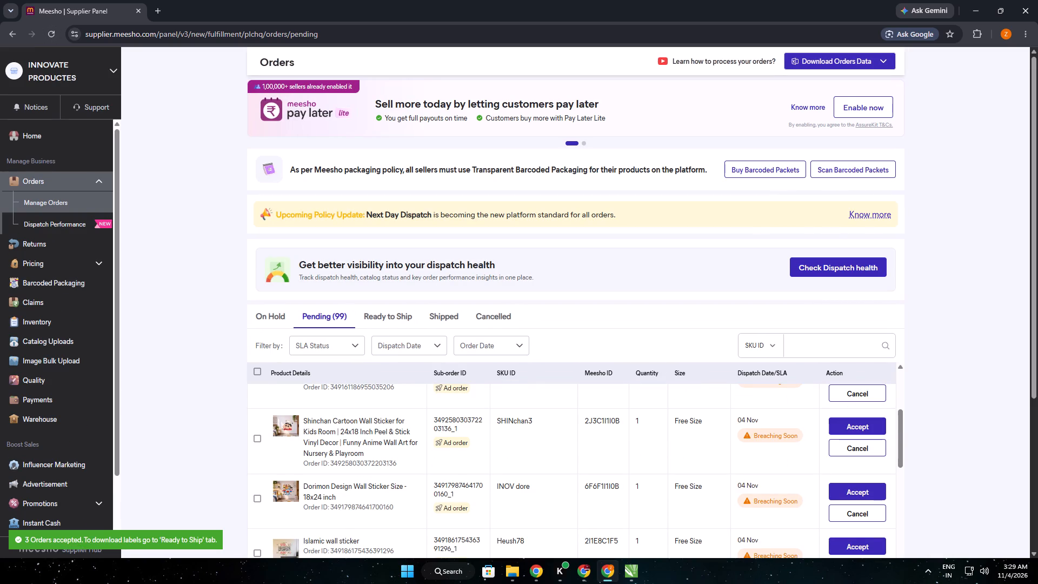
double_click(505, 422)
key(ctrl+c)
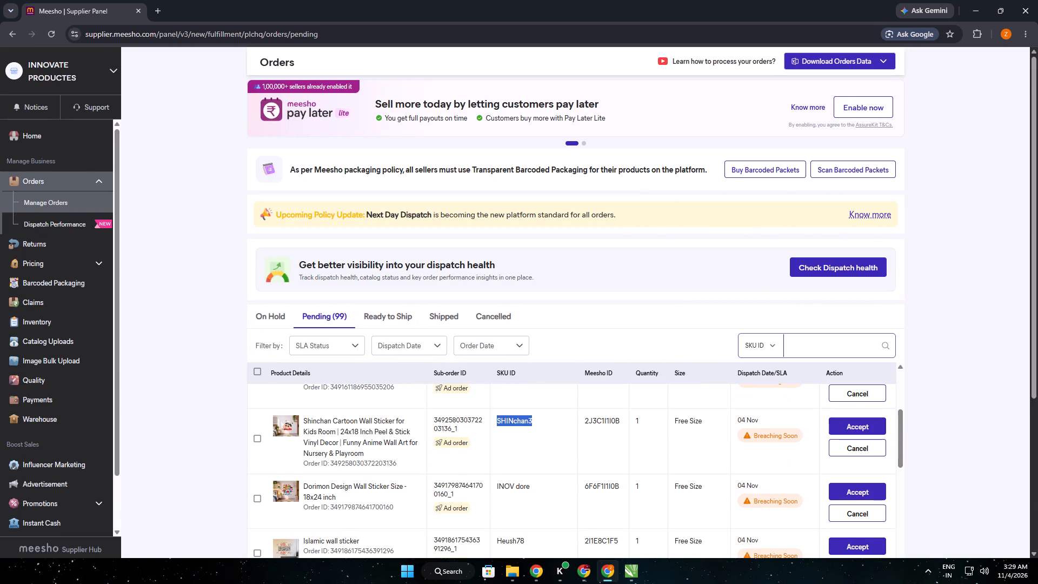
ctrl+click(851, 337)
key(ctrl+v)
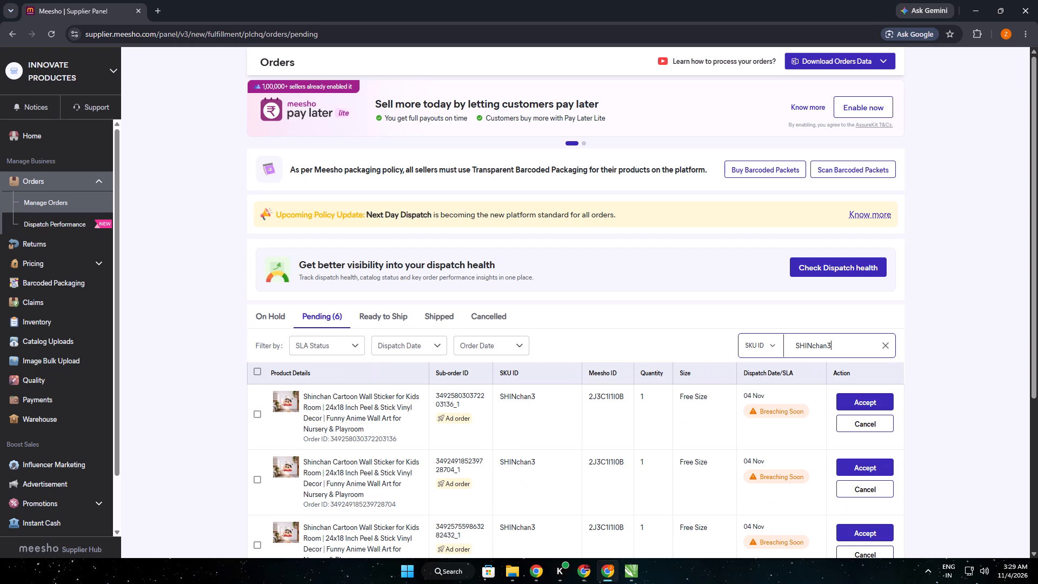
Accept all the pending SHINchan3 orders together and reload the orders page.
click(256, 367)
click(982, 545)
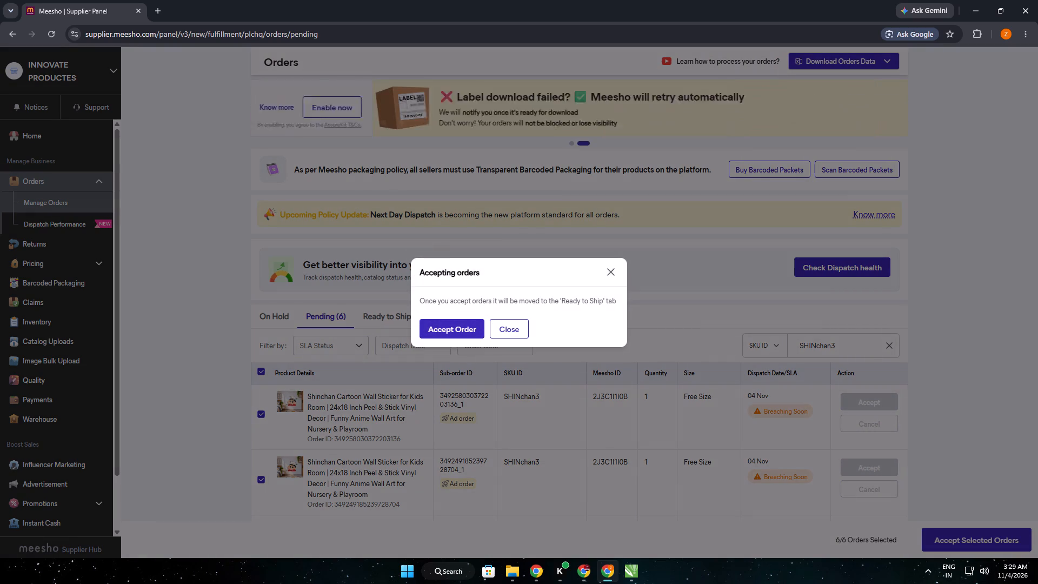
click(465, 326)
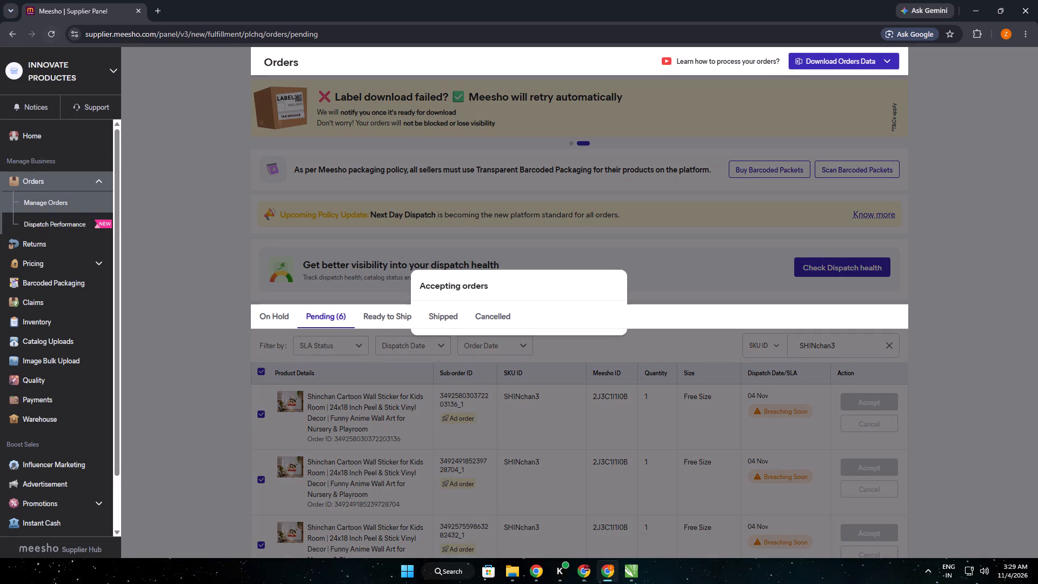
click(57, 33)
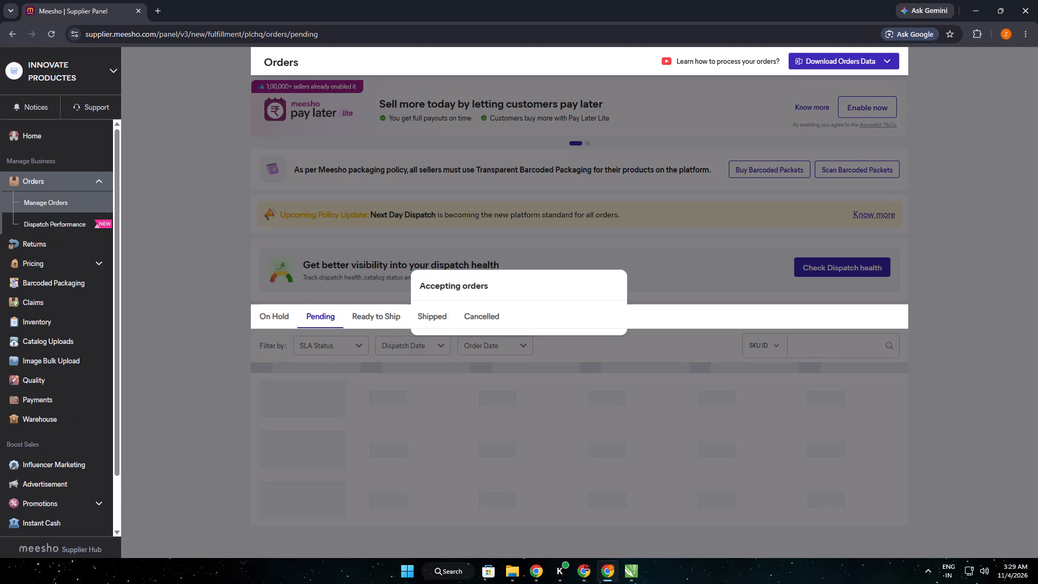
click(54, 35)
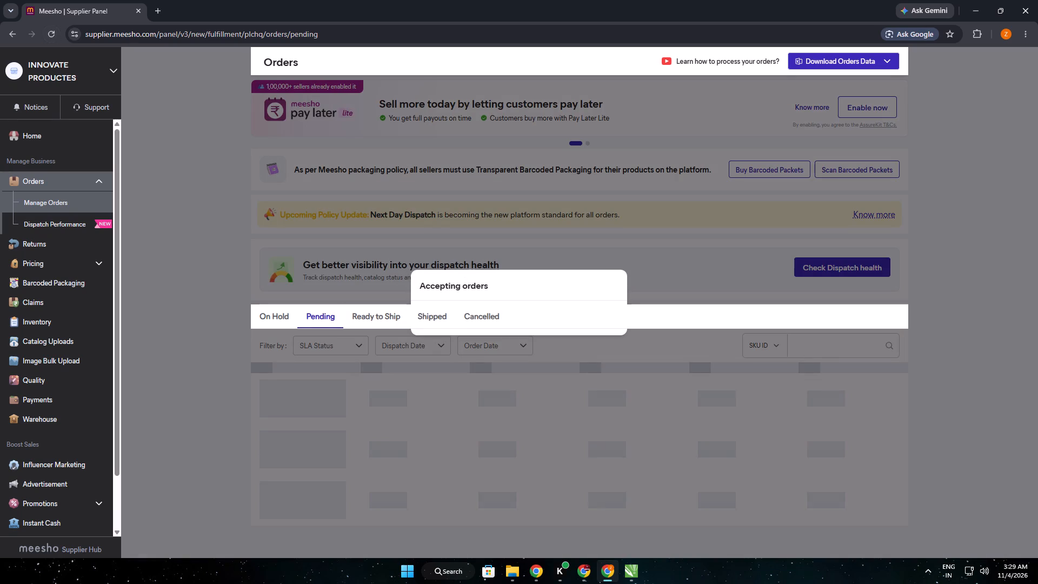
click(56, 30)
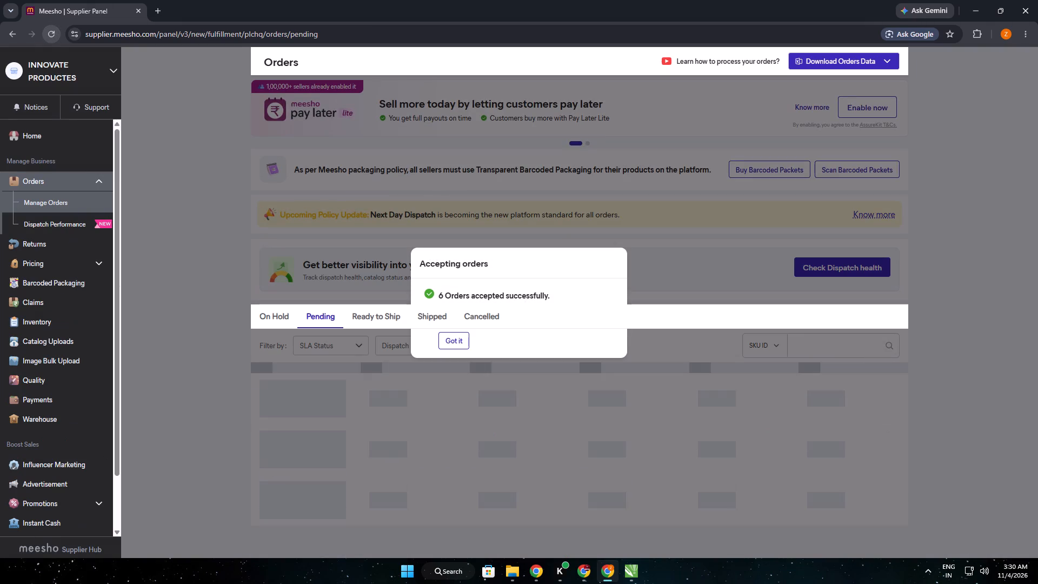
Dismiss the order acceptance notice and look over the remaining pending orders in the Innovate Productes account.
click(454, 346)
scroll(180, 315, down, 4)
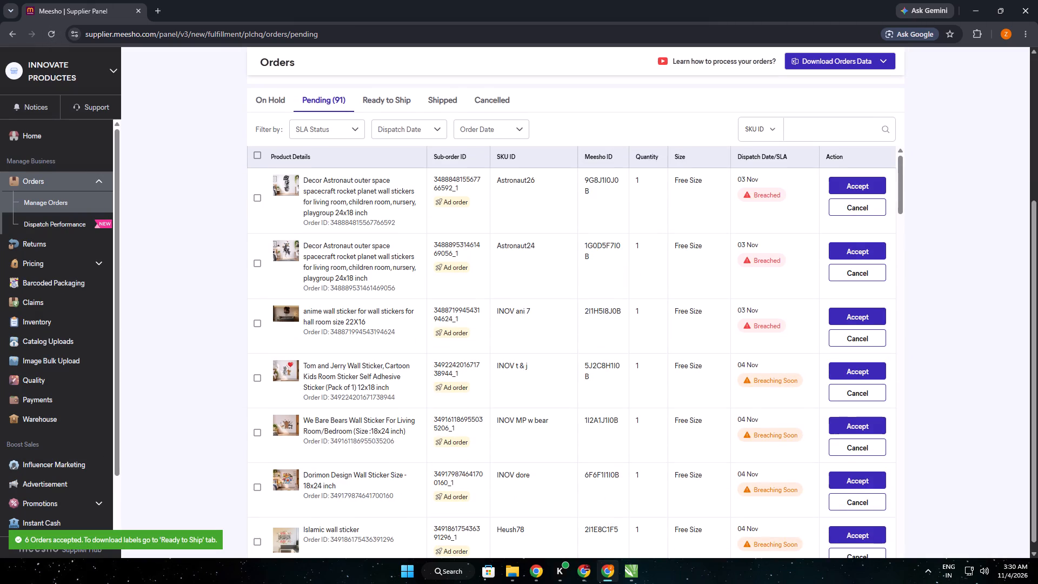
scroll(363, 250, up, 1)
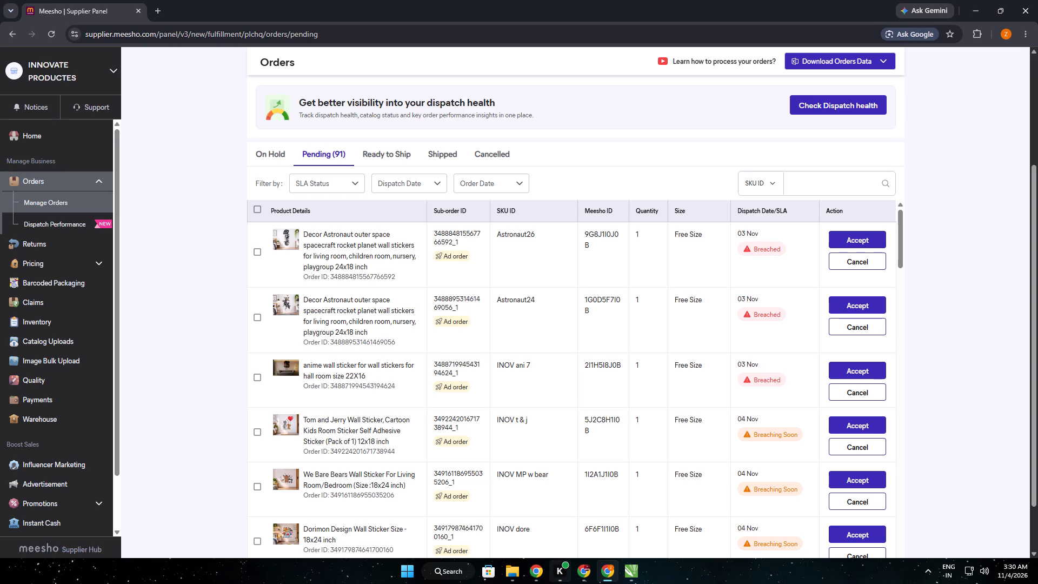
In the Valuable Products and Decals account, review the pending orders and the ready-to-ship orders down to the end of the list.
click(590, 575)
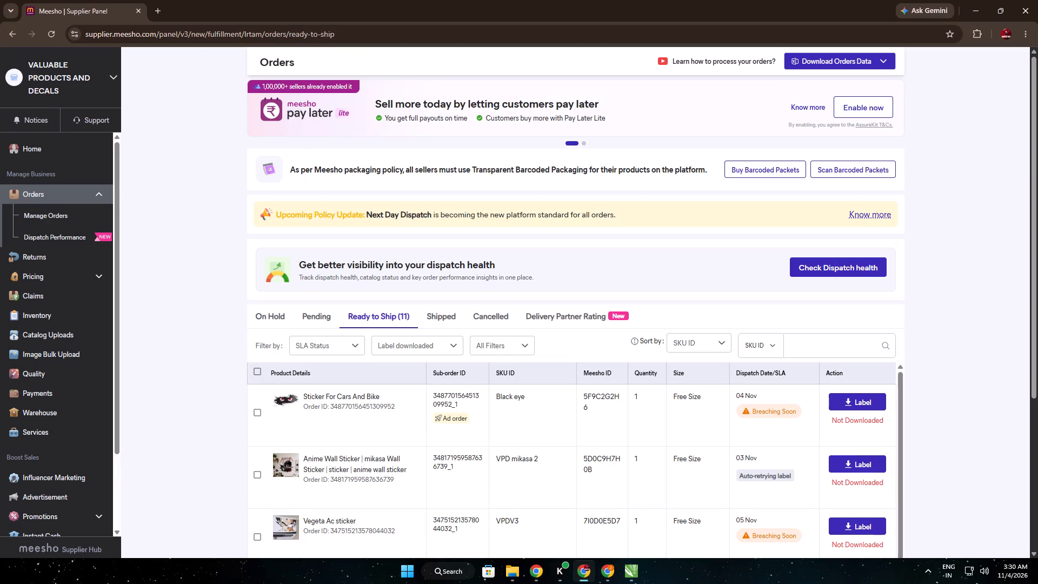
click(321, 323)
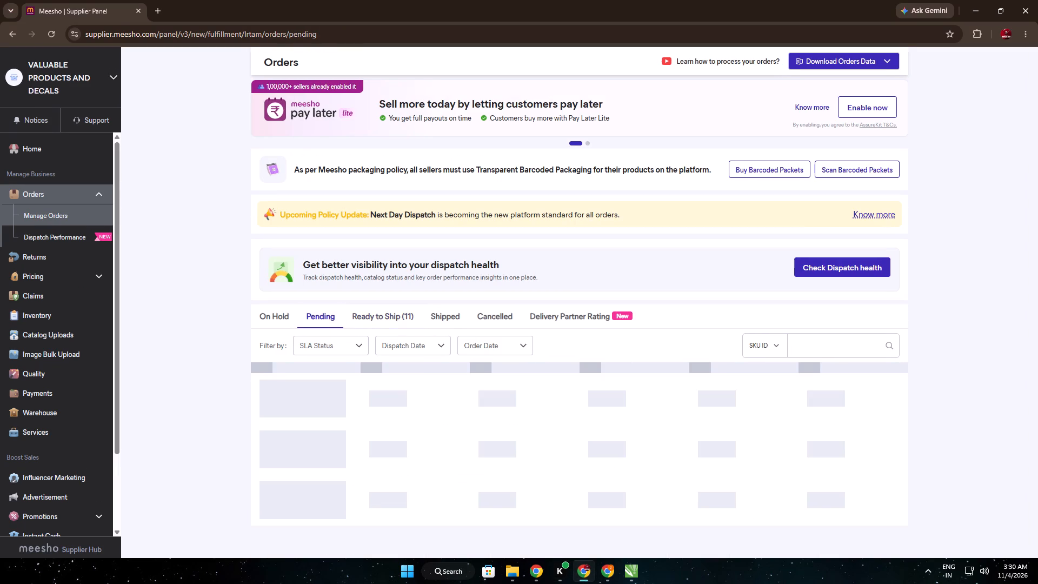
scroll(169, 339, down, 5)
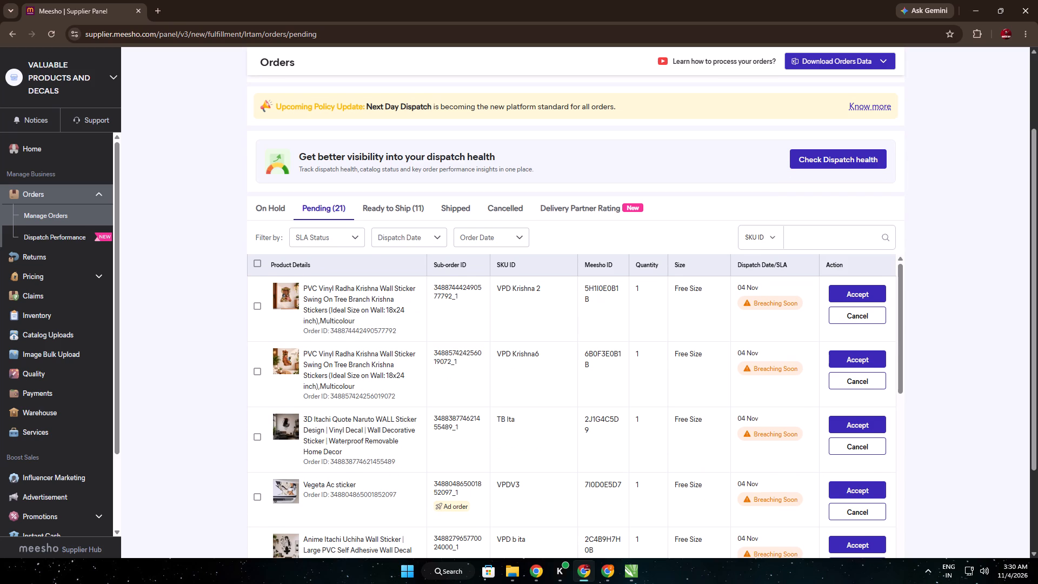
click(376, 214)
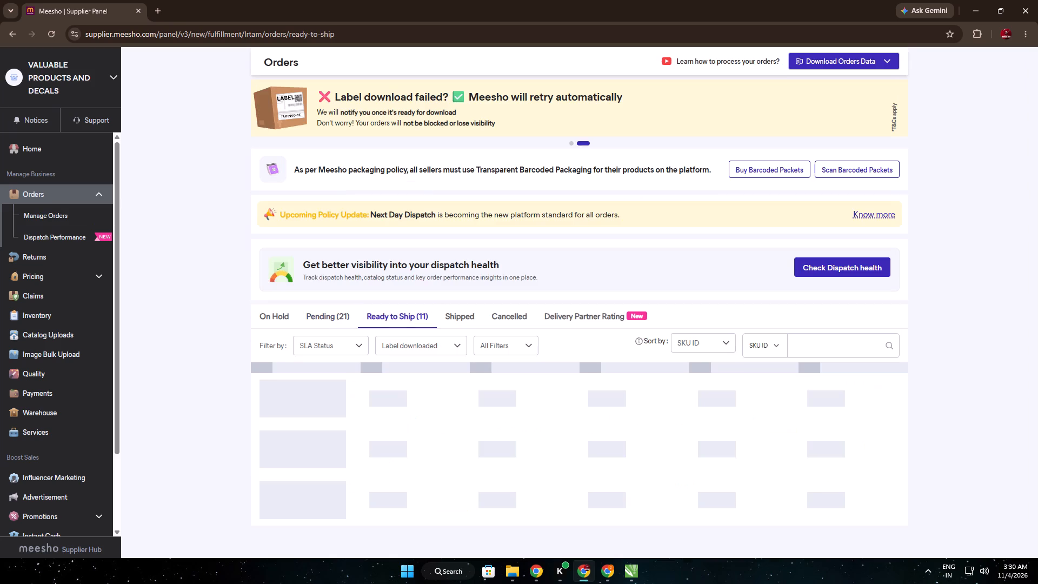
scroll(235, 390, down, 7)
scroll(345, 374, down, 7)
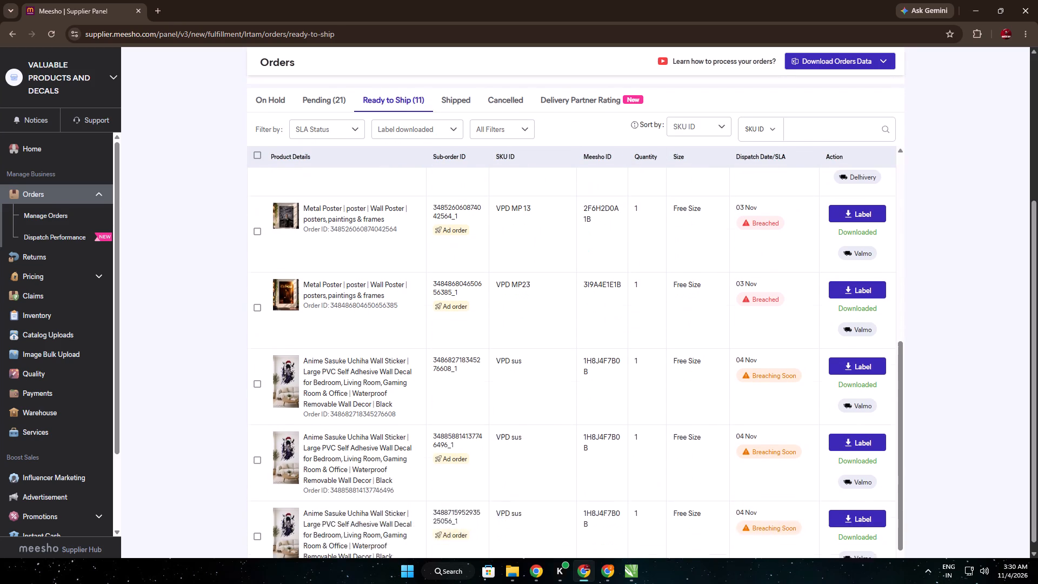
scroll(345, 374, down, 8)
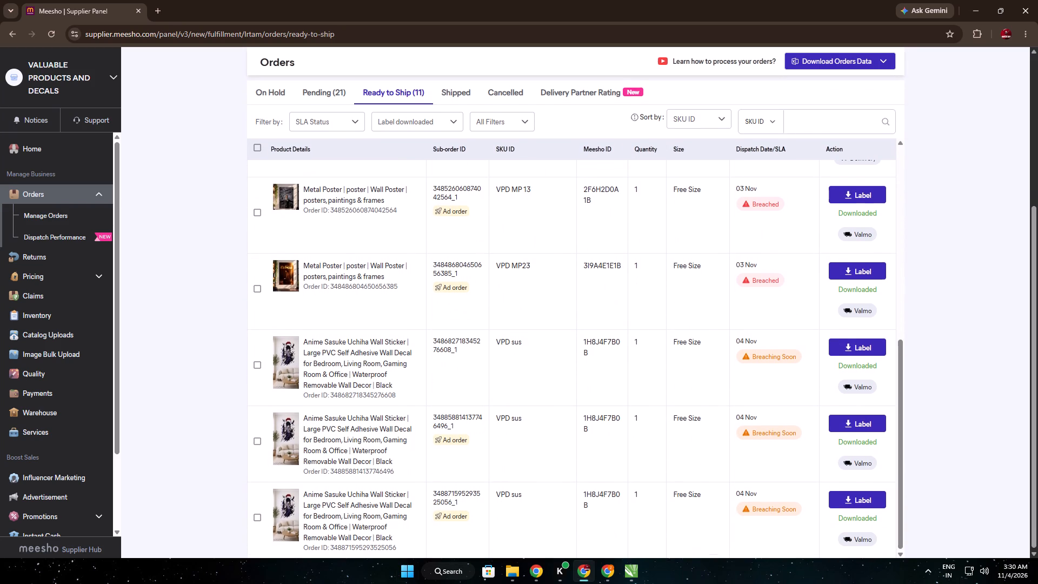
Open the Backup_of_2 nov TRANS .cdr file from the Downloads folder in CorelDRAW.
click(521, 567)
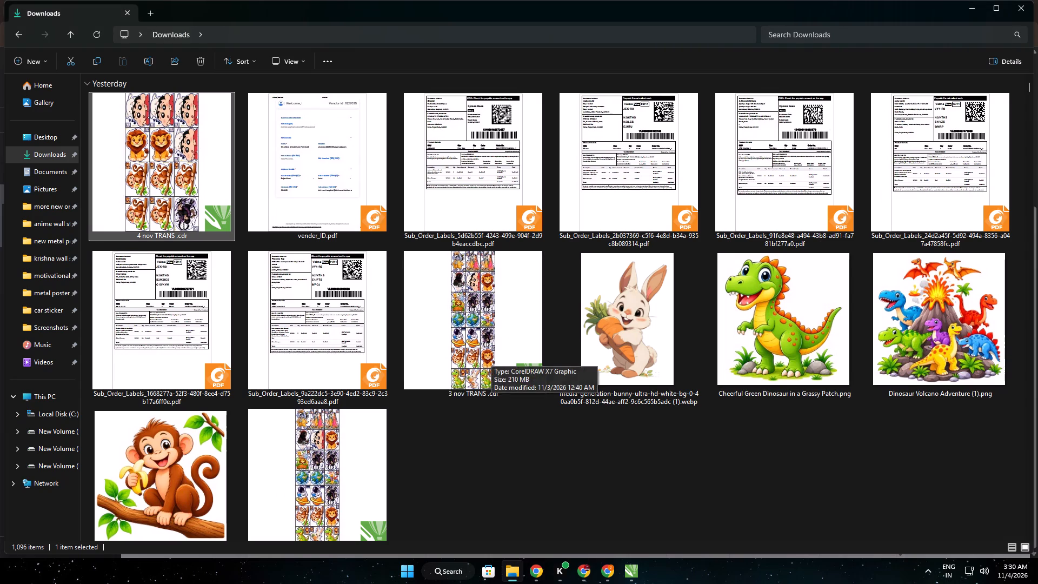
scroll(501, 459, down, 2)
scroll(501, 459, up, 1)
scroll(502, 451, down, 1)
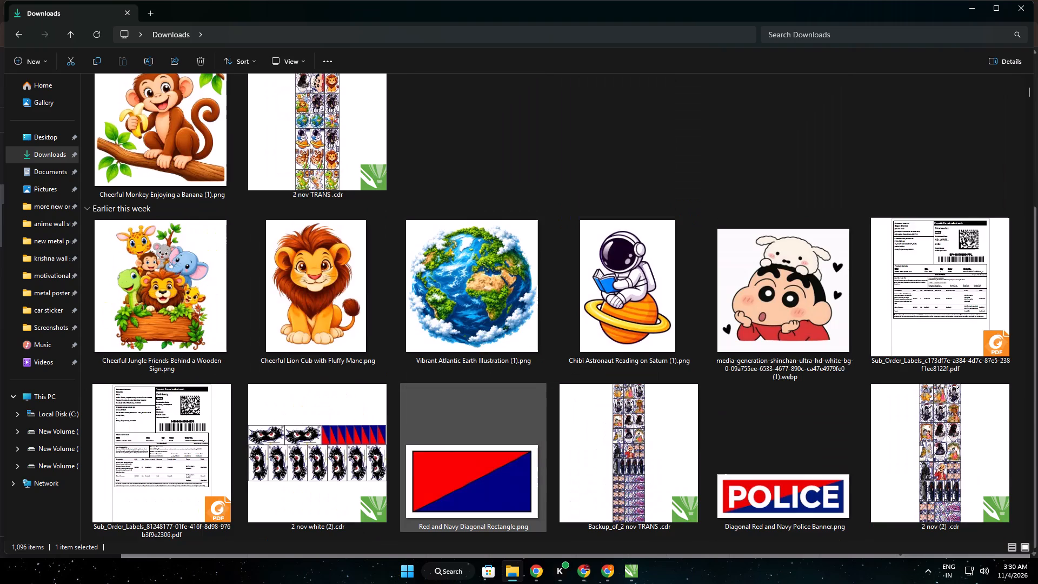
double_click(659, 463)
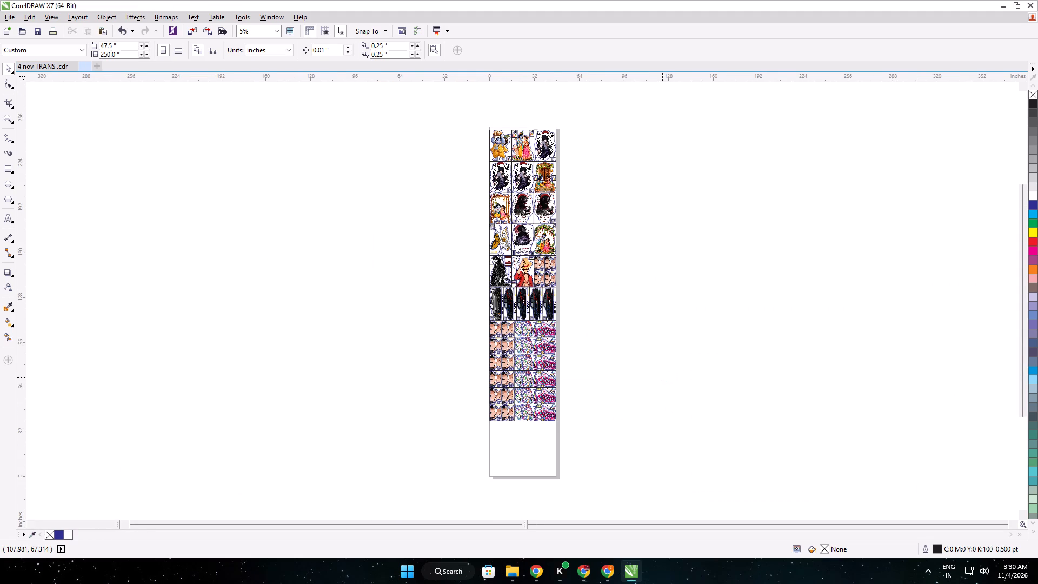
Copy the top-row Sasuke sticker with its frame and labels into 4 nov TRANS .cdr, place it below the existing stickers and group it.
scroll(552, 157, up, 2)
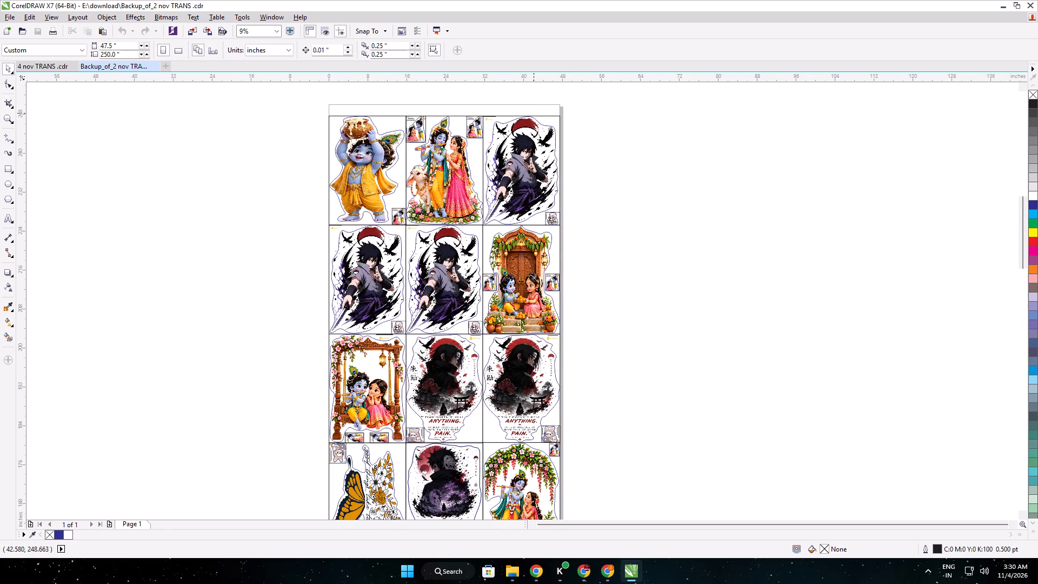
scroll(533, 114, up, 1)
drag(595, 103, 424, 333)
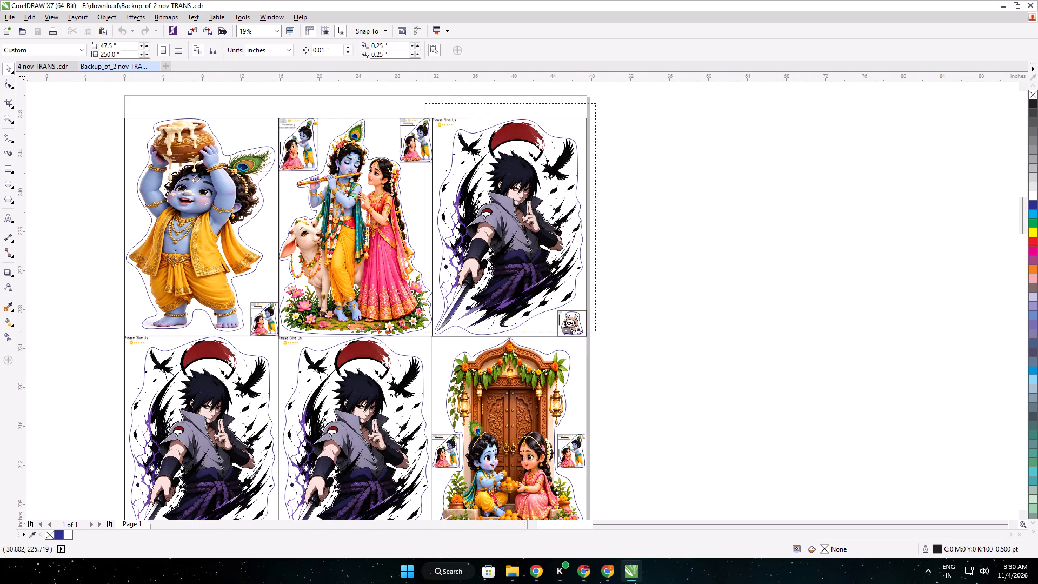
drag(424, 333, 424, 341)
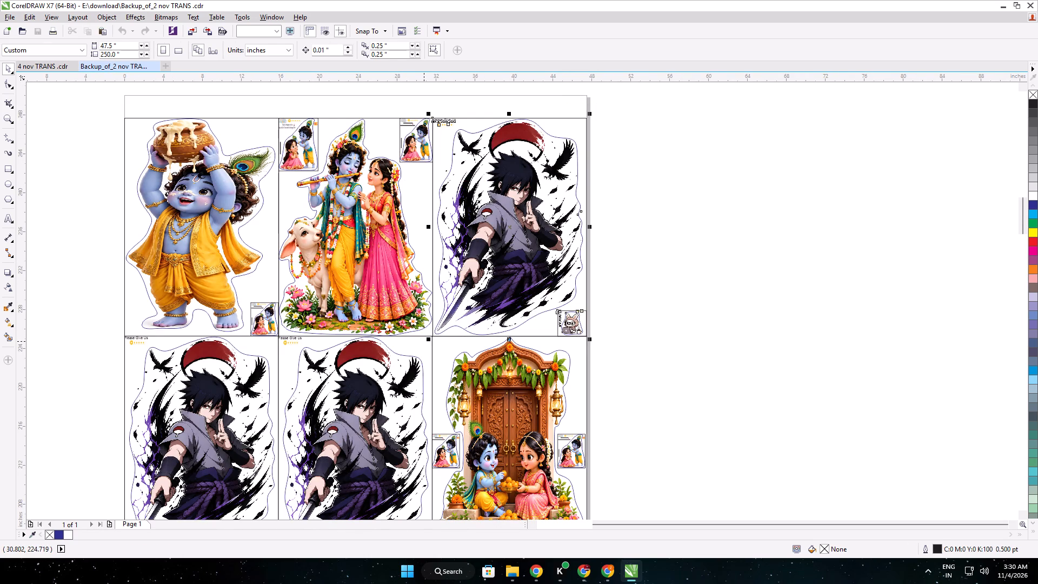
key(ctrl+c)
ctrl+click(50, 64)
key(ctrl+v)
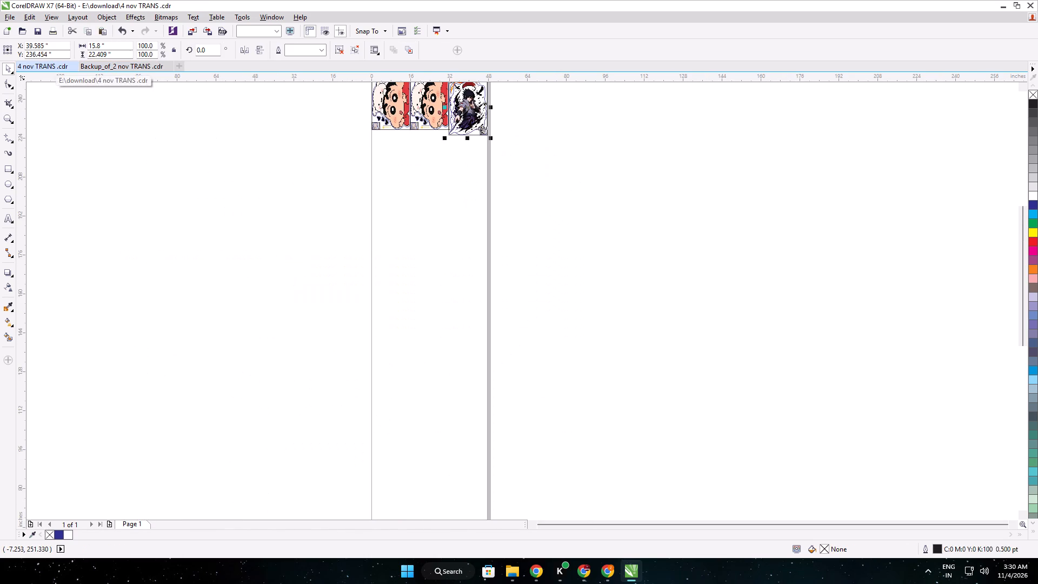
drag(472, 103, 447, 214)
key(ctrl+g)
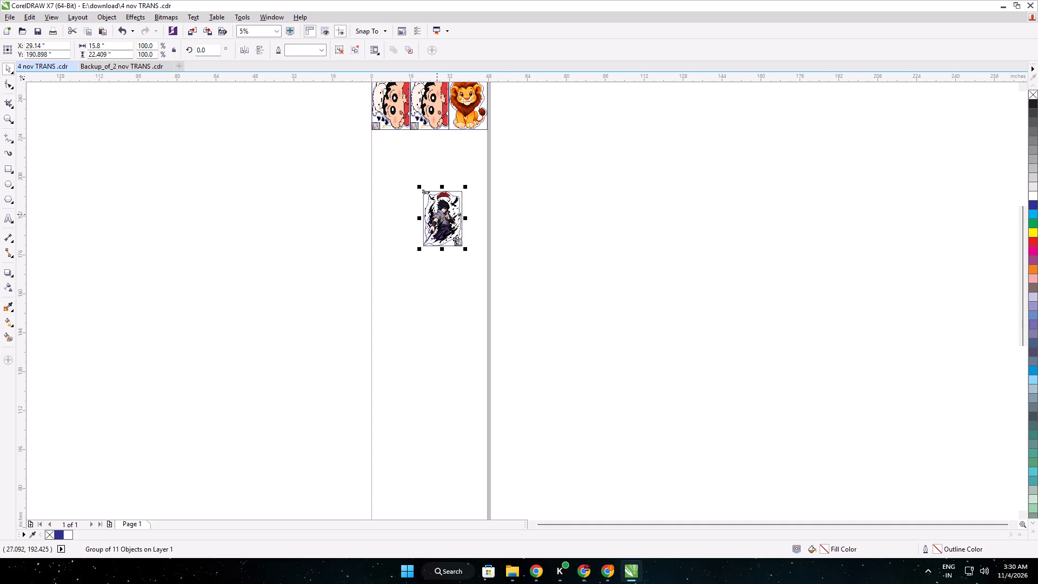
Move the grouped Sasuke sticker up beneath the first Shinchan sticker, close to the page's left edge.
scroll(431, 210, up, 2)
middle_drag(436, 210, 638, 348)
drag(640, 348, 453, 180)
middle_drag(453, 180, 730, 435)
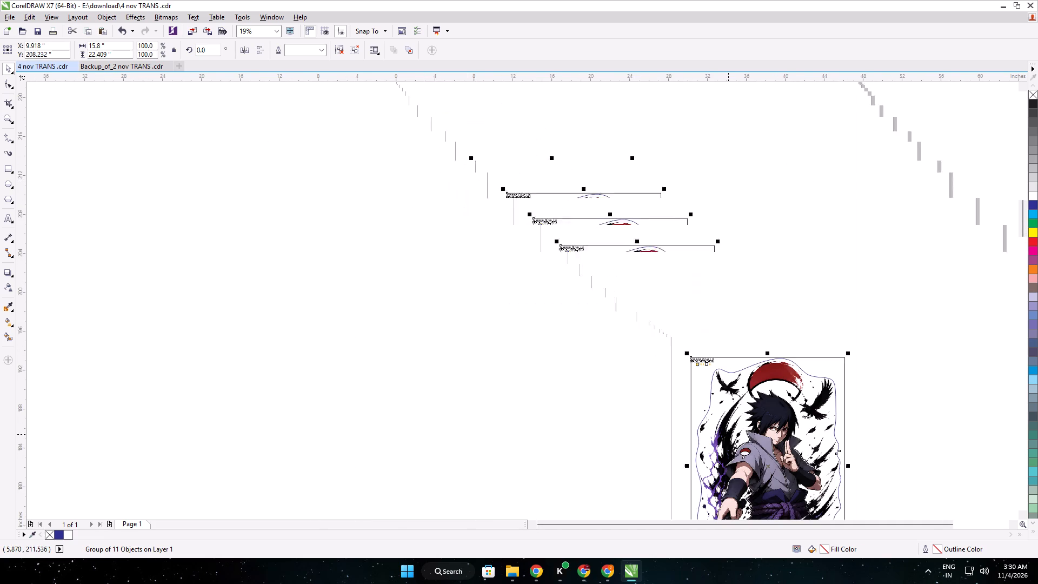
middle_drag(730, 435, 731, 436)
drag(732, 434, 716, 356)
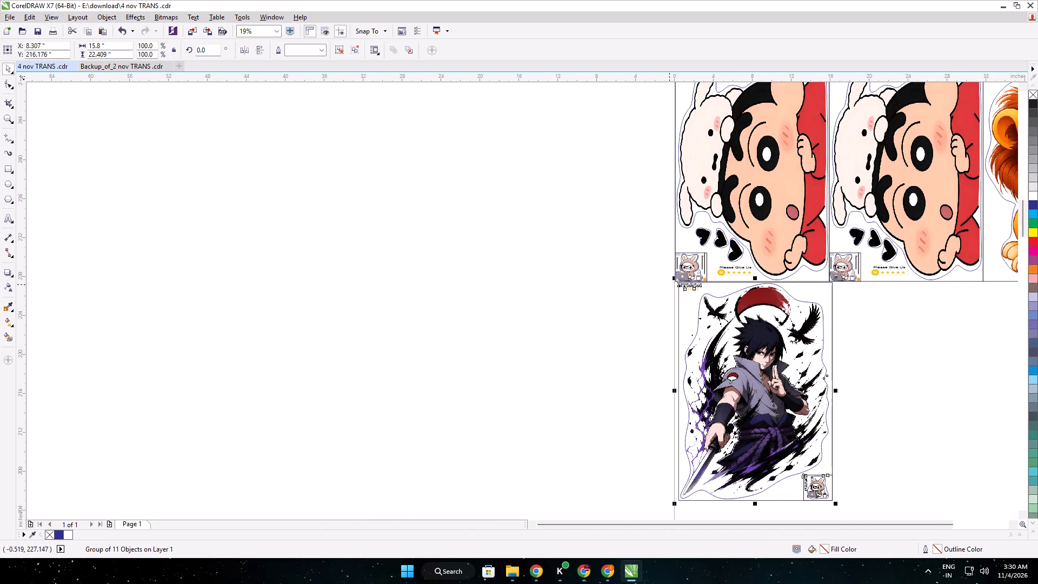
Fine-align the Sasuke sticker against the page's left edge and the Shinchan sticker's bottom edge, at about X 7.91, Y 216.26 inches.
scroll(669, 284, up, 3)
drag(790, 363, 766, 360)
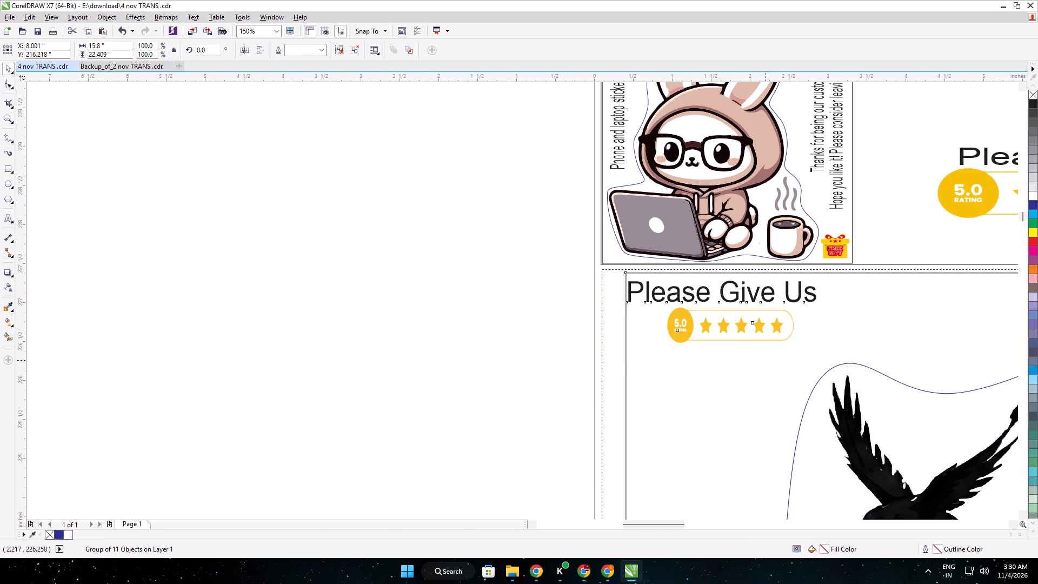
drag(766, 360, 758, 357)
scroll(670, 275, down, 2)
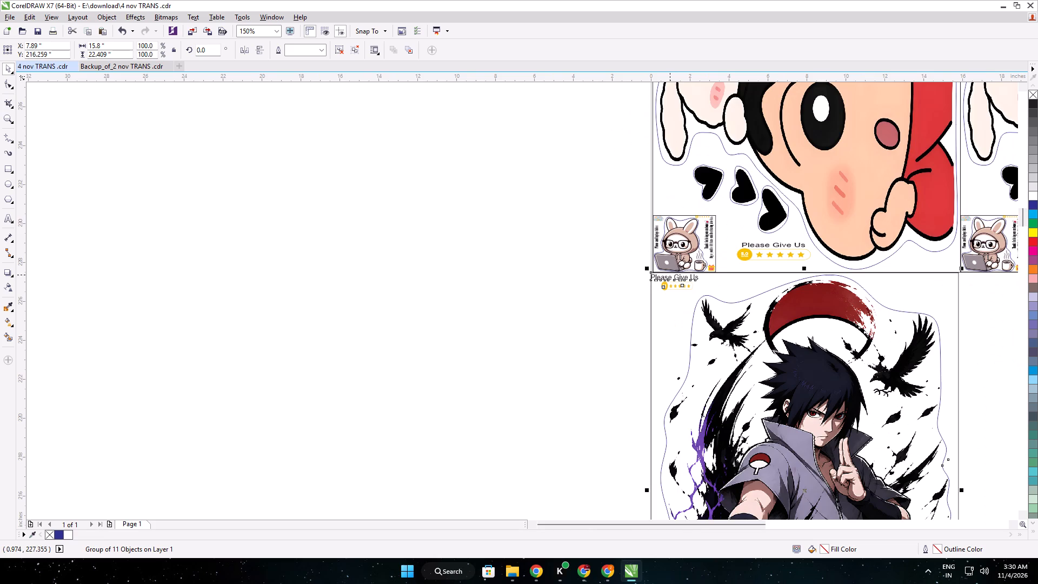
scroll(666, 281, up, 2)
scroll(627, 211, down, 2)
middle_drag(647, 181, 695, 366)
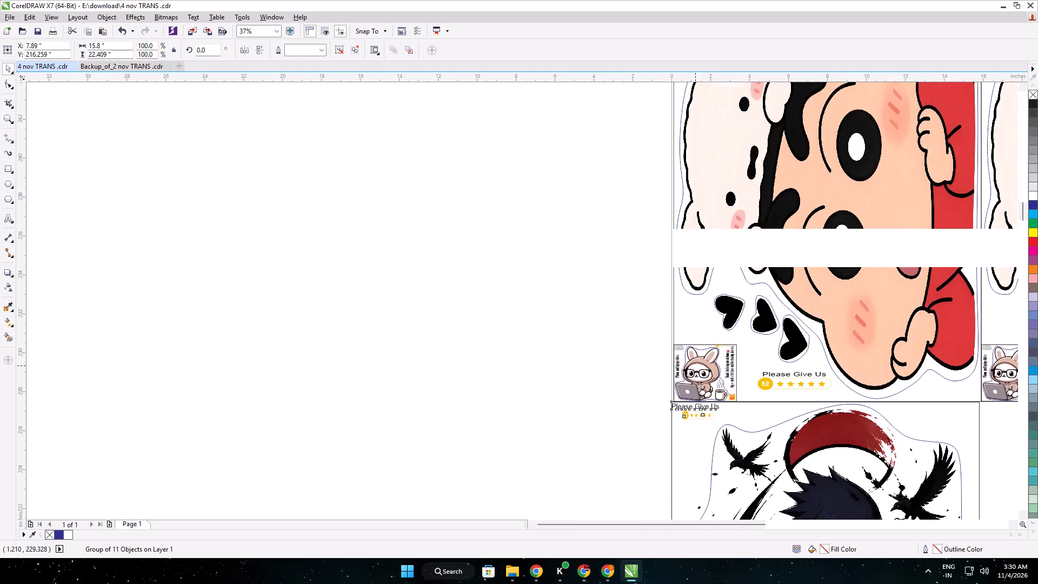
scroll(647, 183, up, 1)
scroll(736, 199, down, 1)
middle_drag(810, 350, 777, 194)
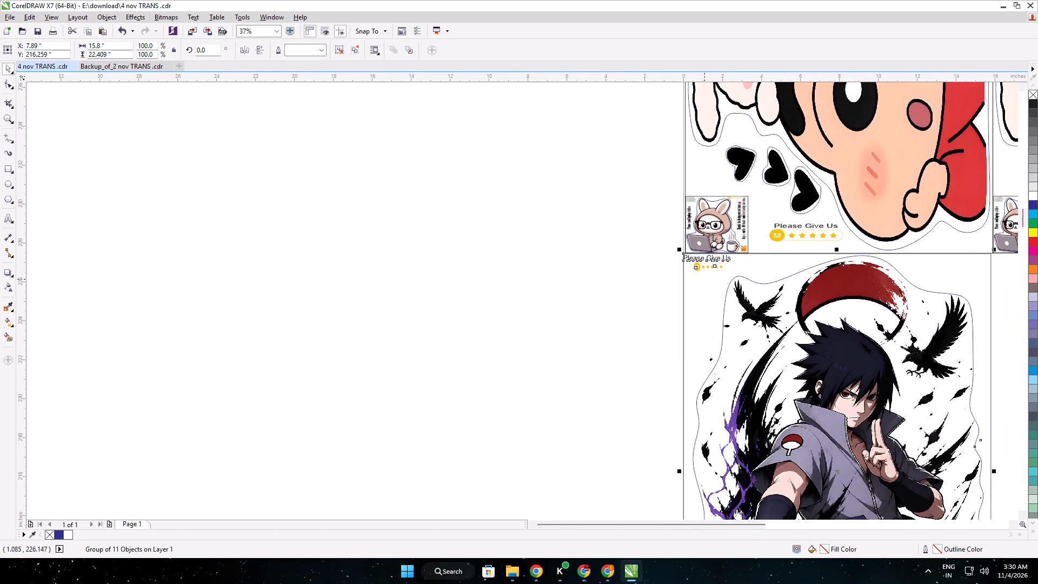
scroll(704, 279, up, 2)
key(Right)
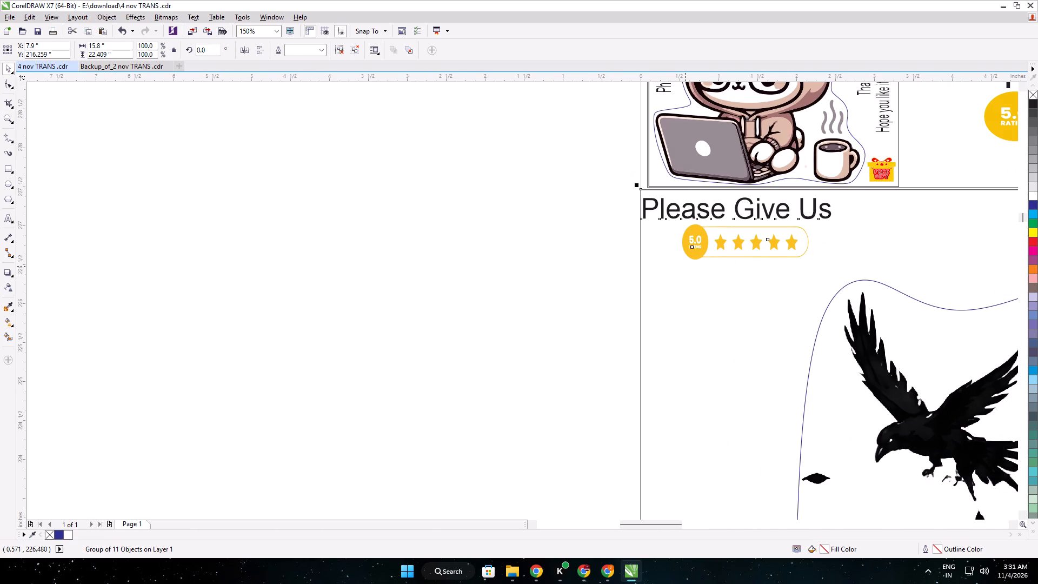
key(Right)
scroll(685, 266, down, 2)
middle_drag(809, 315, 401, 278)
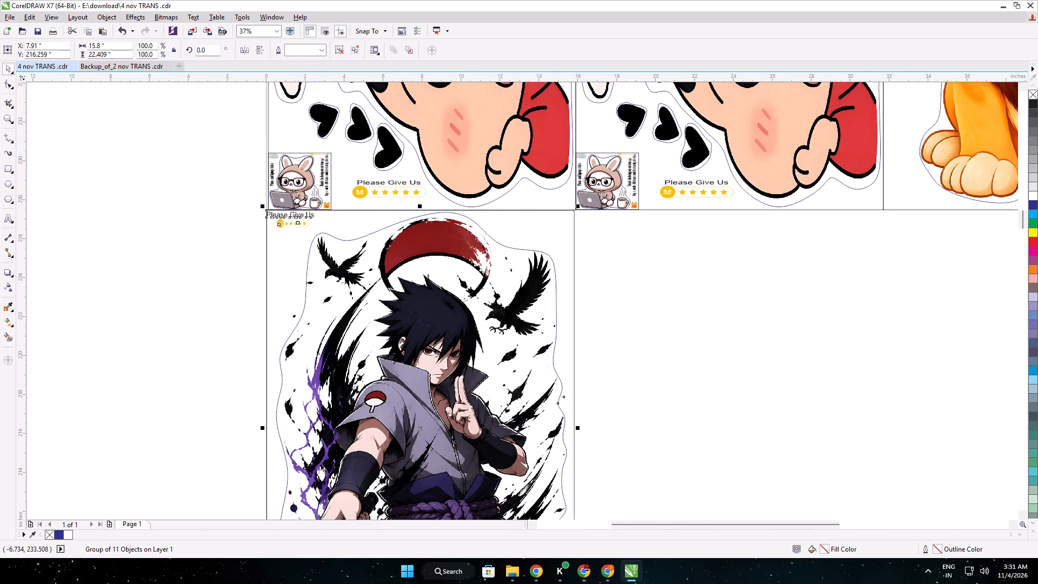
Duplicate the Sasuke sticker and align the copy beneath the second Shinchan sticker, at about X 23.71, Y 216.28 inches.
key(ctrl+d)
drag(432, 317, 746, 333)
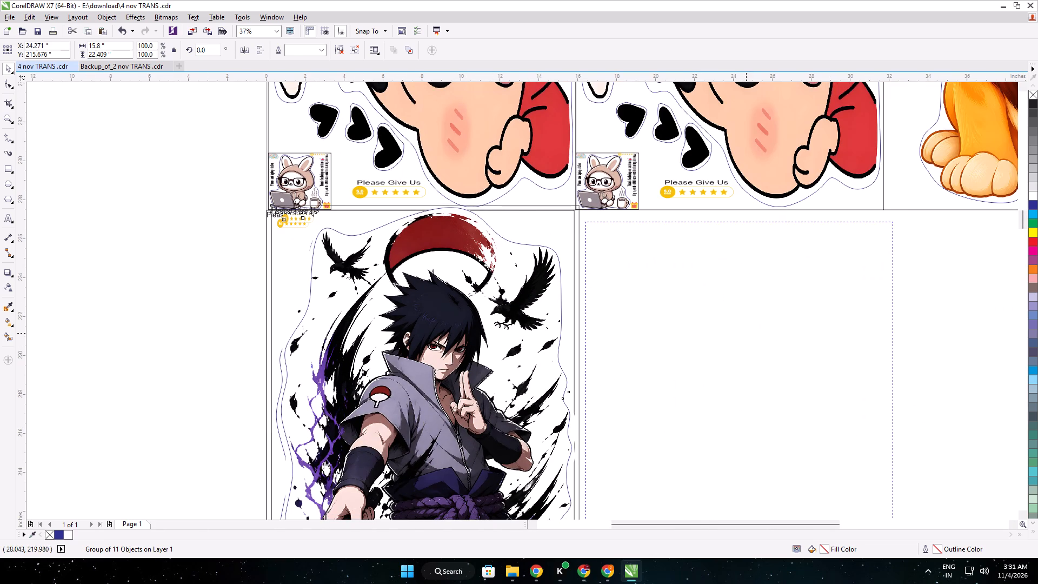
drag(746, 333, 736, 323)
scroll(578, 190, up, 1)
key(Up)
key(Up)
key(Up)
key(Up)
key(Up)
key(Up)
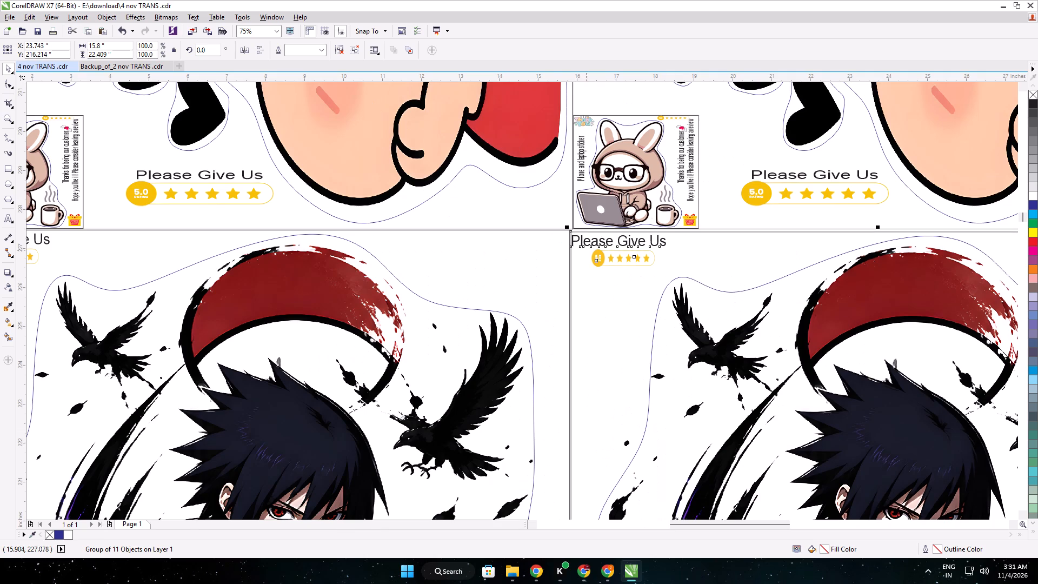
scroll(571, 231, up, 1)
key(Up)
key(Up)
key(Left)
key(Left)
key(Left)
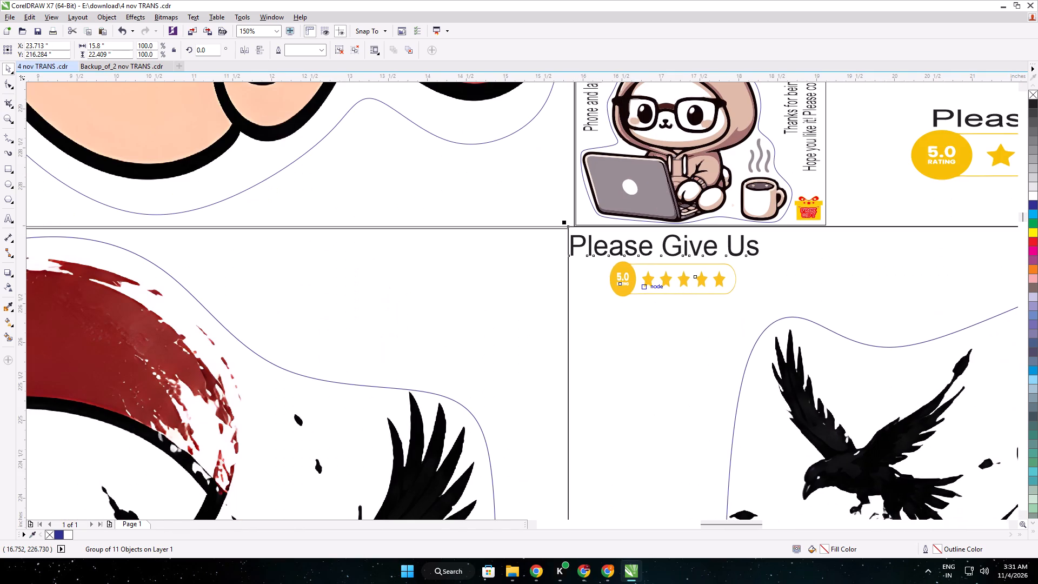
Duplicate the Sasuke sticker again into the third column beneath the lion and align it with the page's right edge.
scroll(641, 286, down, 4)
middle_drag(790, 303, 634, 244)
key(ctrl+d)
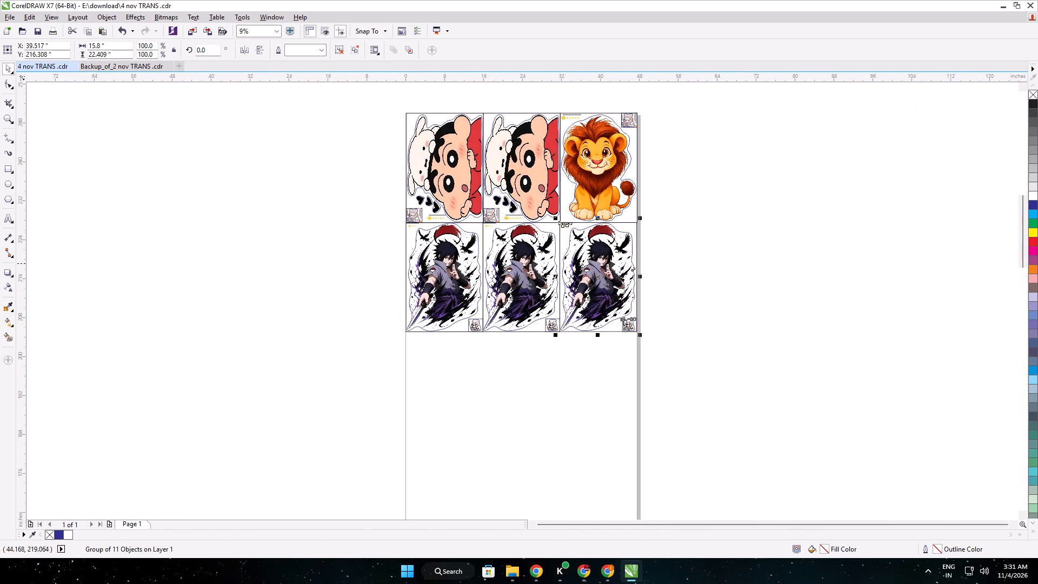
scroll(613, 230, up, 1)
scroll(707, 246, up, 1)
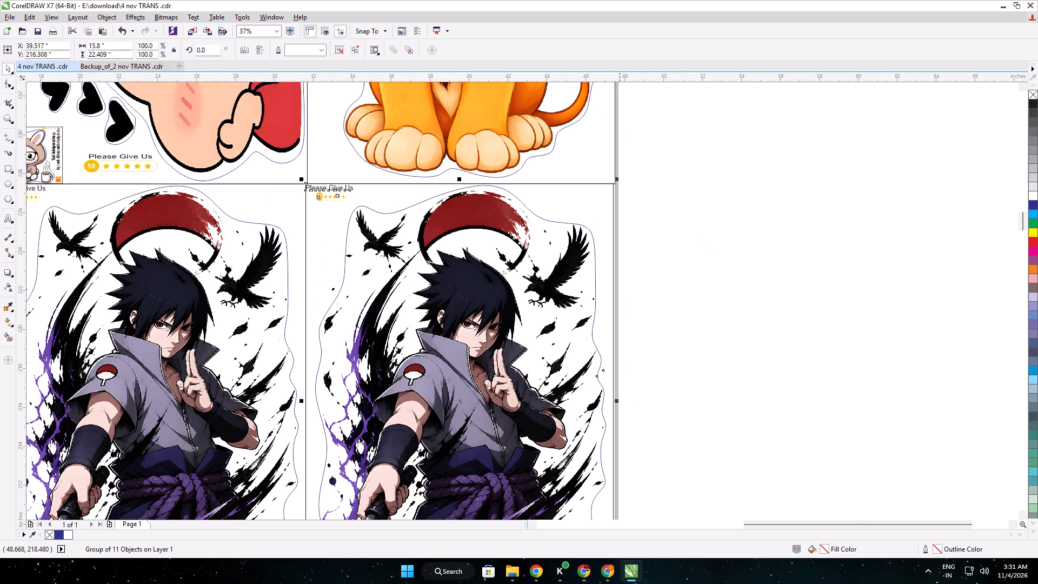
scroll(642, 389, up, 2)
drag(525, 436, 527, 436)
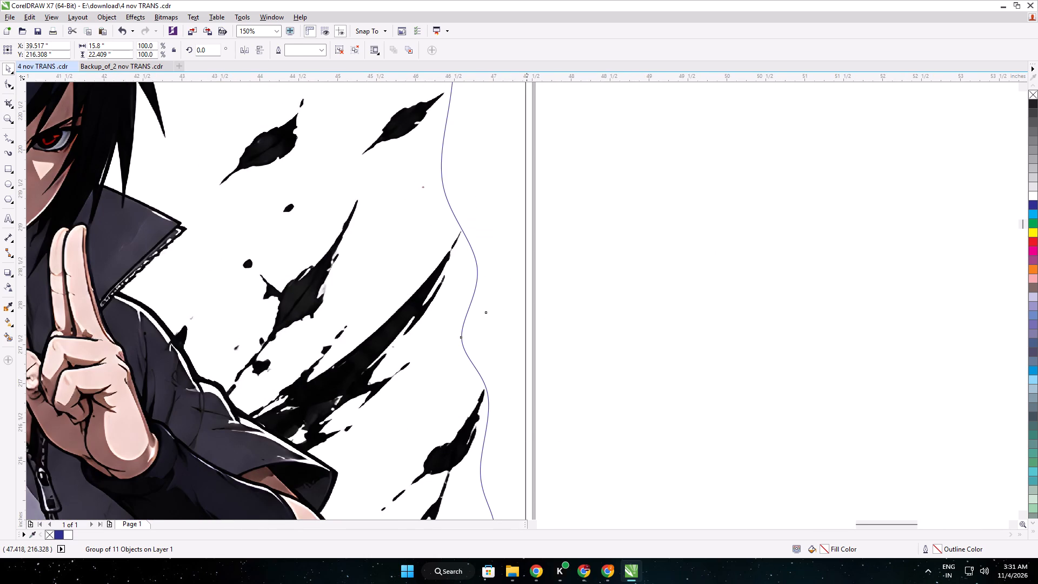
drag(527, 436, 533, 439)
scroll(544, 427, down, 2)
scroll(460, 353, down, 1)
Shift the first Shinchan sticker slightly left so its frame lines up with the page's left edge, and deselect it.
middle_drag(509, 381, 1037, 504)
click(581, 327)
scroll(572, 312, up, 3)
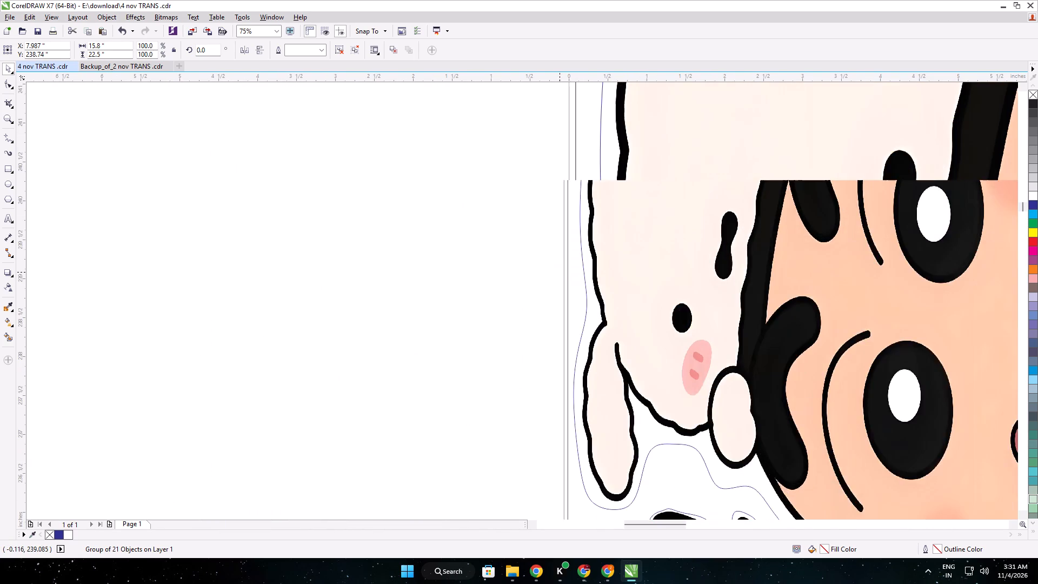
drag(572, 299, 565, 300)
scroll(547, 305, down, 4)
click(501, 308)
middle_drag(525, 313, 454, 197)
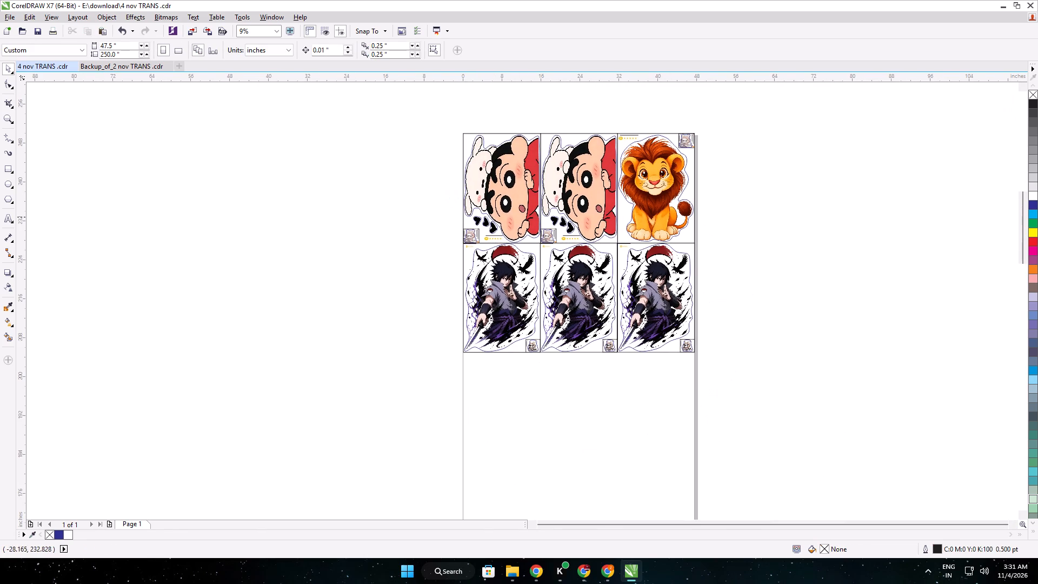
In Chrome, check the pending orders of the Valuable Products and Decals account.
click(576, 575)
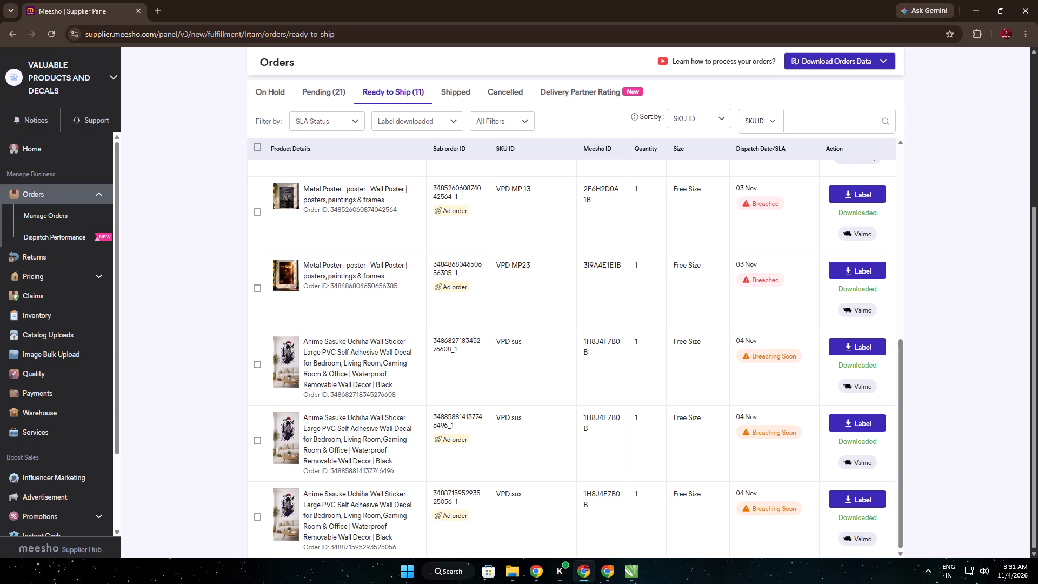
click(325, 97)
scroll(225, 400, down, 3)
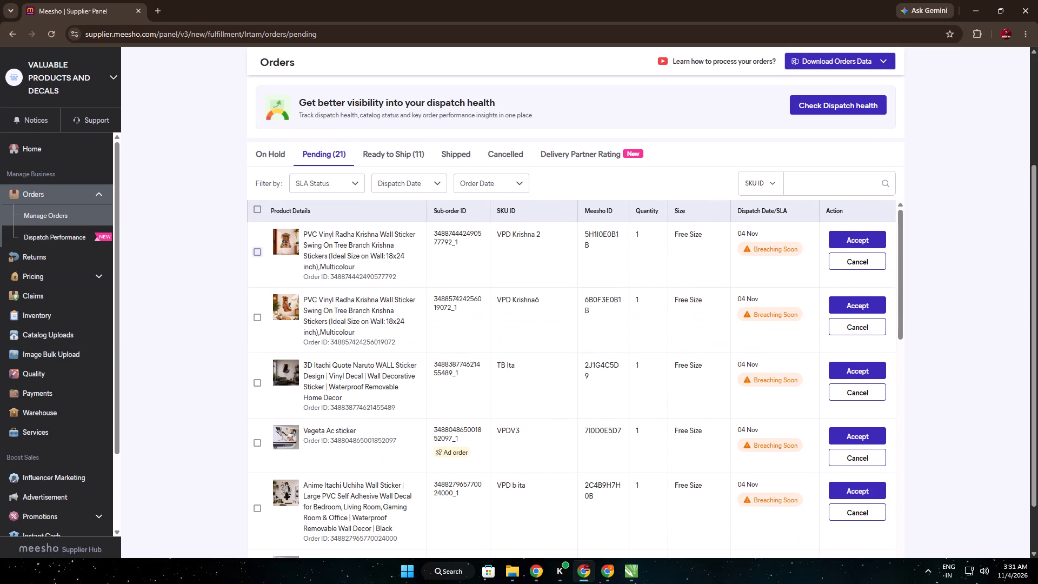
In CorelDRAW, copy the Radha Krishna doorway sticker from Backup_of_2 nov TRANS .cdr and paste it into 4 nov TRANS .cdr.
click(540, 578)
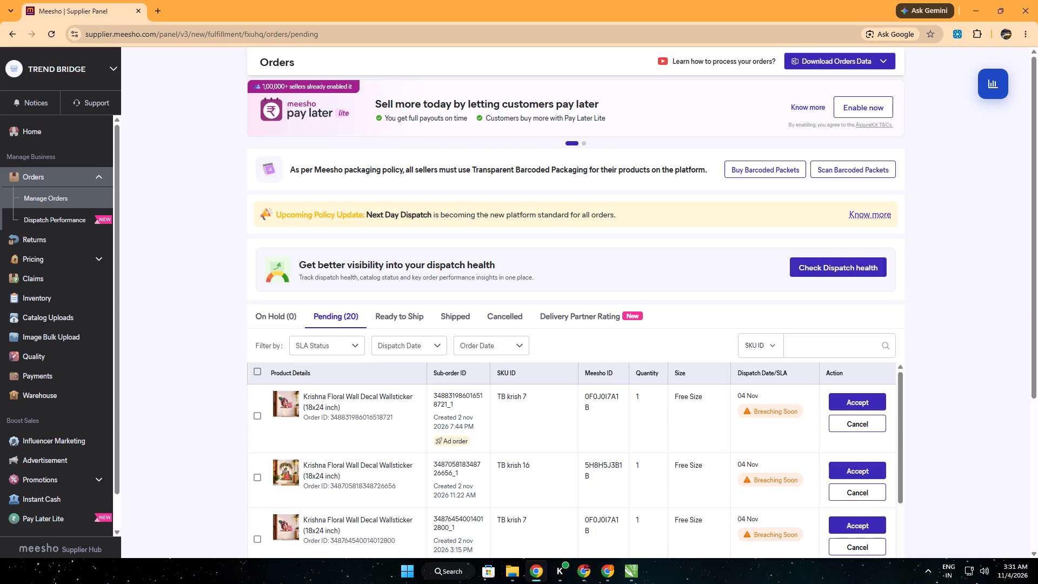
click(628, 578)
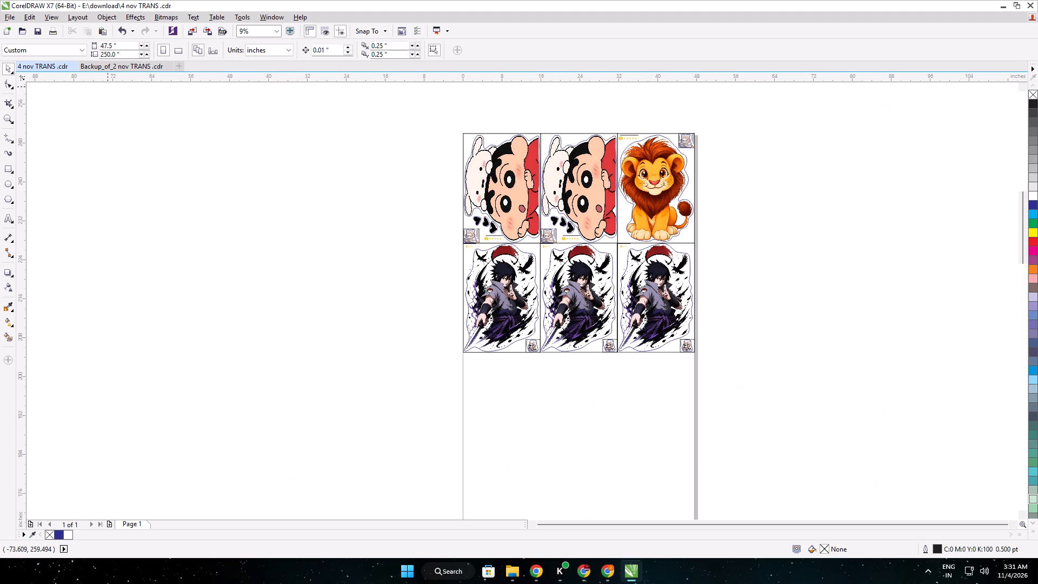
click(131, 69)
scroll(507, 205, down, 2)
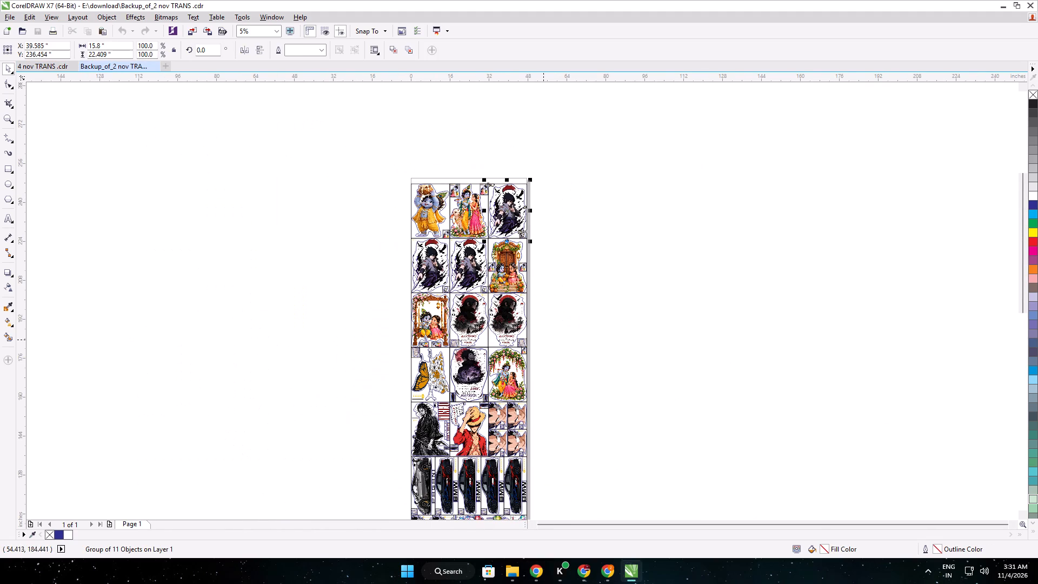
scroll(515, 297, up, 1)
click(543, 292)
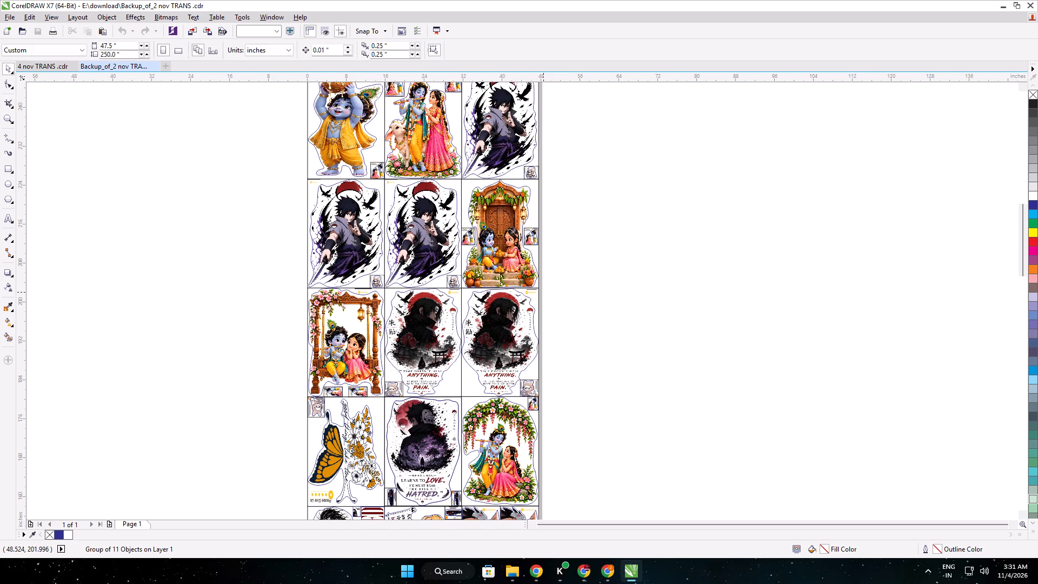
drag(550, 294, 458, 179)
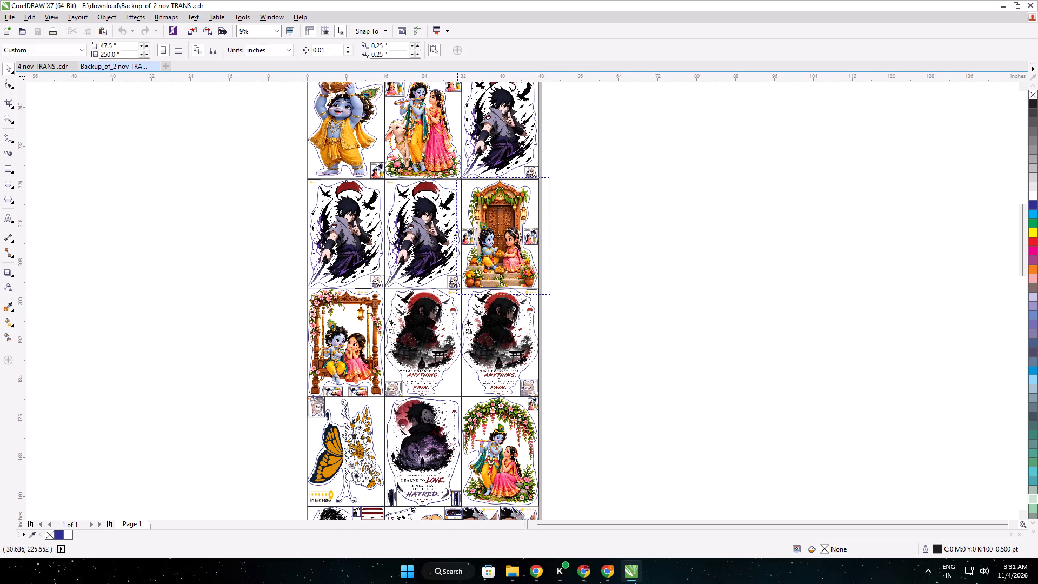
drag(458, 179, 514, 209)
click(581, 273)
drag(557, 291, 527, 272)
drag(527, 272, 458, 177)
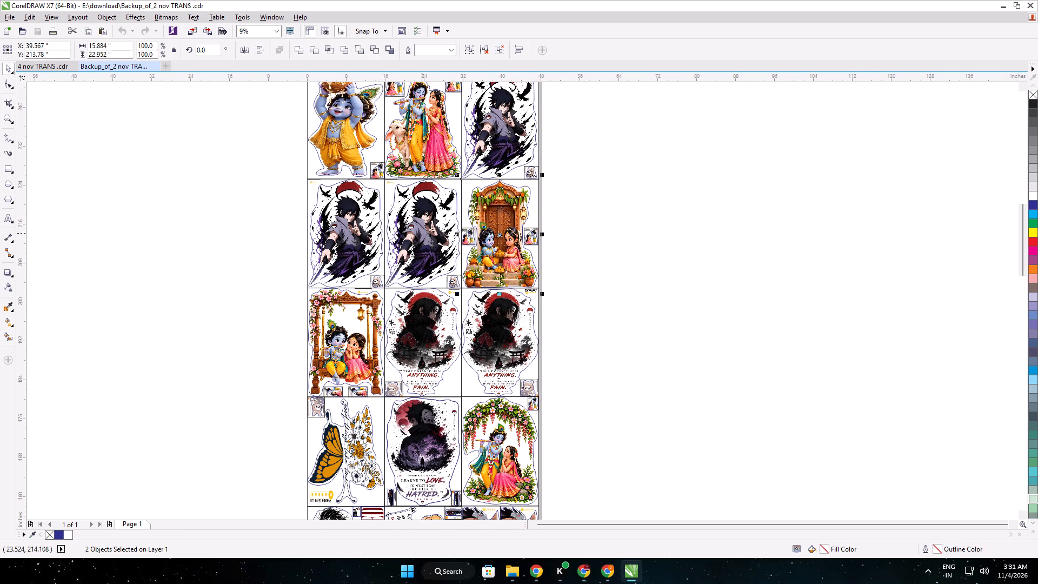
key(ctrl+c)
click(60, 69)
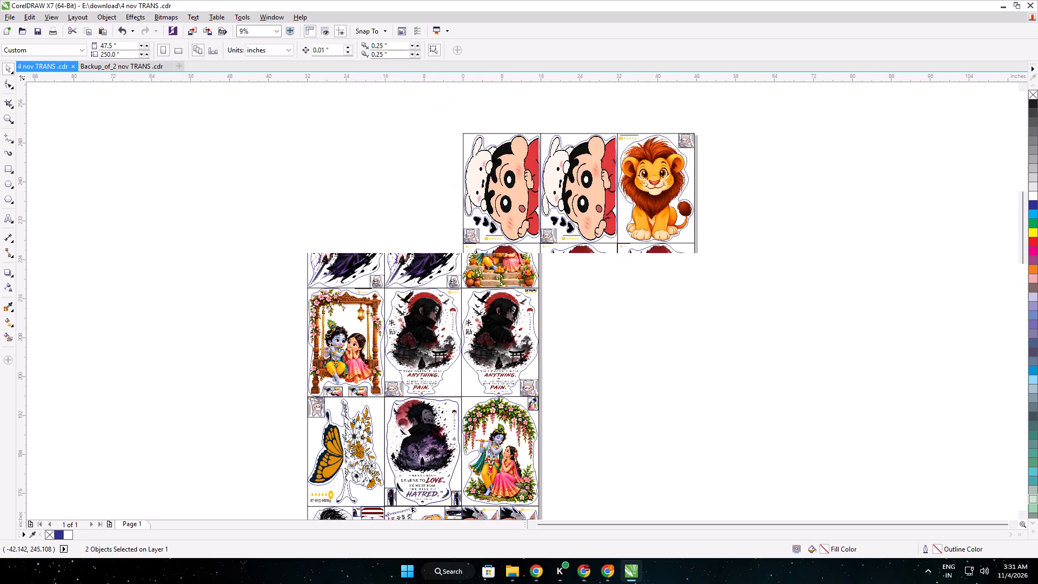
key(ctrl+v)
Move the pasted doorway sticker off the page and delete the stray "Please Give Us" text below its lower corner.
drag(662, 314, 777, 329)
click(811, 420)
drag(840, 407, 717, 373)
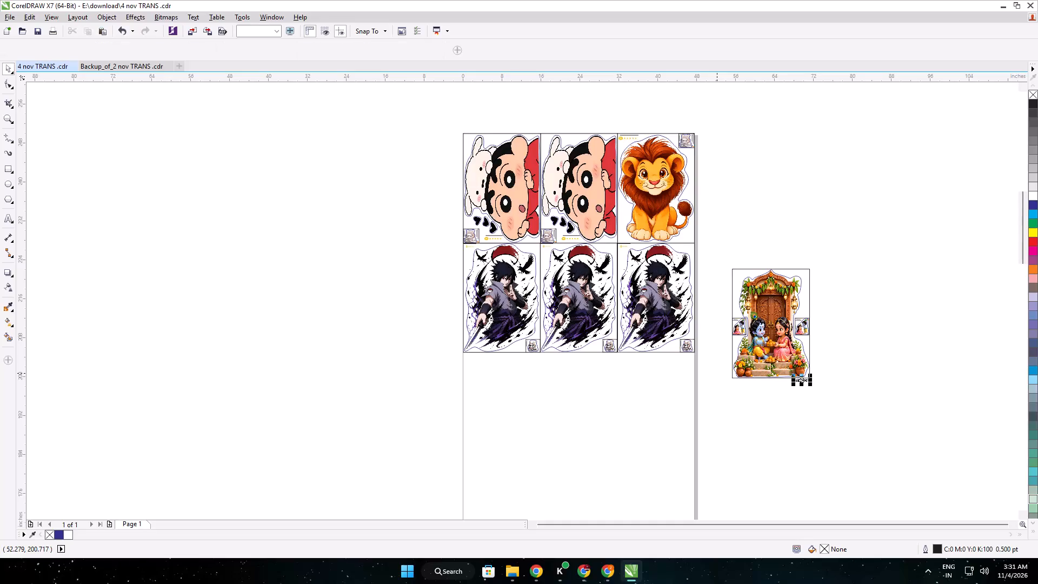
key(Delete)
drag(849, 408, 790, 369)
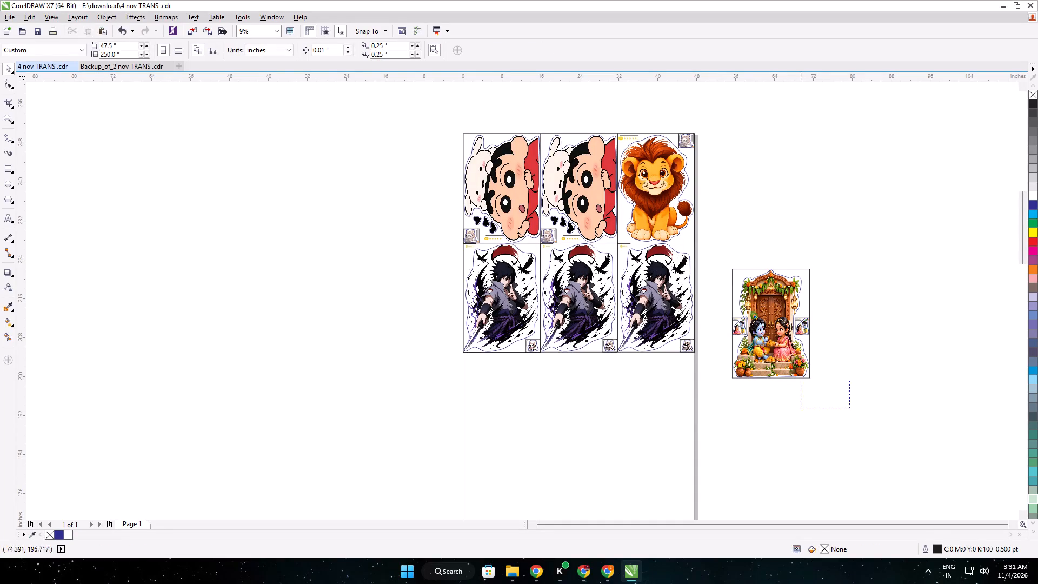
drag(790, 369, 696, 208)
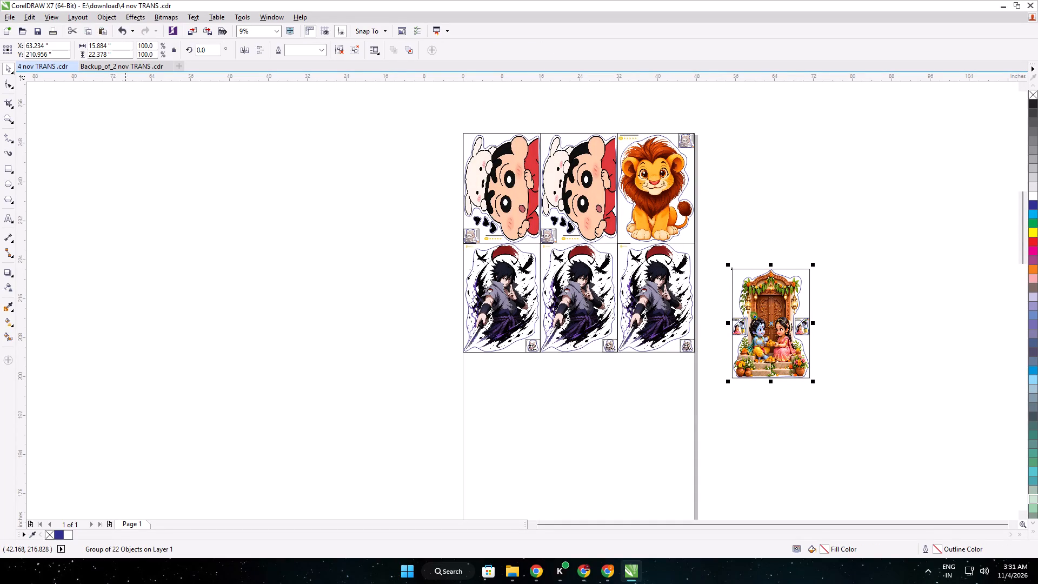
click(293, 234)
key(ctrl+z)
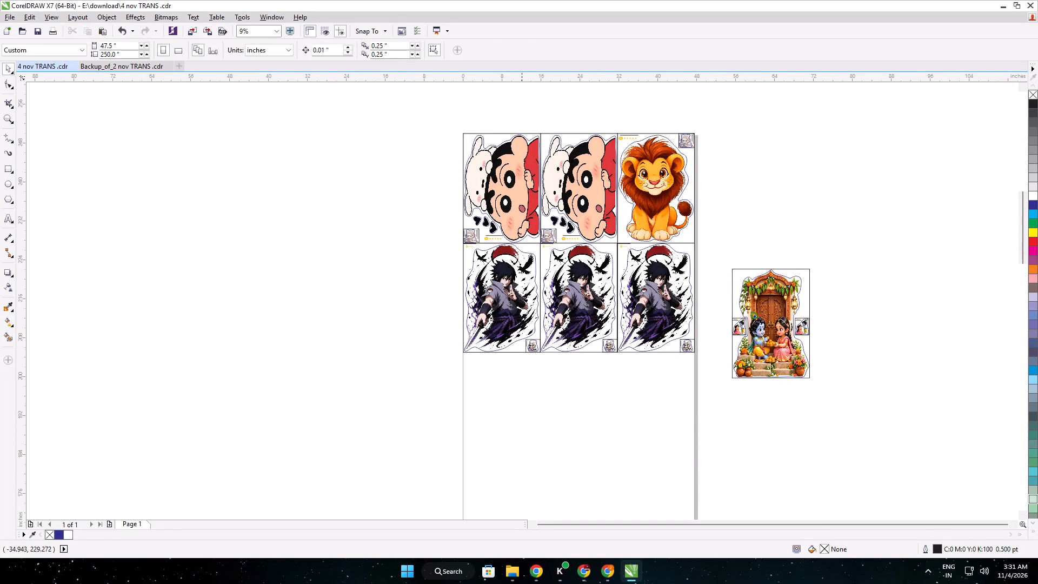
scroll(822, 390, up, 3)
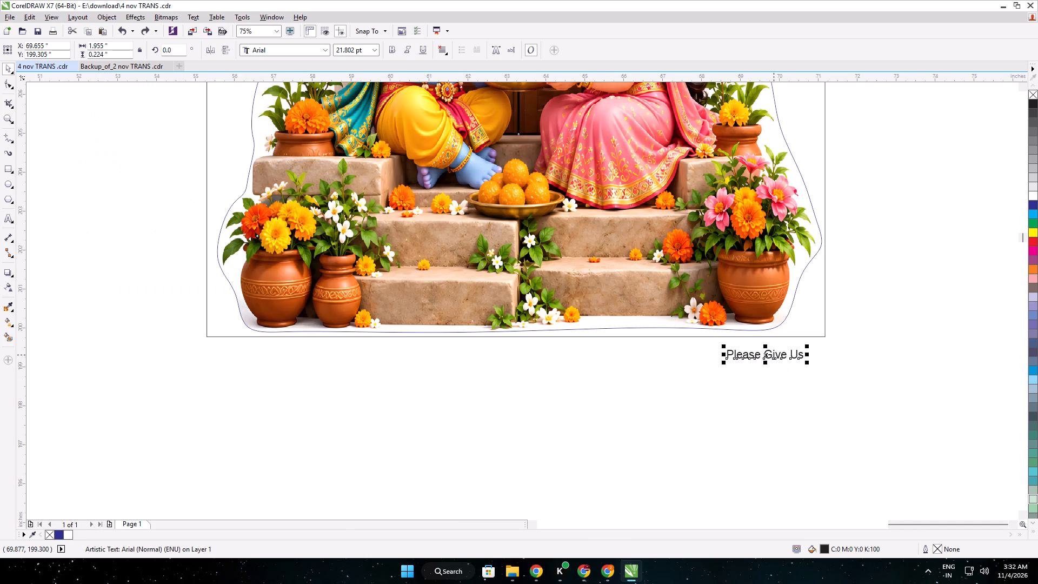
scroll(774, 355, down, 2)
key(Delete)
Select the whole Radha Krishna doorway sticker beside the page and group it.
drag(809, 407, 635, 143)
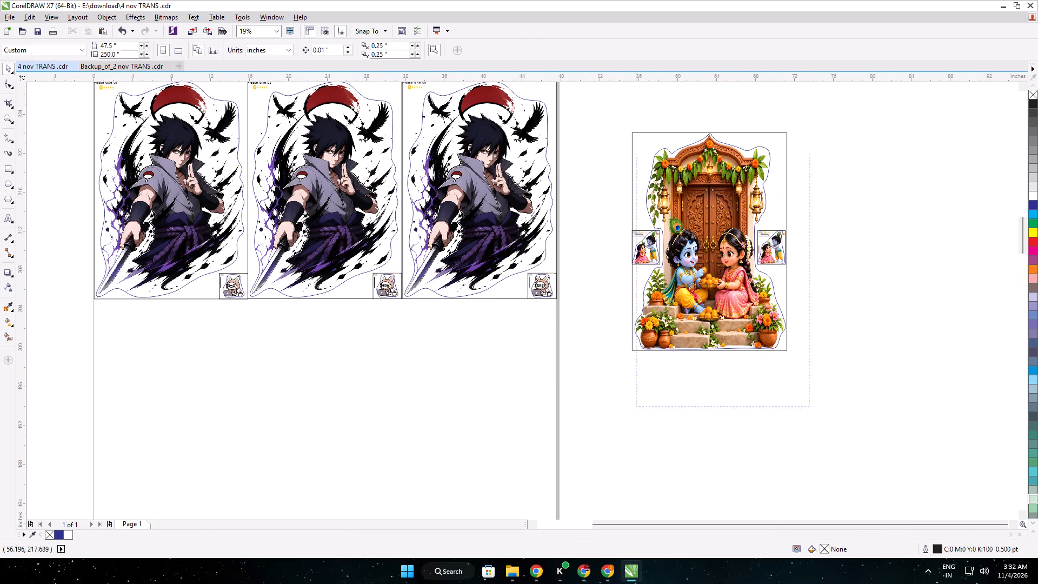
drag(635, 143, 634, 137)
drag(629, 105, 616, 113)
drag(611, 121, 883, 475)
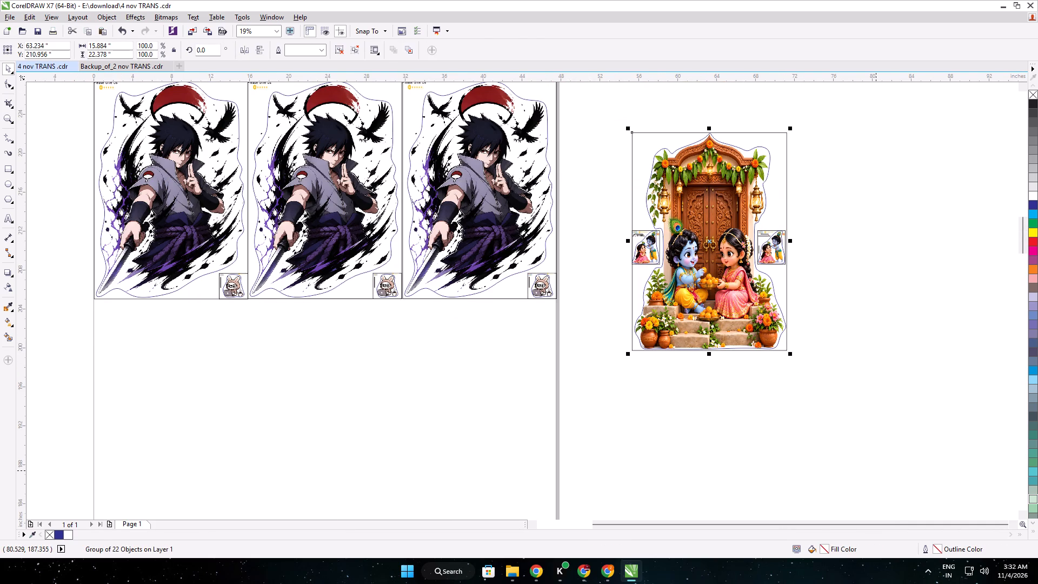
key(ctrl+g)
Place the doorway sticker beneath the first Sasuke sticker against the page's left edge, at about X 7.94, Y 193.86 inches.
scroll(809, 344, down, 1)
drag(780, 306, 490, 415)
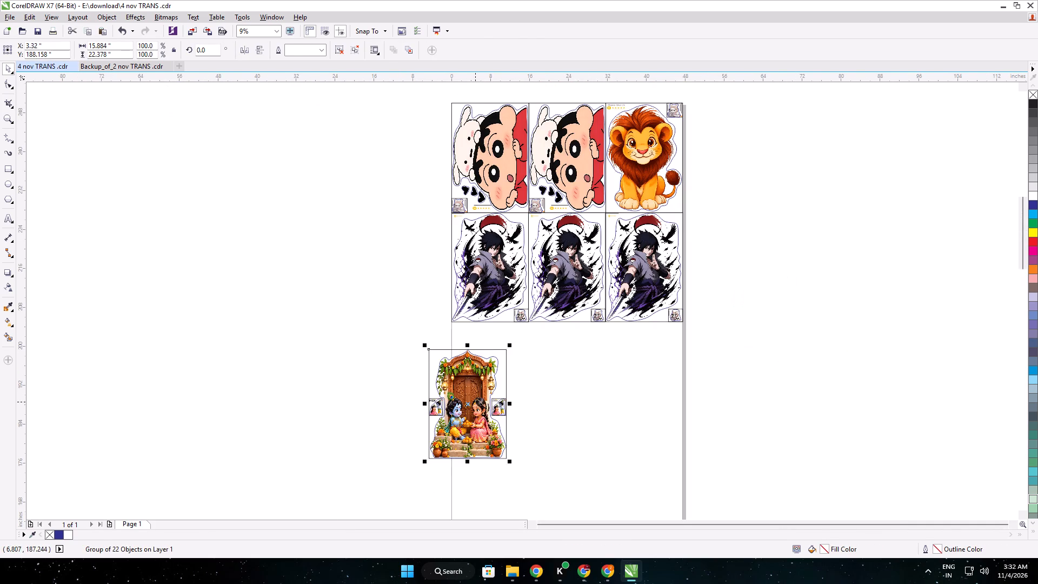
scroll(475, 402, up, 2)
drag(418, 410, 490, 329)
middle_drag(499, 310, 609, 470)
drag(610, 462, 614, 400)
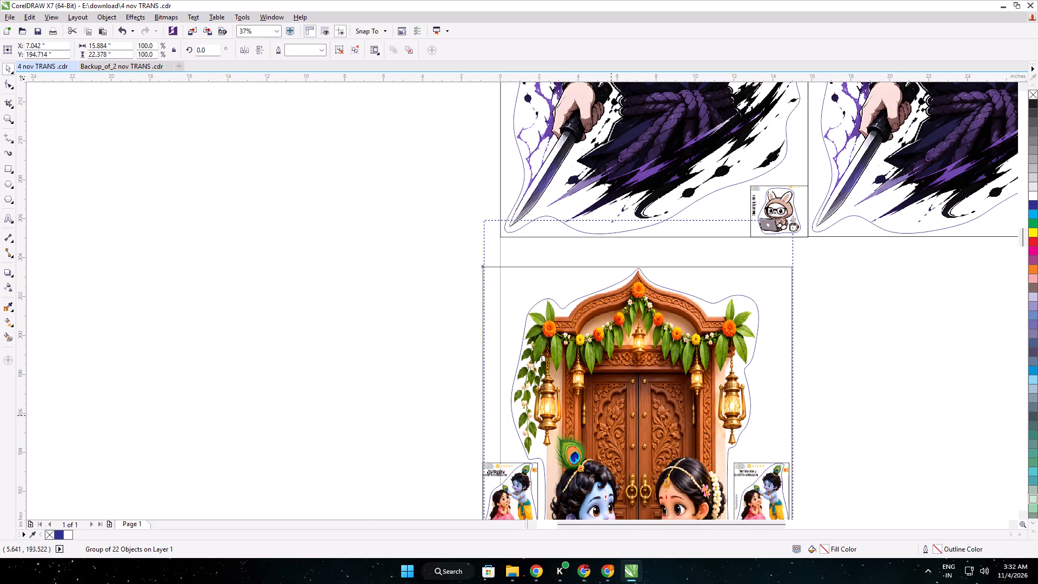
drag(614, 400, 628, 429)
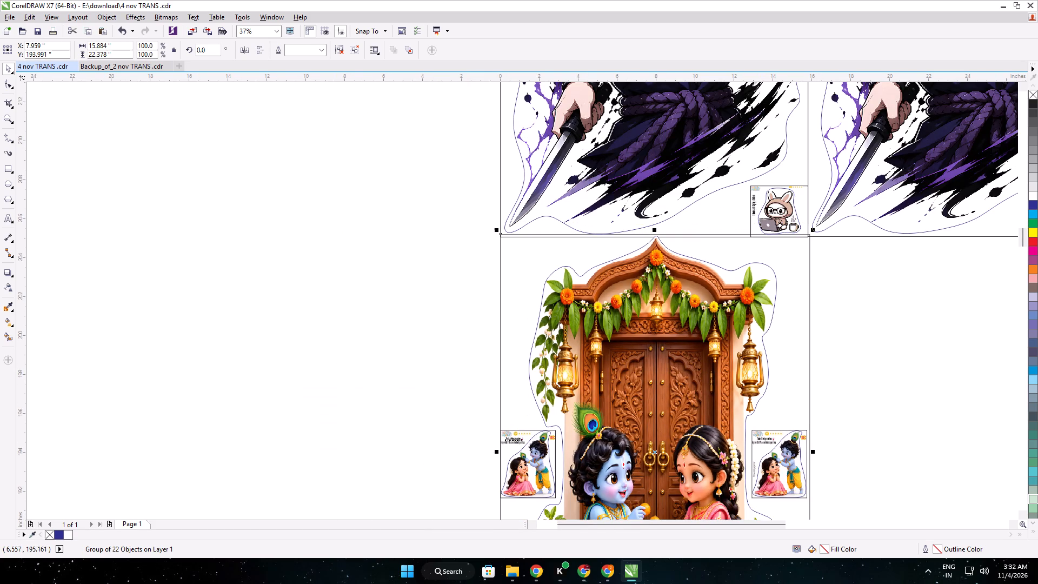
scroll(530, 253, up, 2)
drag(498, 258, 496, 271)
scroll(481, 240, up, 1)
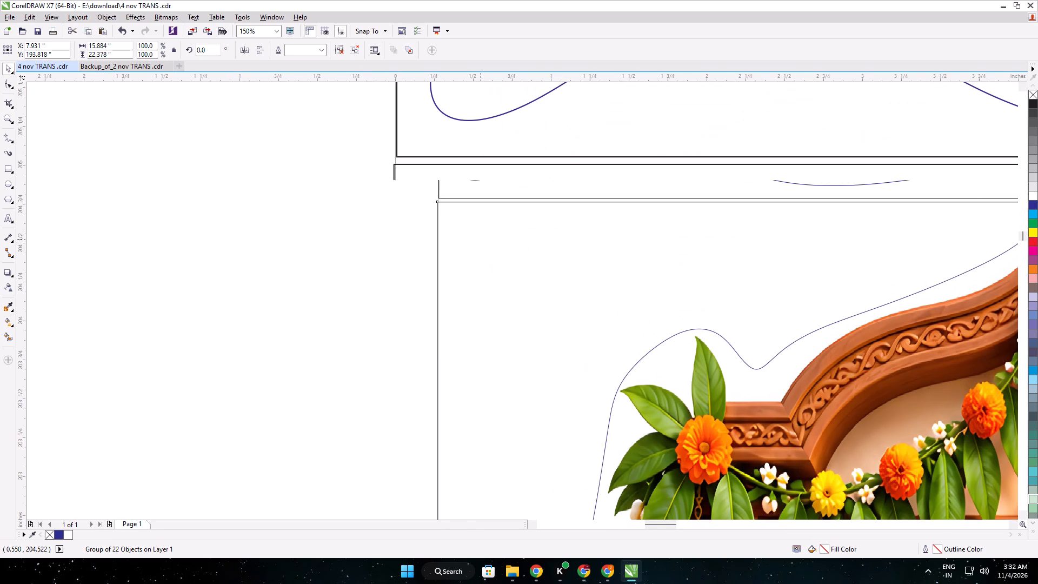
key(Up)
key(Up)
key(Up)
key(Up)
key(Right)
scroll(480, 240, down, 2)
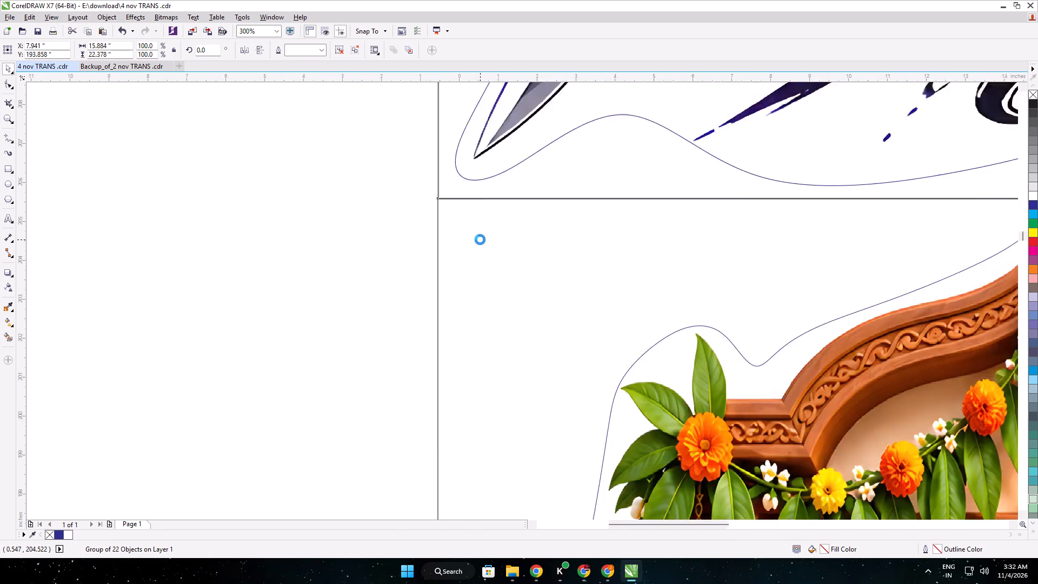
scroll(480, 240, down, 4)
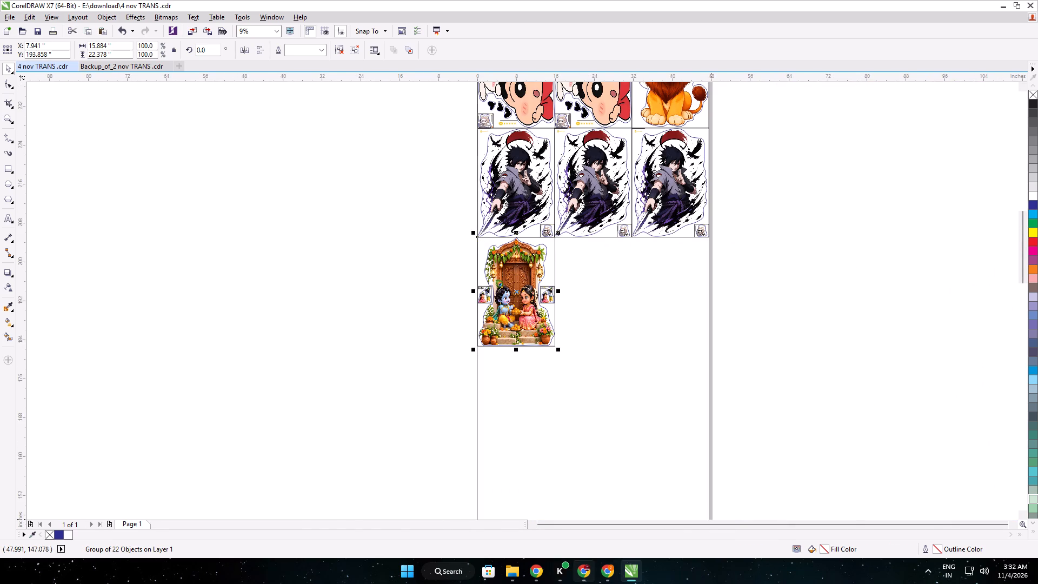
In Chrome, mark the VPD Krishna 2 and VPD Krishna6 orders dated 04 Nov and the VPD Krishna 2 order dated 05 Nov.
click(584, 566)
click(261, 254)
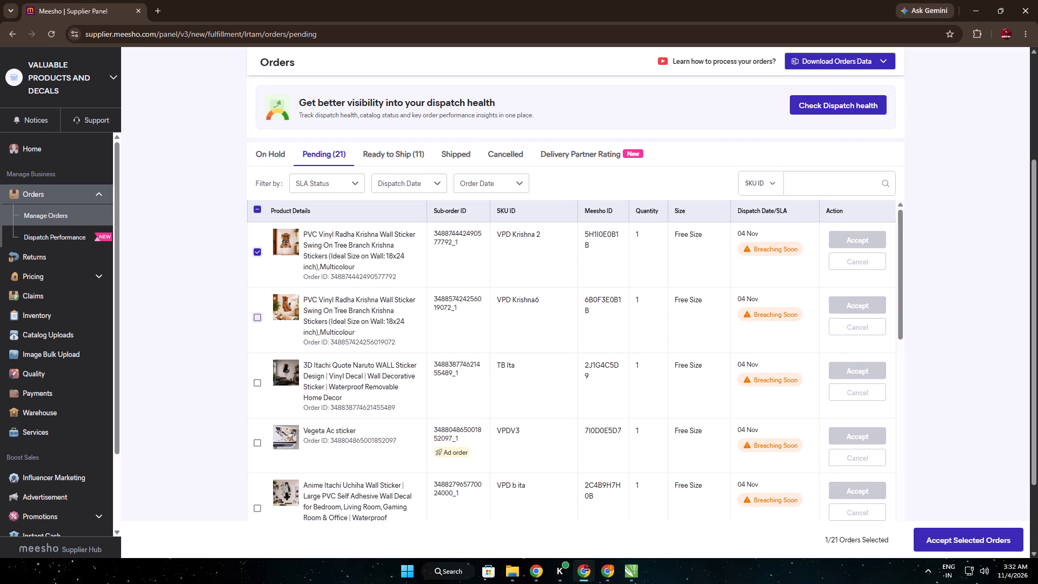
click(255, 316)
scroll(301, 337, down, 5)
scroll(325, 381, up, 4)
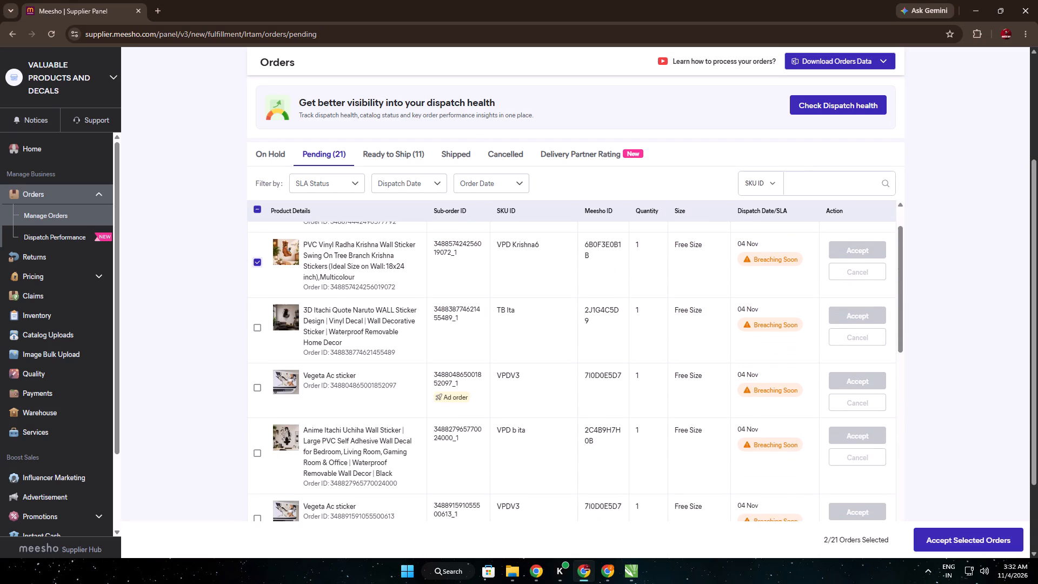
scroll(325, 382, up, 2)
scroll(349, 371, down, 9)
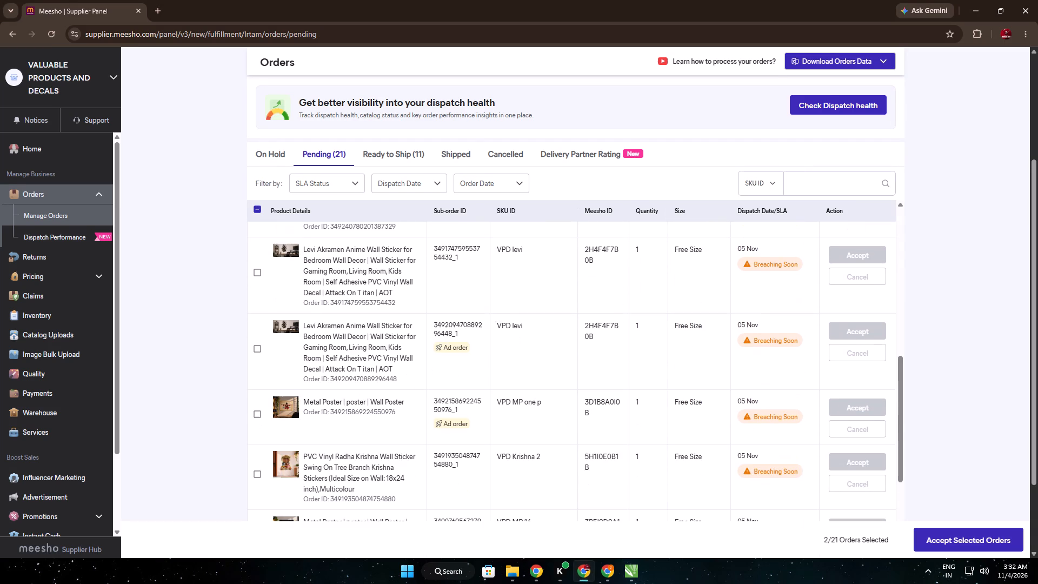
scroll(355, 410, down, 8)
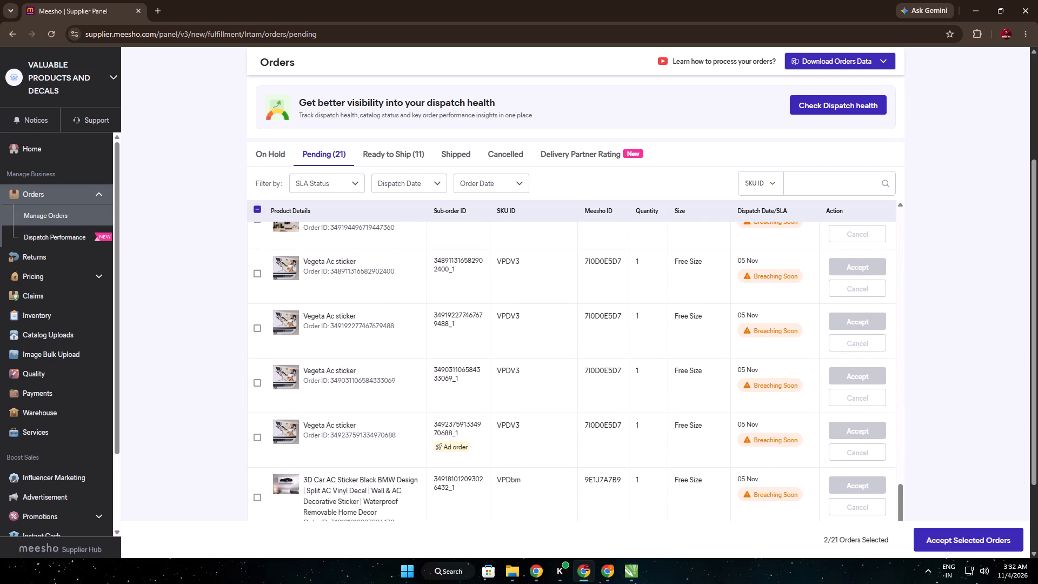
scroll(355, 410, down, 4)
scroll(355, 410, up, 5)
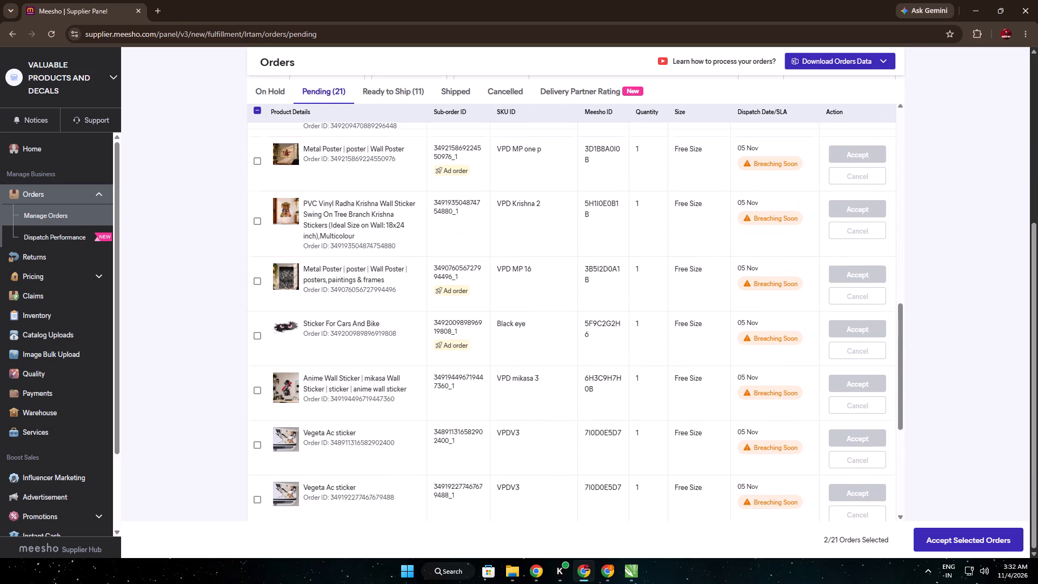
scroll(355, 412, up, 1)
click(257, 277)
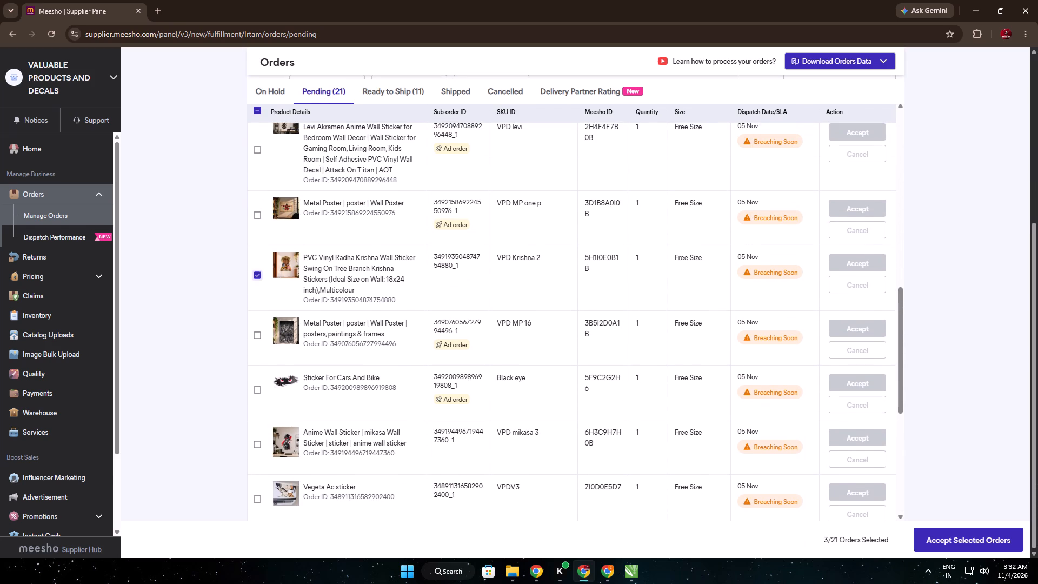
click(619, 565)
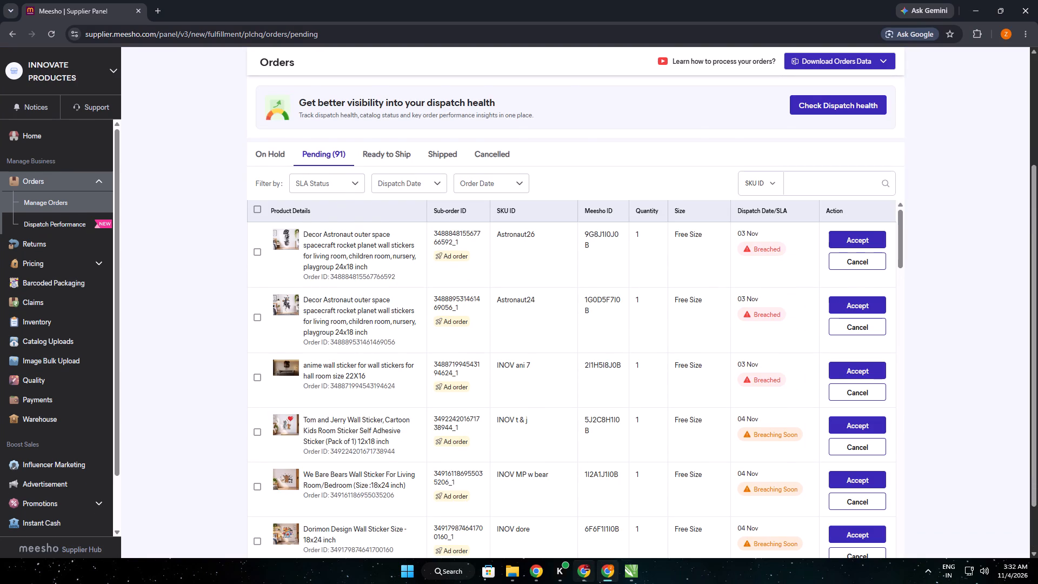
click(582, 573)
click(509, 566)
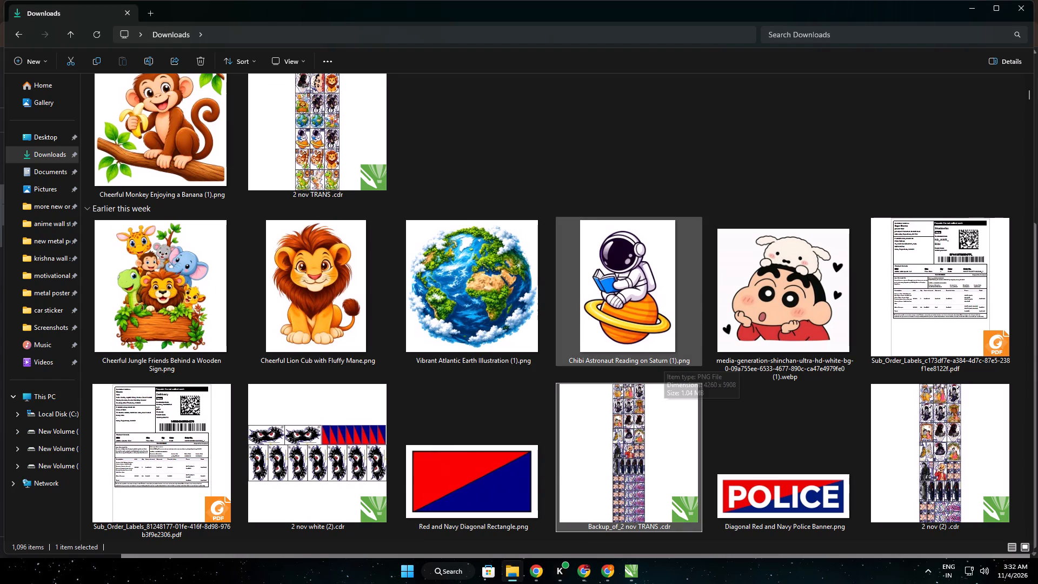
In CorelDRAW, duplicate the doorway sticker and align the copy in the middle column beneath the second Sasuke sticker.
click(630, 582)
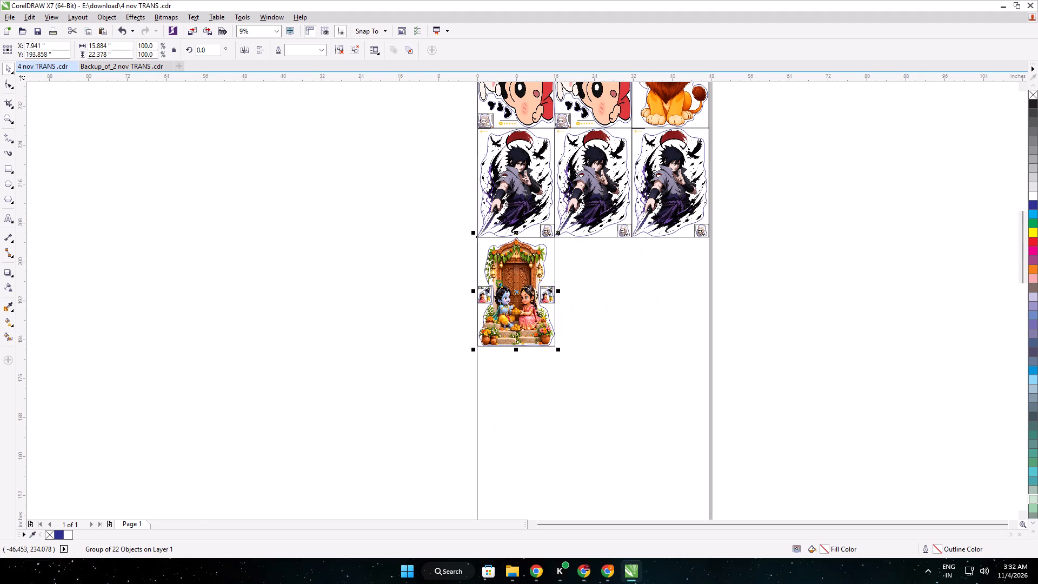
key(ctrl+d)
drag(501, 270, 586, 278)
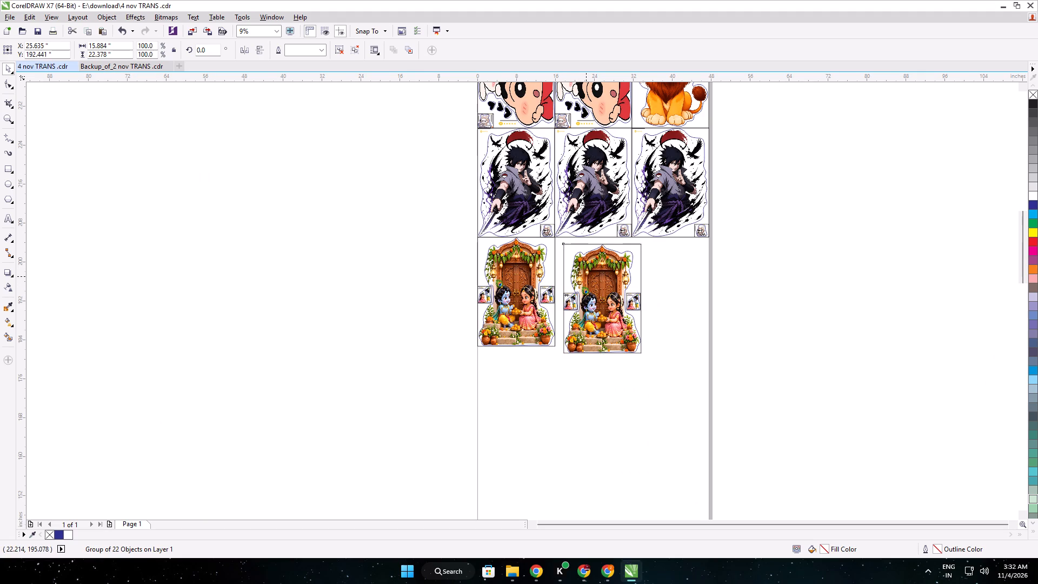
double_click(585, 274)
scroll(572, 248, up, 3)
drag(569, 284, 505, 234)
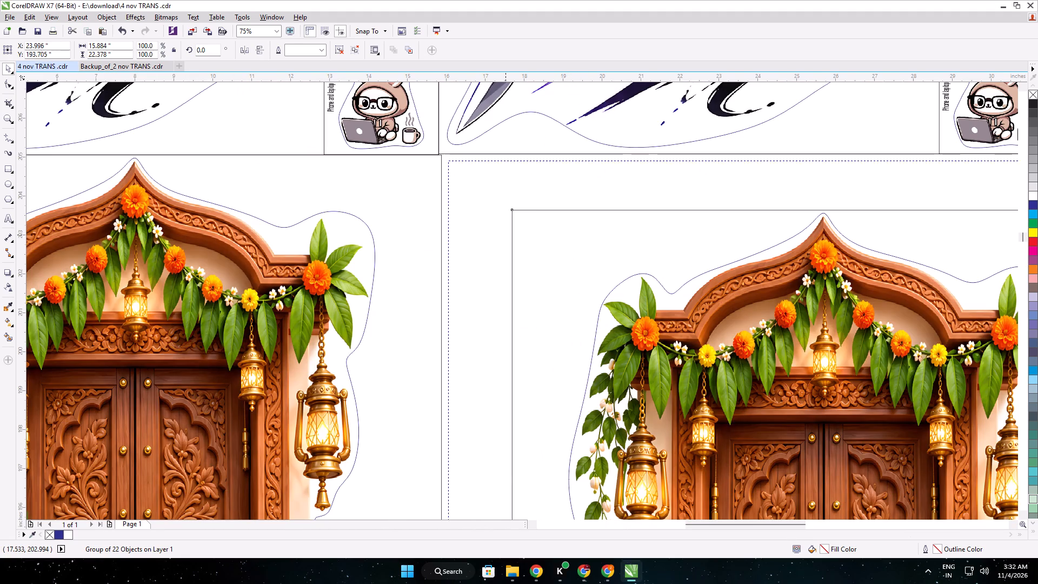
drag(505, 234, 500, 227)
scroll(470, 180, up, 1)
key(Down)
key(Down)
key(Down)
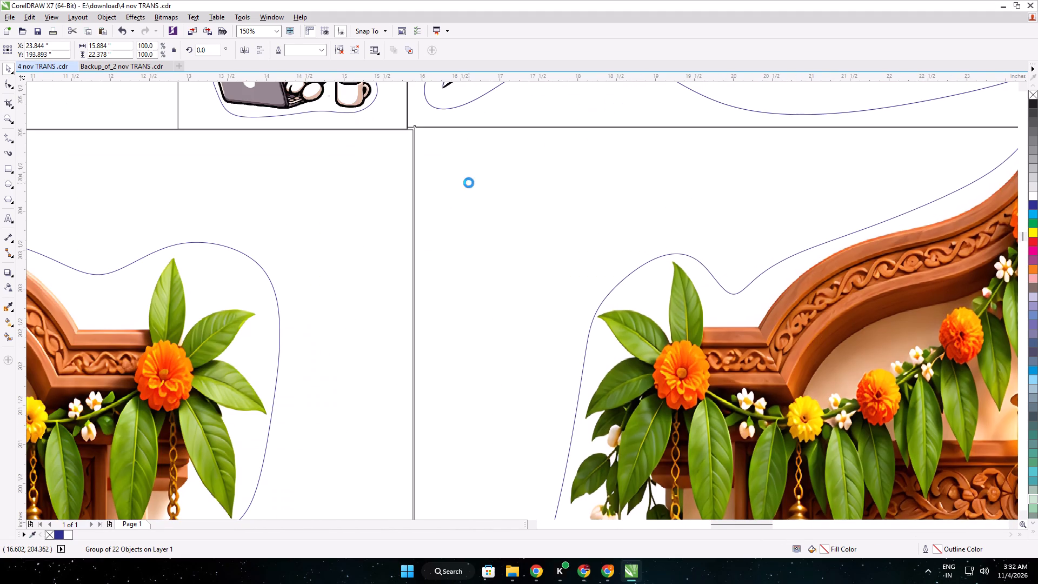
key(Down)
key(Left)
key(Left)
key(Down)
key(Down)
Stretch the middle Sasuke sticker down to a height of about 22.446 inches, closing the gap above the doorway copy.
scroll(469, 199, down, 3)
middle_drag(478, 214, 501, 309)
click(548, 216)
scroll(624, 290, up, 1)
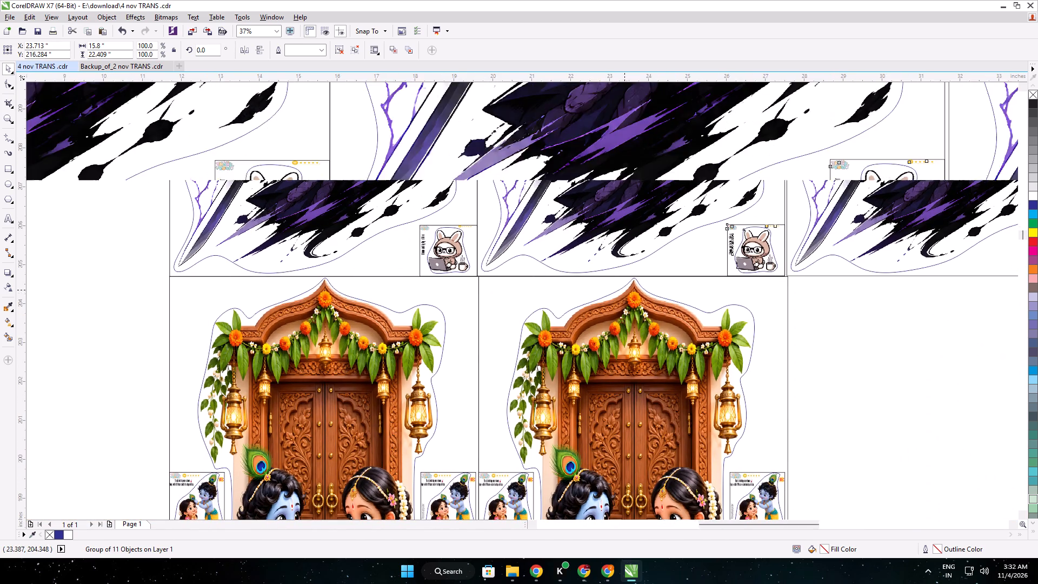
scroll(625, 290, up, 3)
drag(633, 241, 633, 250)
scroll(633, 250, down, 7)
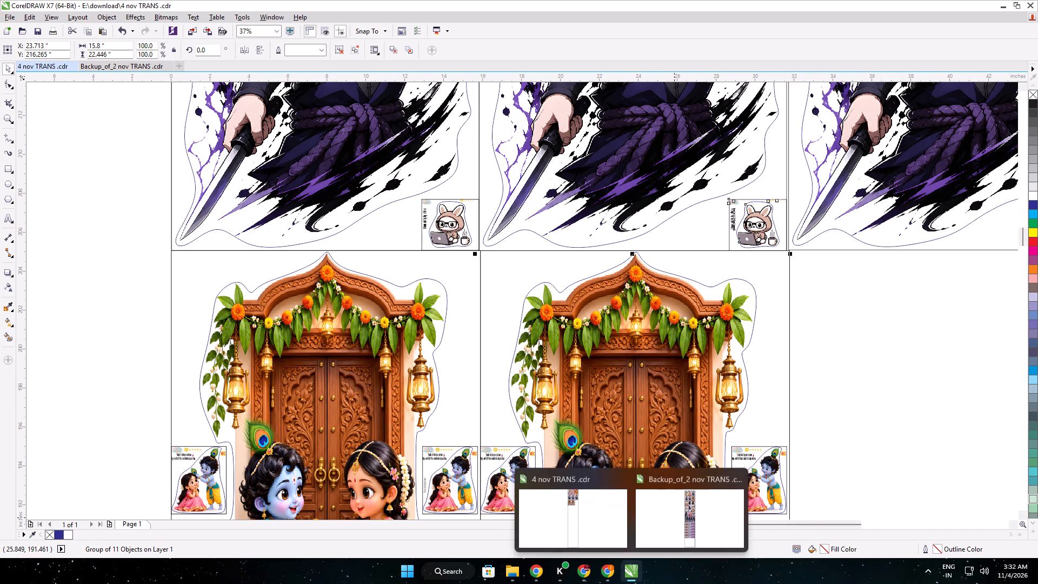
In Chrome, view the product images of the two VPD levi orders dated 05 Nov and mark both orders.
click(654, 523)
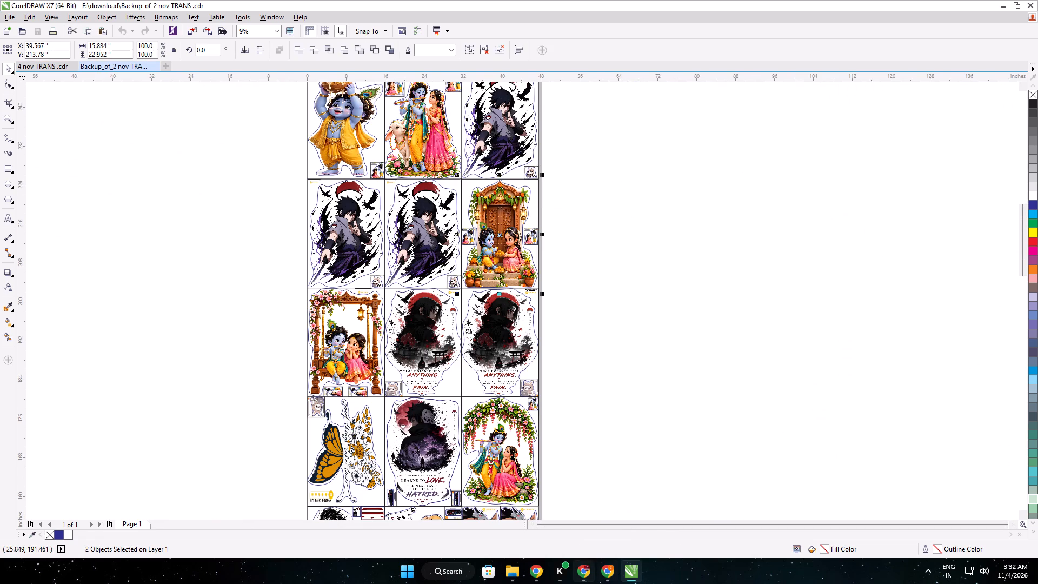
click(583, 575)
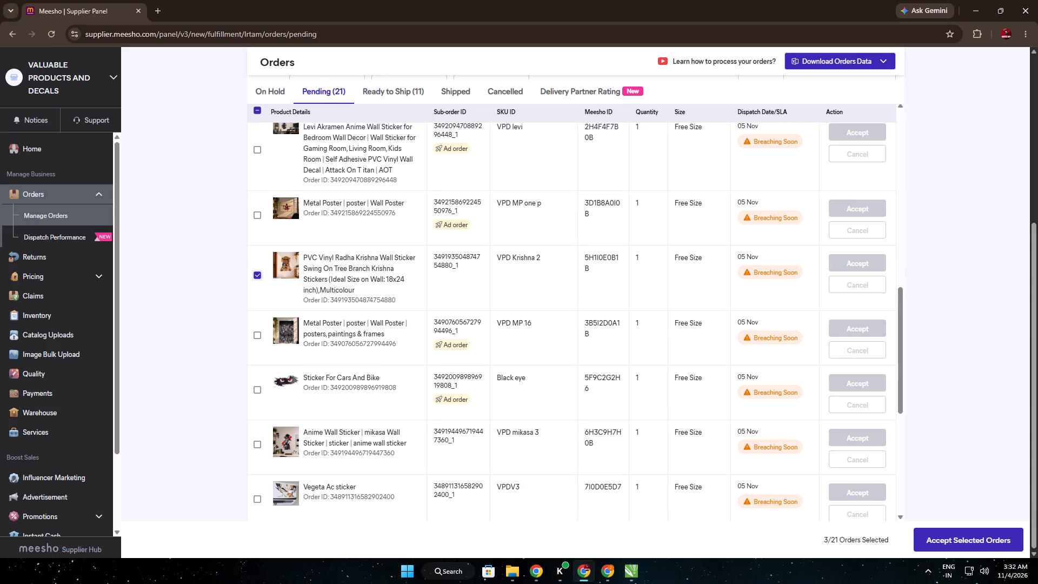
scroll(375, 310, up, 4)
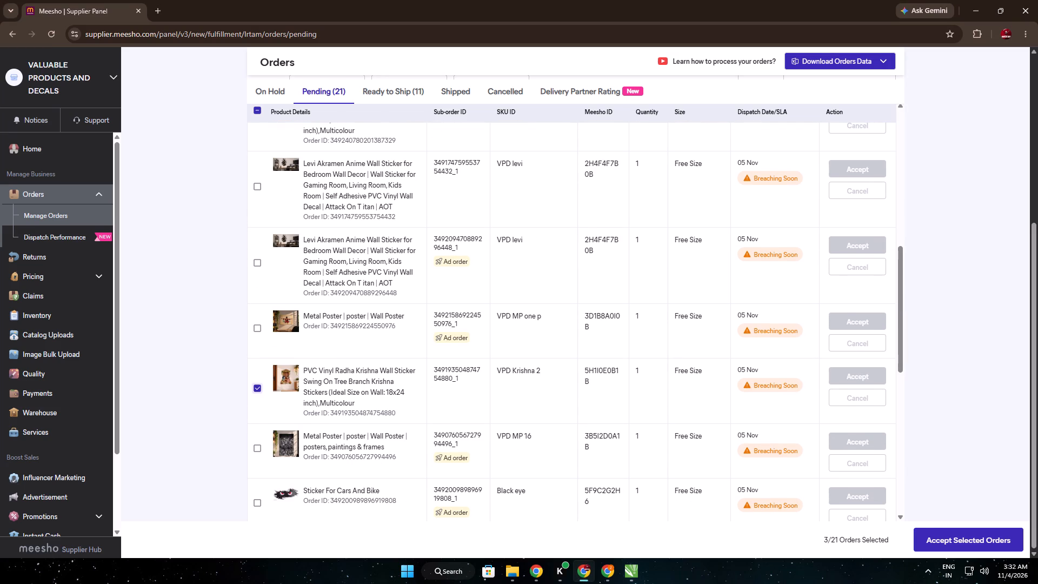
click(291, 267)
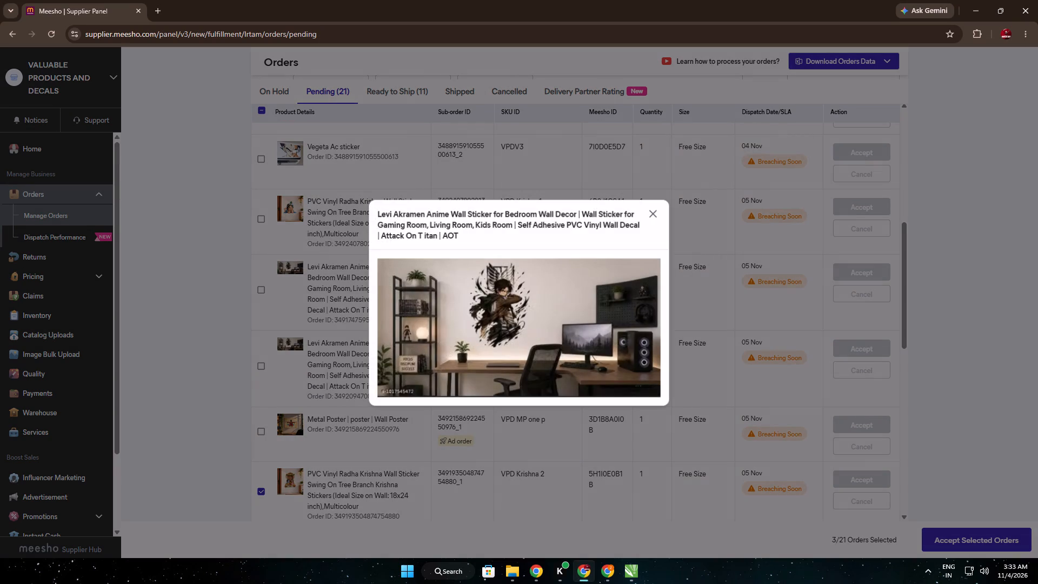
click(656, 221)
click(258, 284)
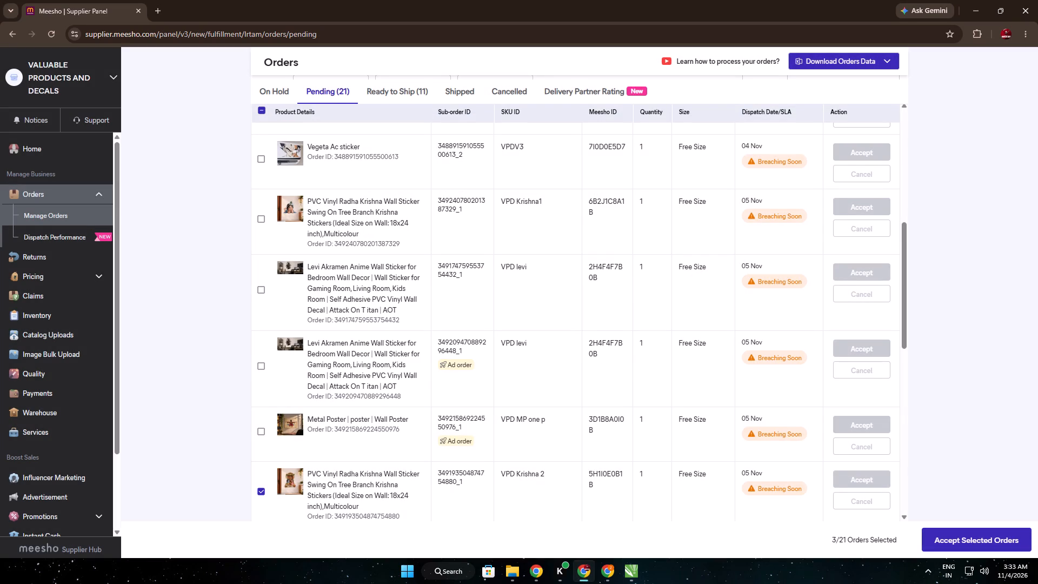
click(284, 346)
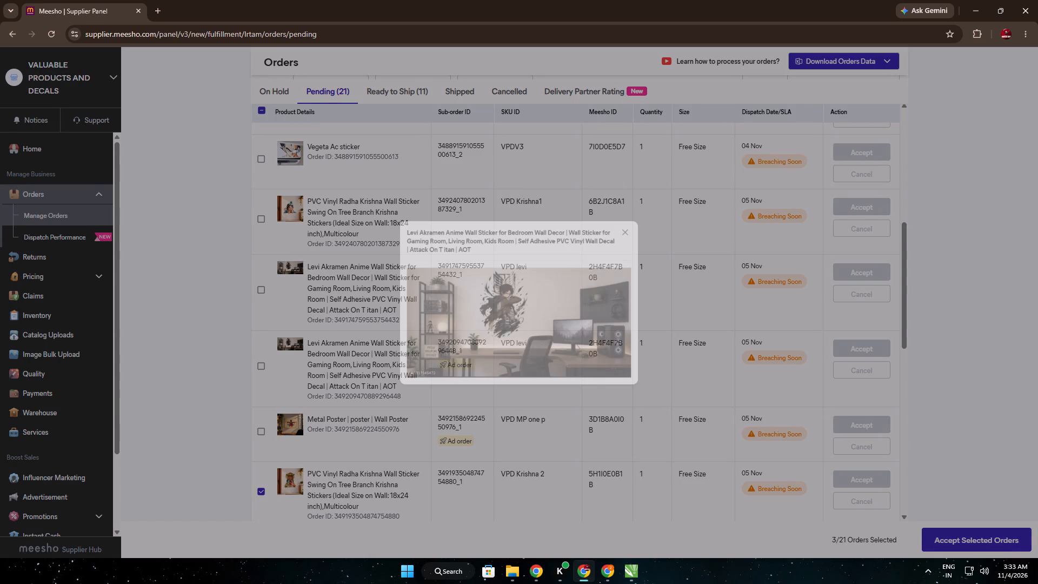
click(654, 217)
click(257, 296)
click(257, 294)
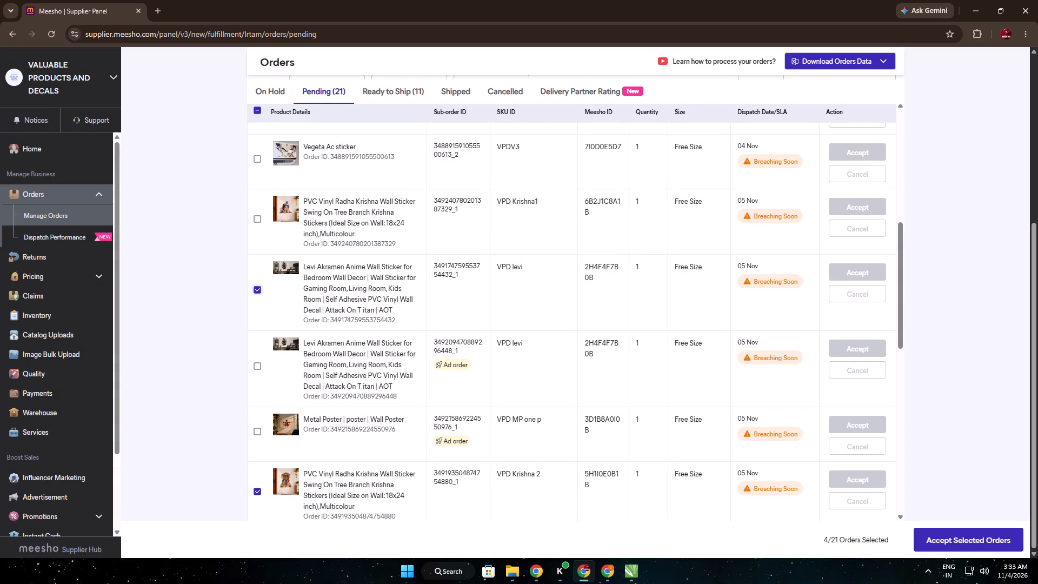
click(254, 365)
In File Explorer's Downloads folder, find the earlier layout 31 oct (2) .cdr and open it.
click(523, 570)
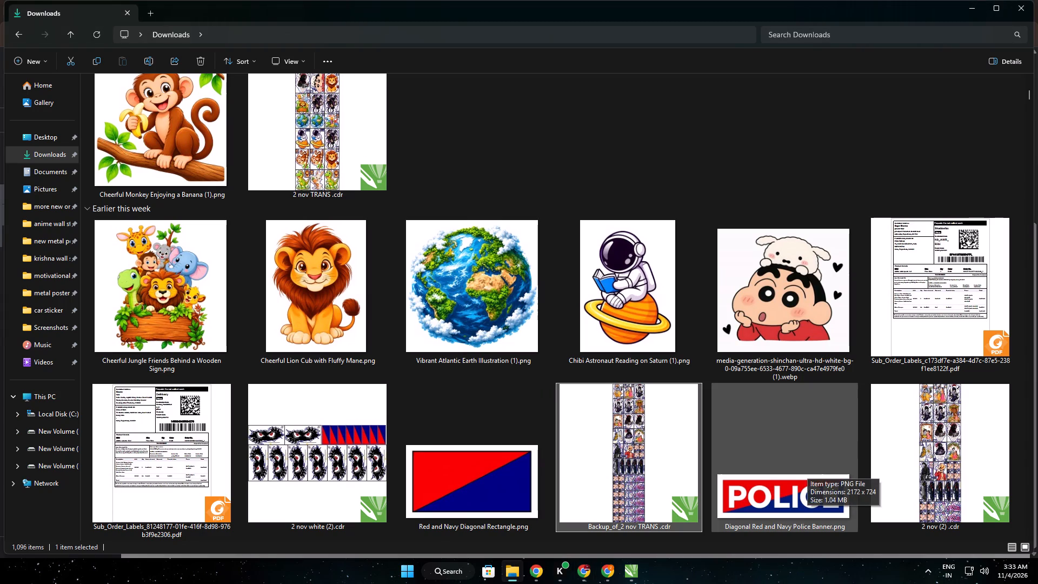
scroll(810, 466, down, 2)
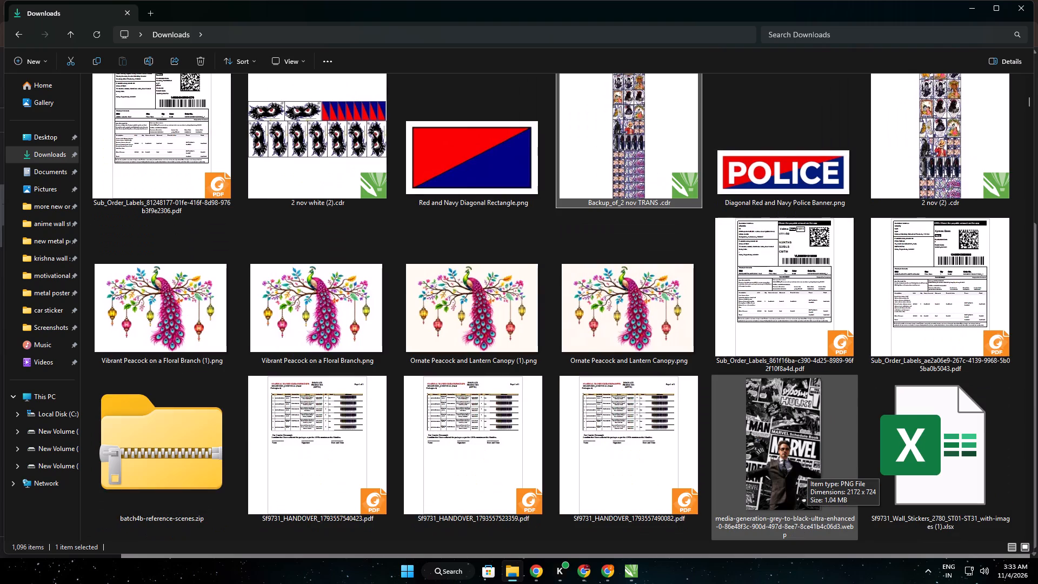
scroll(810, 466, down, 2)
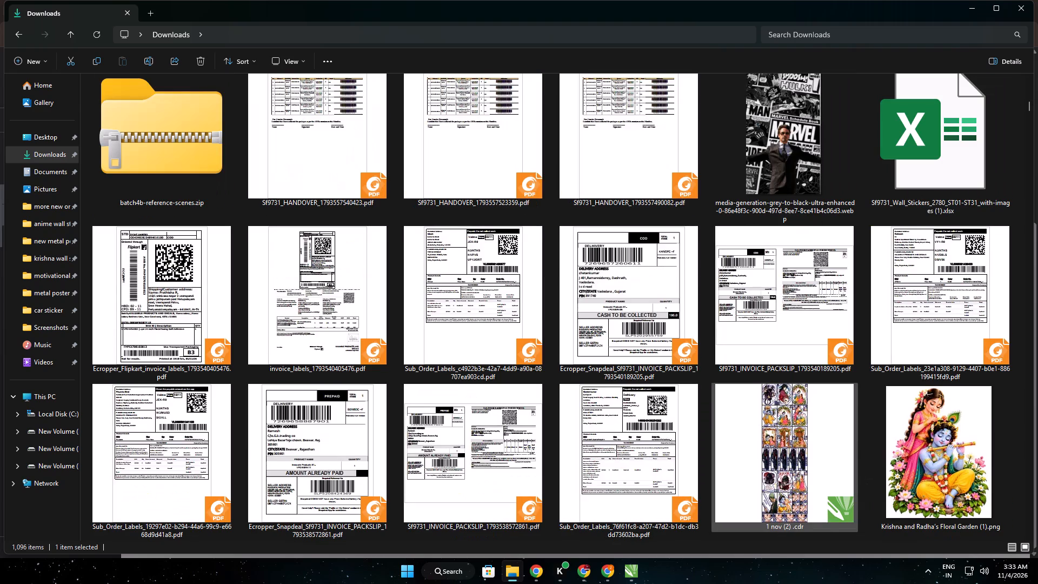
scroll(814, 460, down, 1)
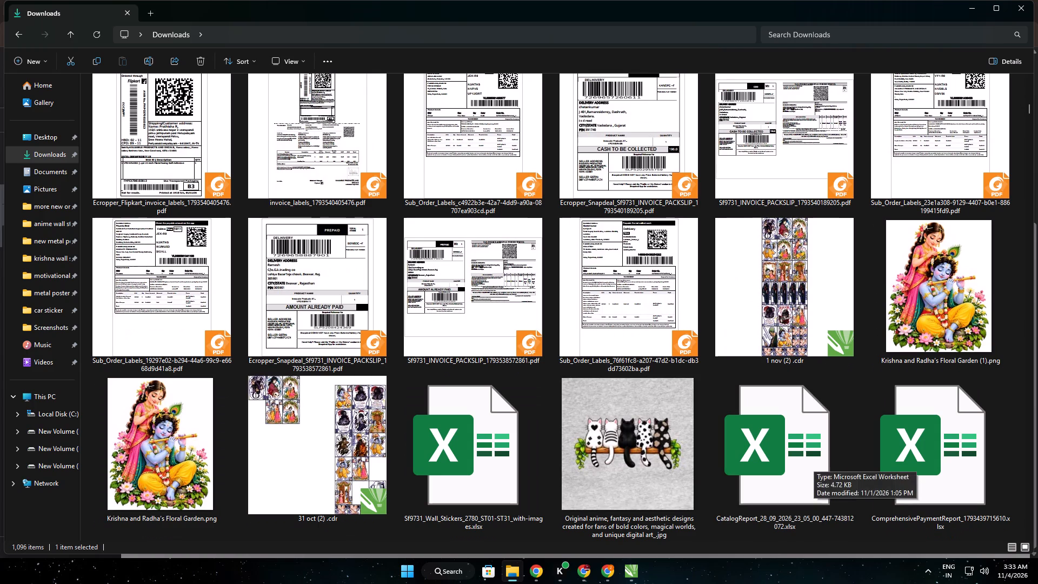
double_click(287, 403)
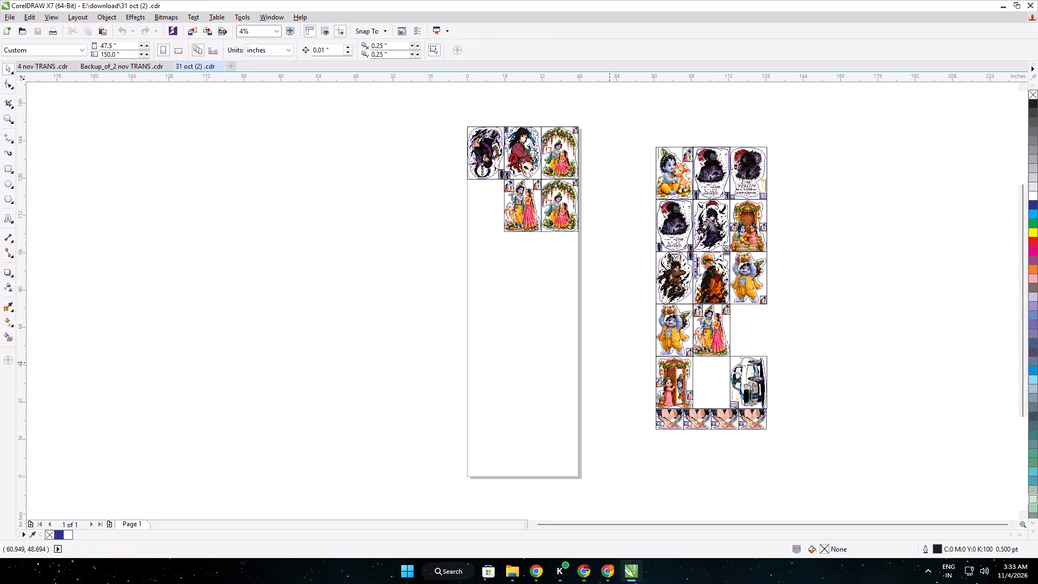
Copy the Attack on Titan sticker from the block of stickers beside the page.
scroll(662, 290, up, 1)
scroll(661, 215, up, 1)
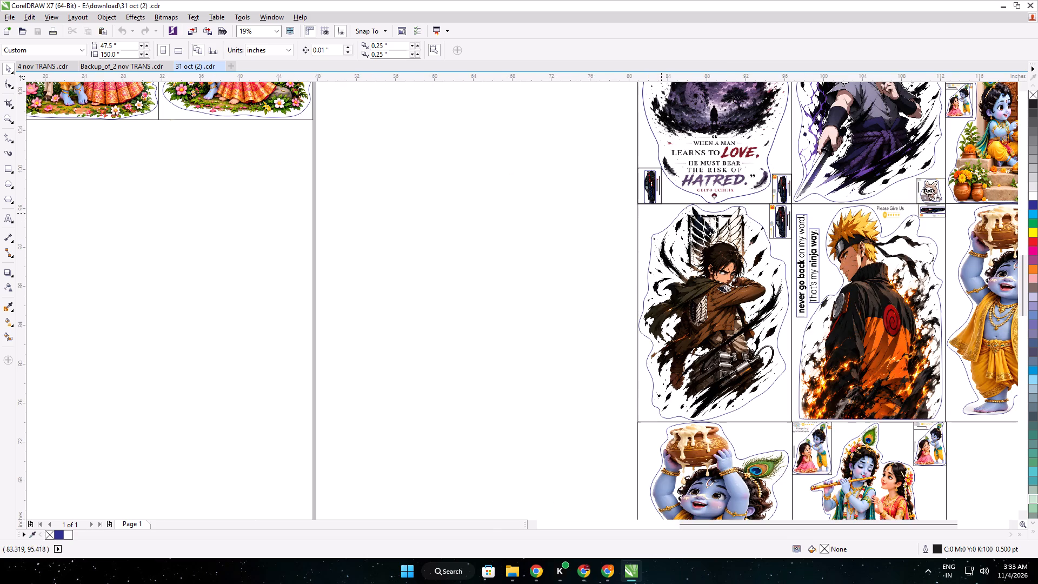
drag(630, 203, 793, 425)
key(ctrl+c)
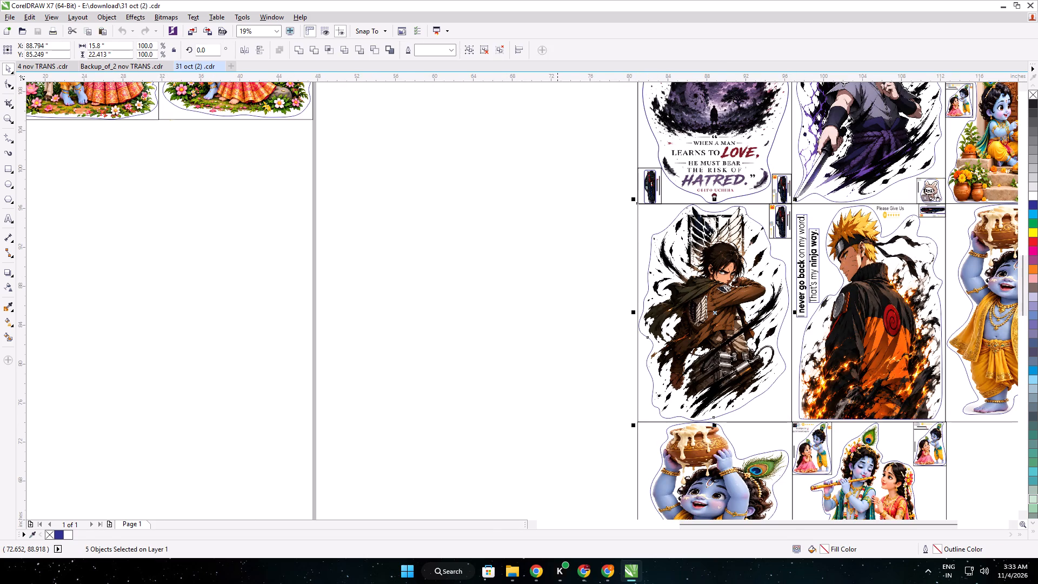
Duplicate the Naruto sticker's "Please Give Us" star-rating label into the Attack on Titan sticker's upper-left corner, at about X 82.53, Y 95.21 inches.
click(557, 276)
drag(555, 204, 886, 229)
right_drag(616, 241, 886, 229)
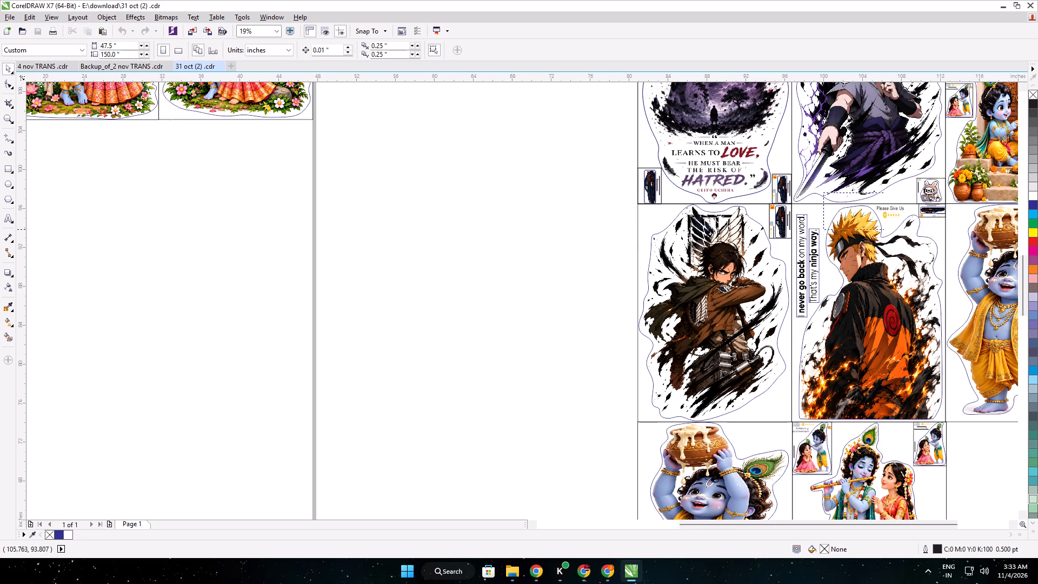
drag(886, 229, 922, 242)
right_drag(886, 229, 922, 241)
click(922, 241)
click(596, 203)
drag(547, 196, 926, 255)
right_drag(602, 256, 926, 255)
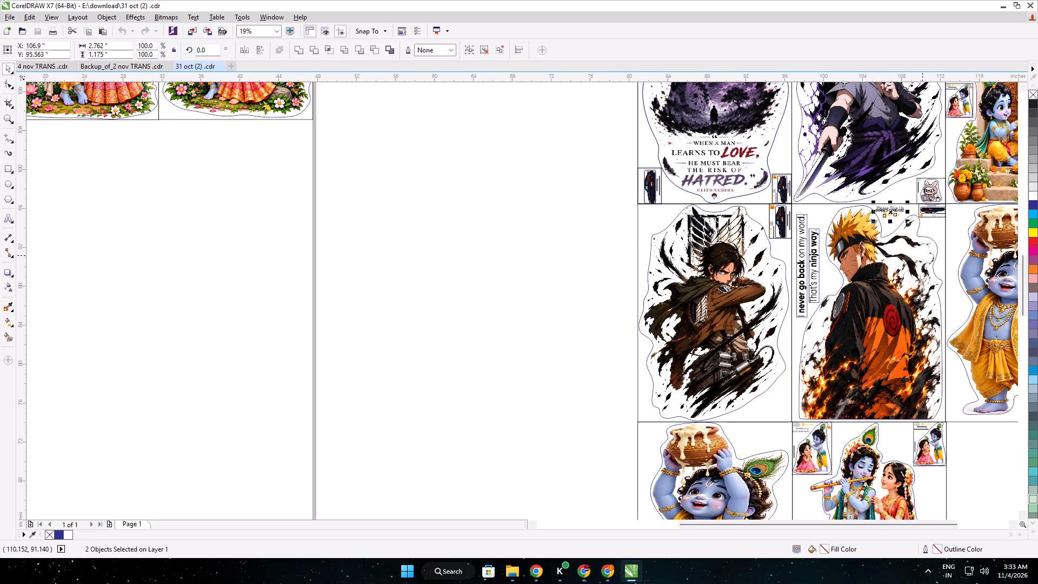
key(ctrl+d)
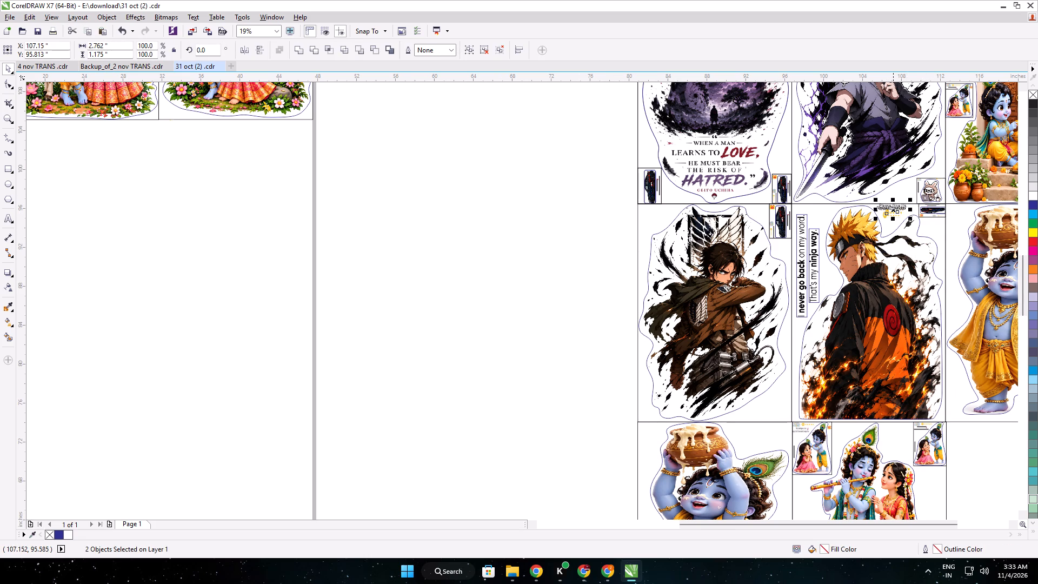
drag(893, 209, 654, 215)
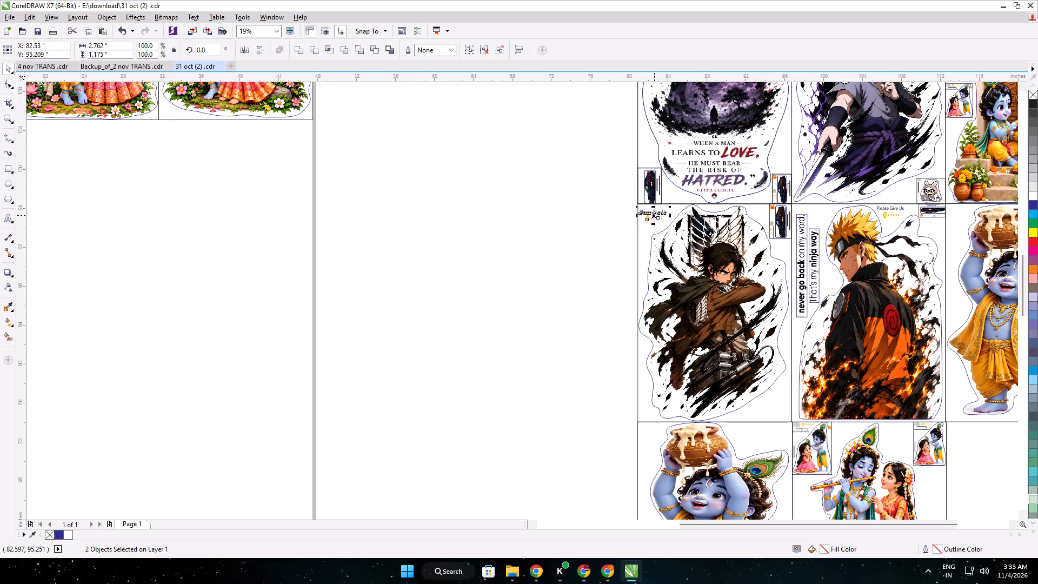
click(583, 281)
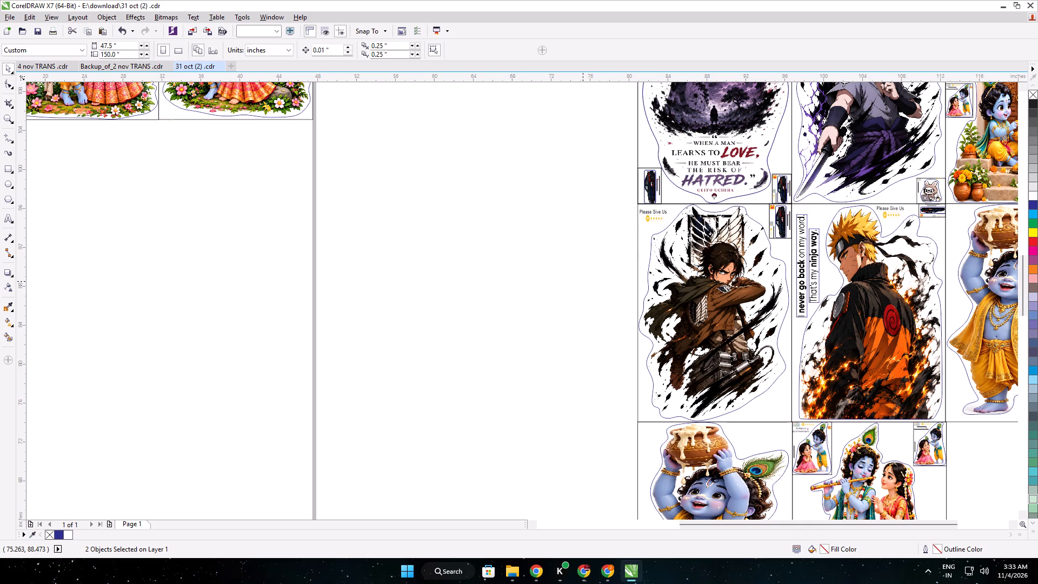
Save the 31 oct (2) .cdr drawing.
key(ctrl+c)
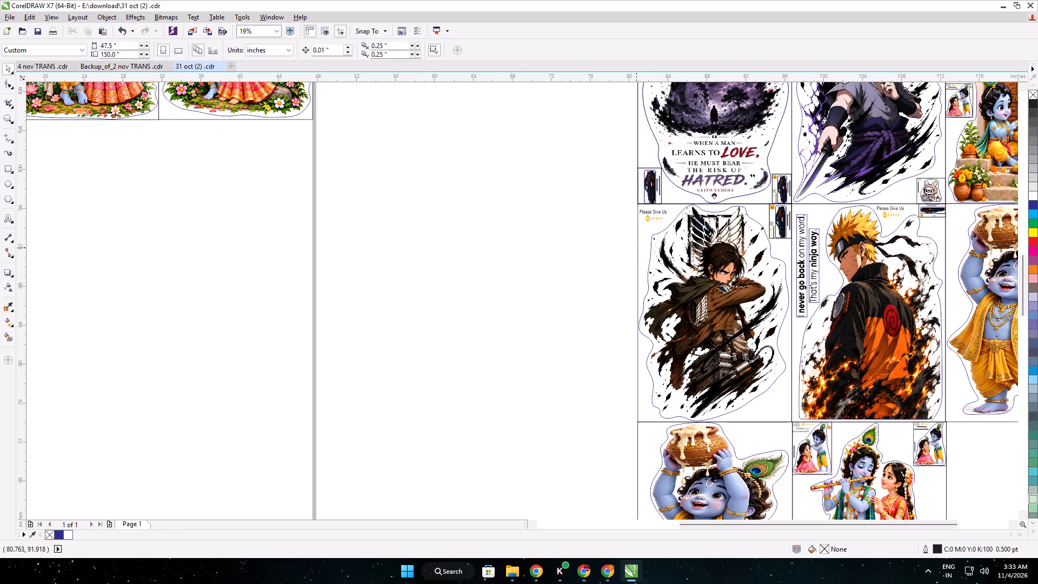
key(ctrl+s)
key(ctrl+s)
Copy the complete Attack on Titan sticker with its rating label and paste it into 4 nov TRANS .cdr.
drag(633, 202, 794, 424)
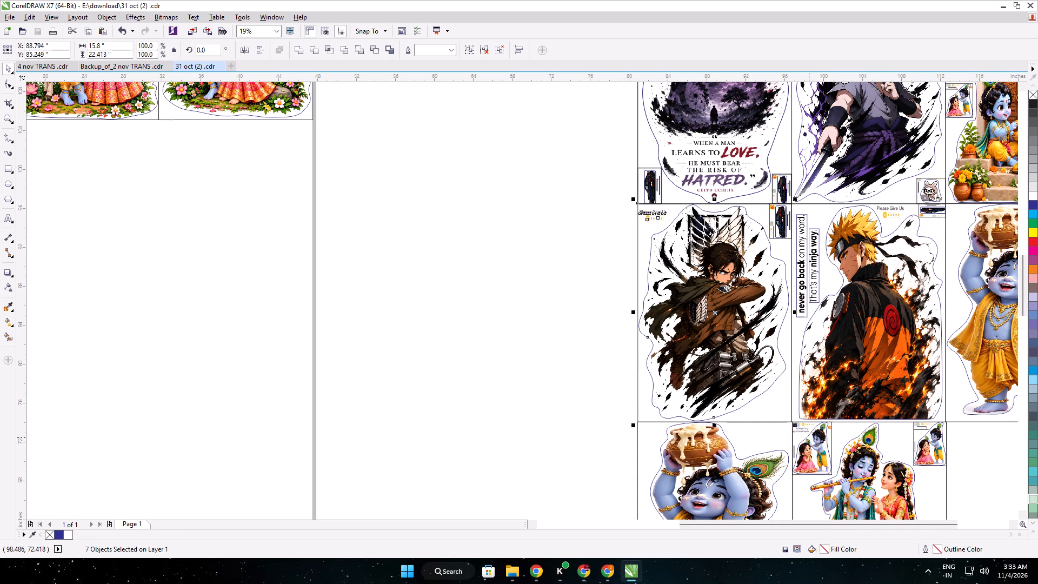
key(ctrl+c)
double_click(46, 61)
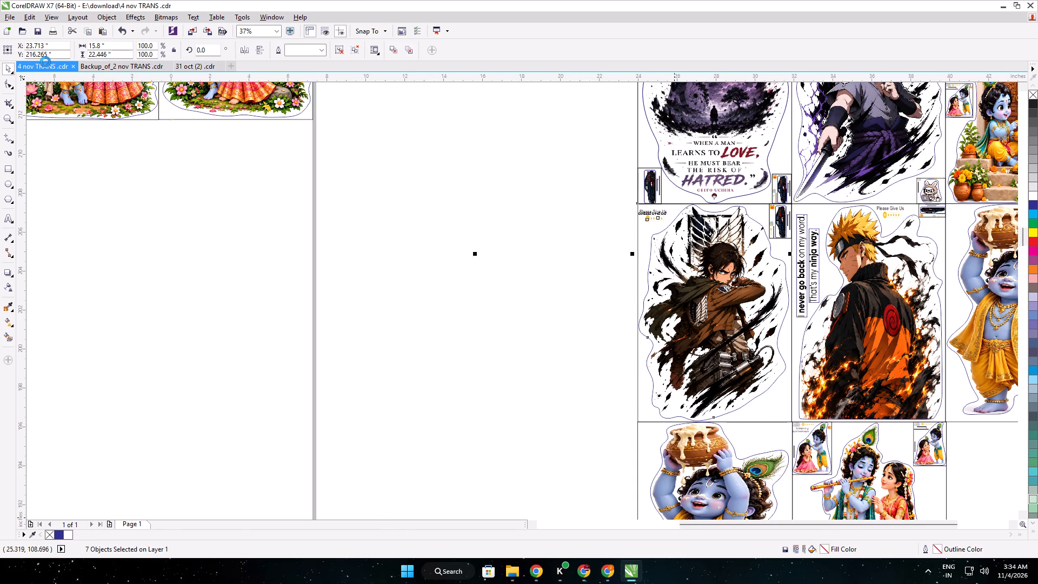
scroll(272, 281, down, 1)
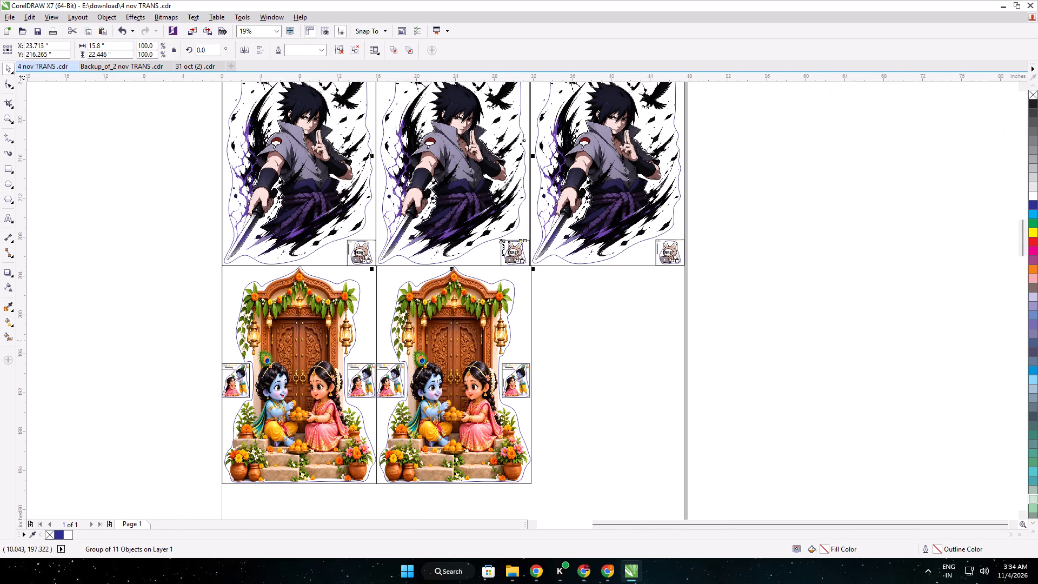
key(ctrl+v)
scroll(461, 174, down, 2)
middle_drag(461, 174, 494, 304)
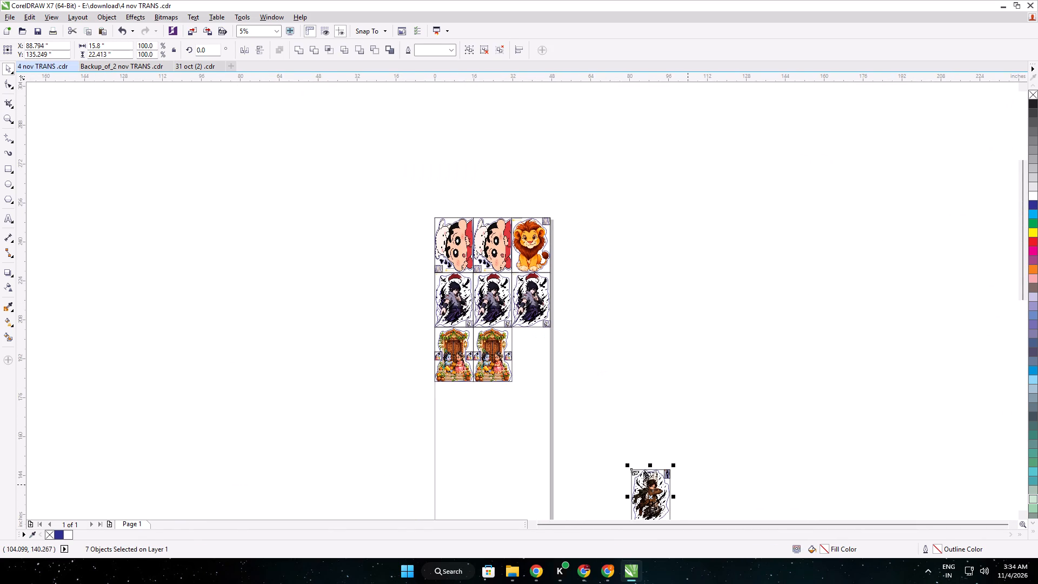
Move the pasted Attack on Titan sticker into the third column beneath the last Sasuke sticker and group it.
drag(653, 495, 534, 368)
scroll(519, 330, up, 3)
drag(561, 442, 538, 326)
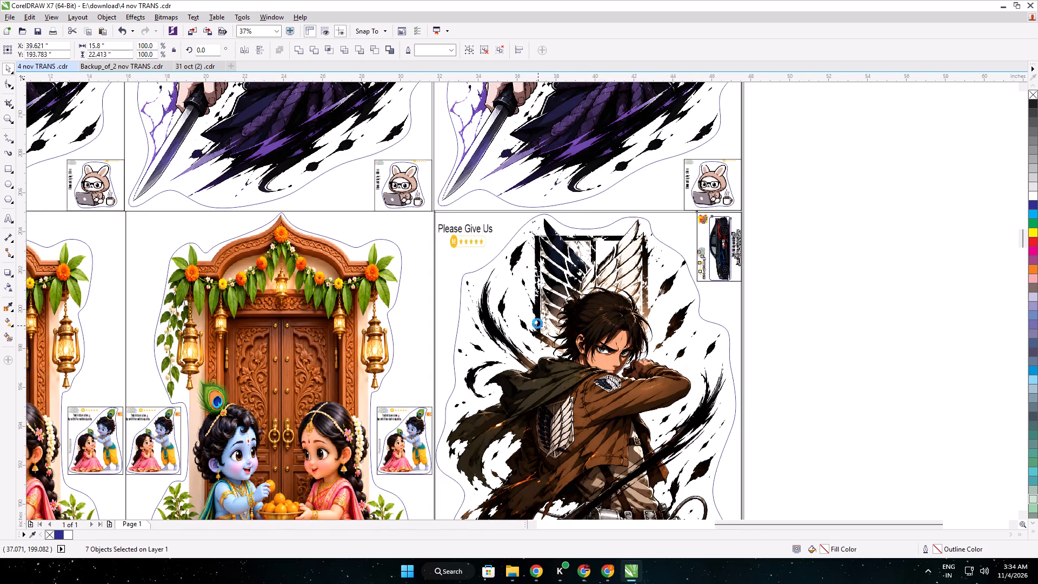
scroll(461, 219, up, 2)
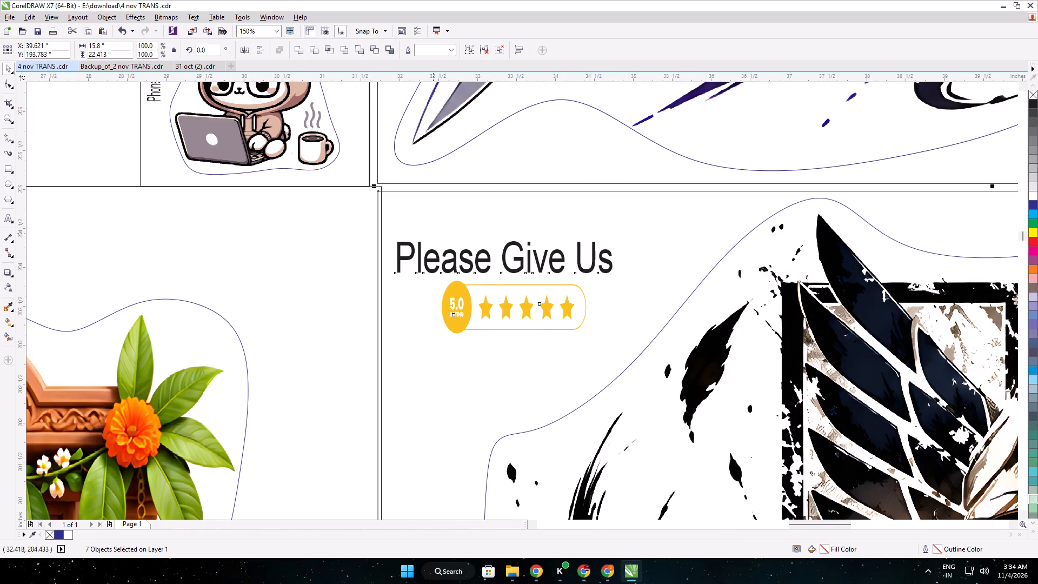
key(ctrl+g)
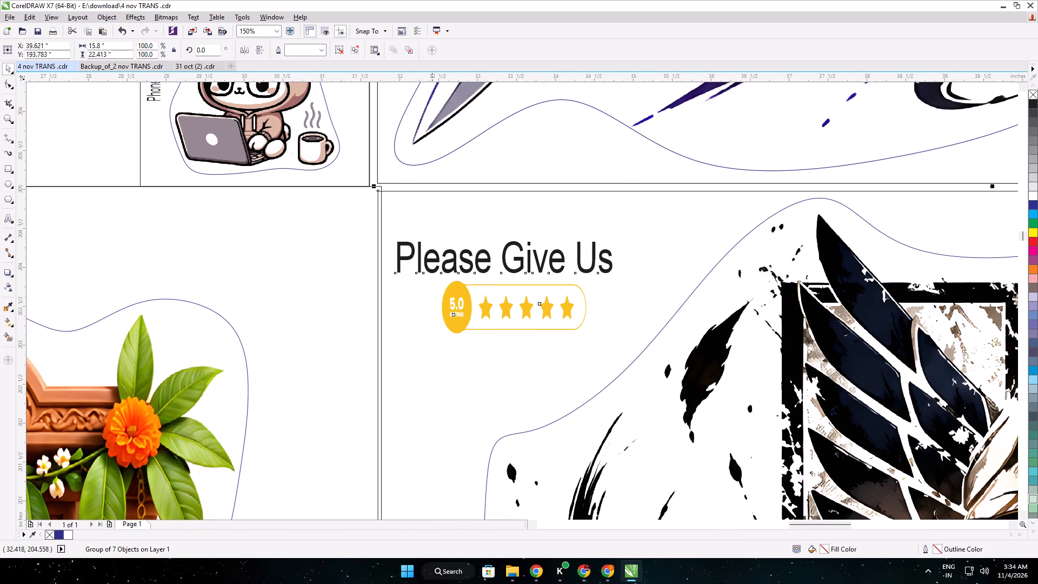
Nudge the grouped Attack on Titan sticker up 0.06 and right 0.05 inches, to X 39.671, Y 193.843.
key(Up)
key(Up)
key(Up)
key(Up)
key(Up)
key(Up)
key(Right)
key(Right)
key(Right)
key(Right)
key(Right)
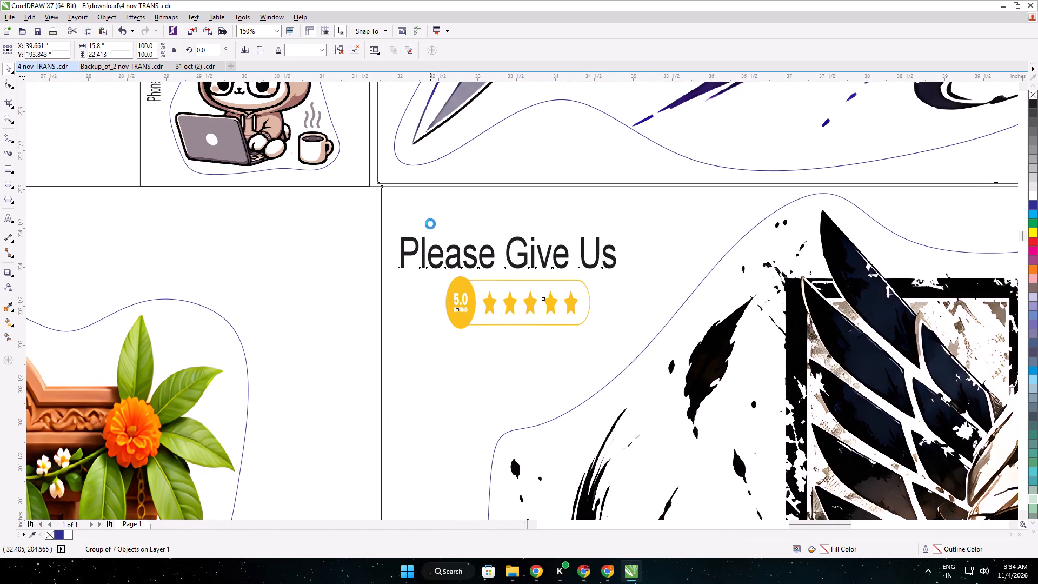
Narrow the grouped Attack on Titan sticker from its right edge to a width of 15.731 inches, meeting the page edge.
scroll(460, 212, down, 1)
middle_drag(572, 248, 257, 238)
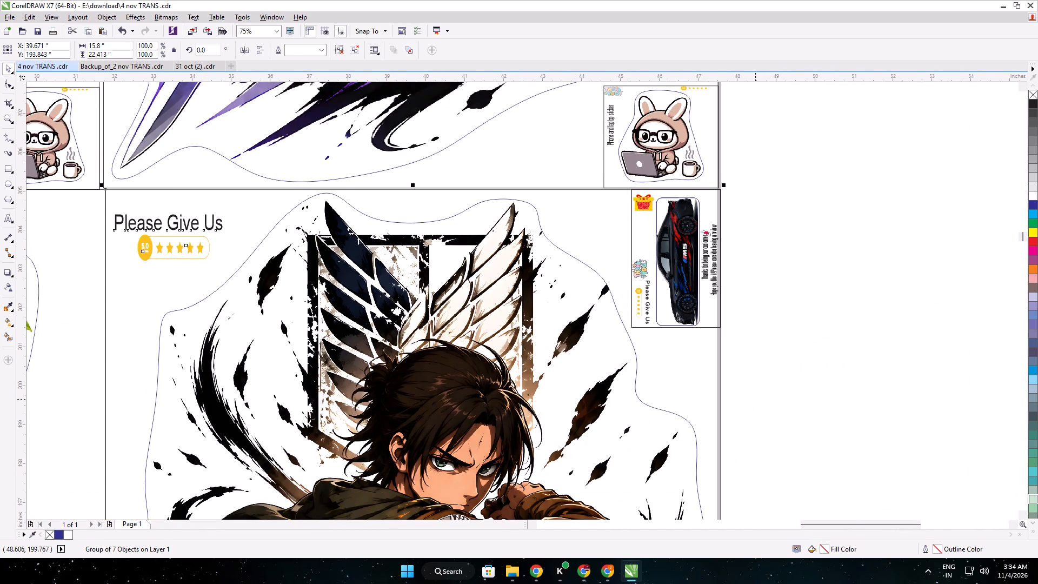
middle_drag(720, 411, 647, 136)
scroll(641, 111, up, 1)
scroll(663, 397, down, 1)
middle_drag(654, 395, 651, 222)
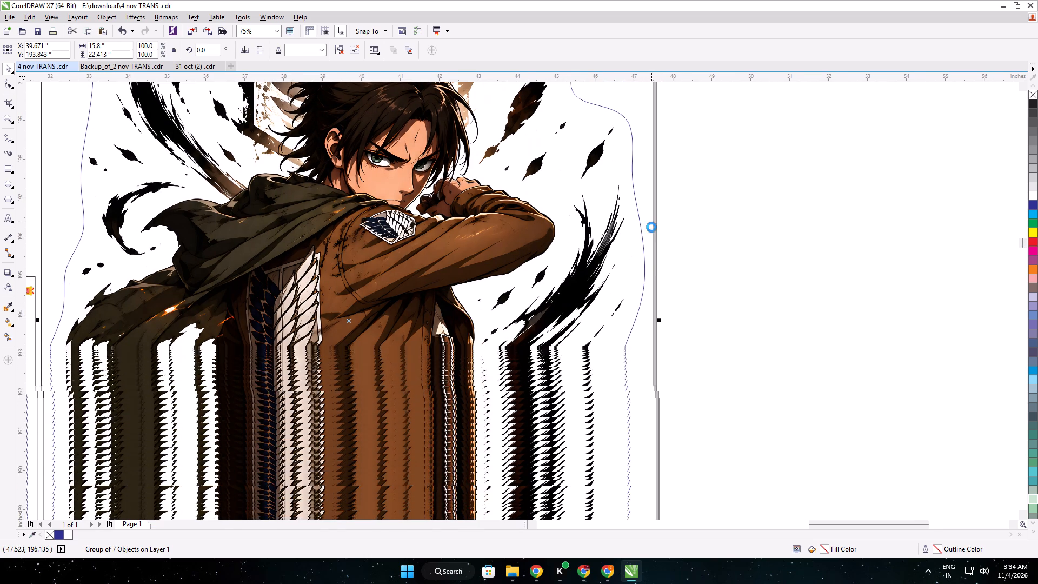
scroll(659, 319, up, 3)
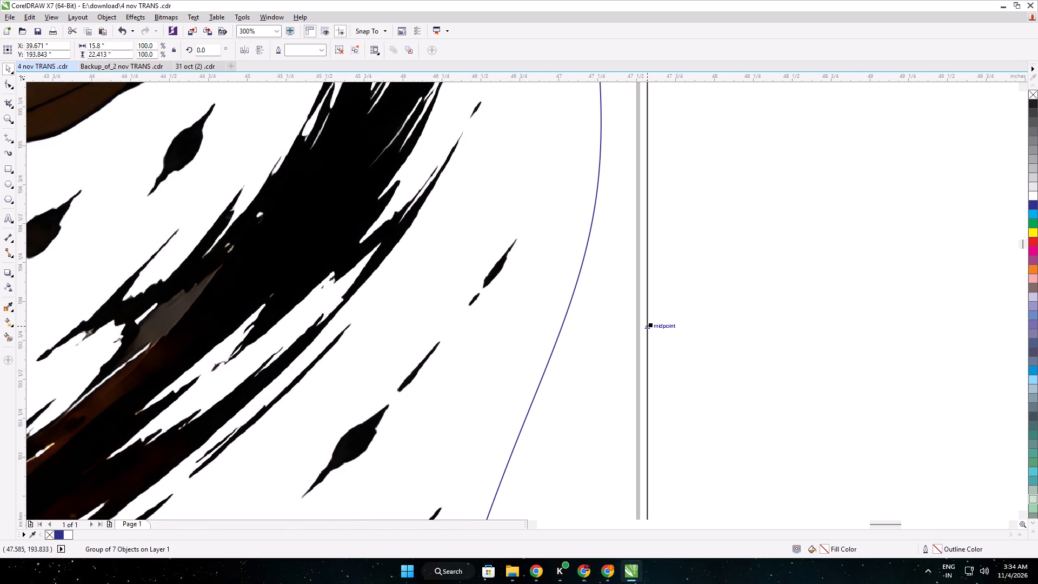
drag(649, 325, 638, 325)
scroll(701, 339, down, 3)
Stretch the third-column Sasuke sticker down and left to 15.902 by 22.45 inches to close the gaps with its neighbours.
middle_drag(571, 257, 744, 583)
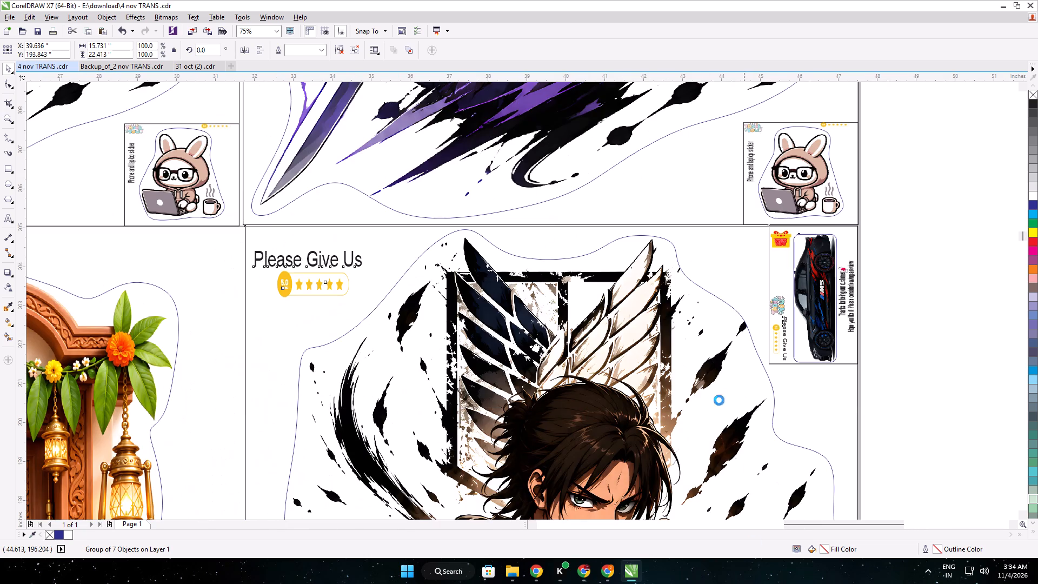
click(635, 158)
scroll(545, 228, up, 3)
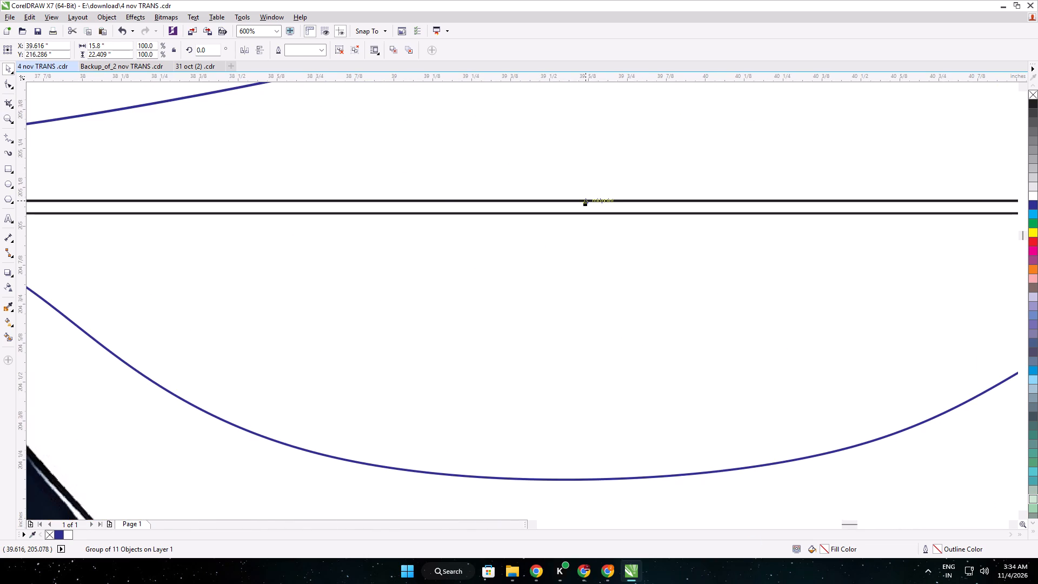
drag(586, 206, 586, 218)
scroll(521, 225, down, 2)
middle_drag(491, 230, 963, 583)
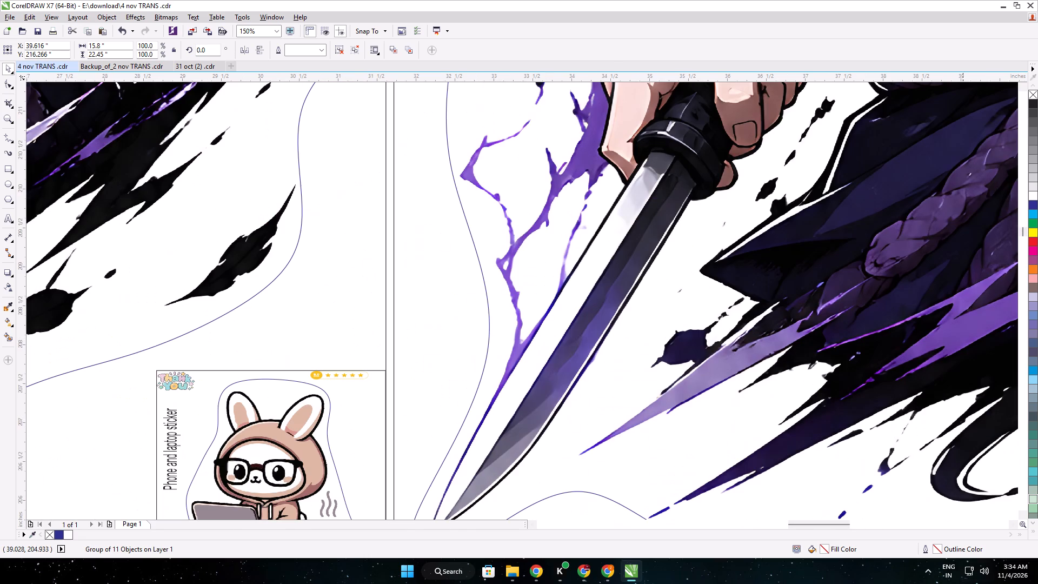
scroll(442, 240, down, 1)
middle_drag(495, 333, 519, 515)
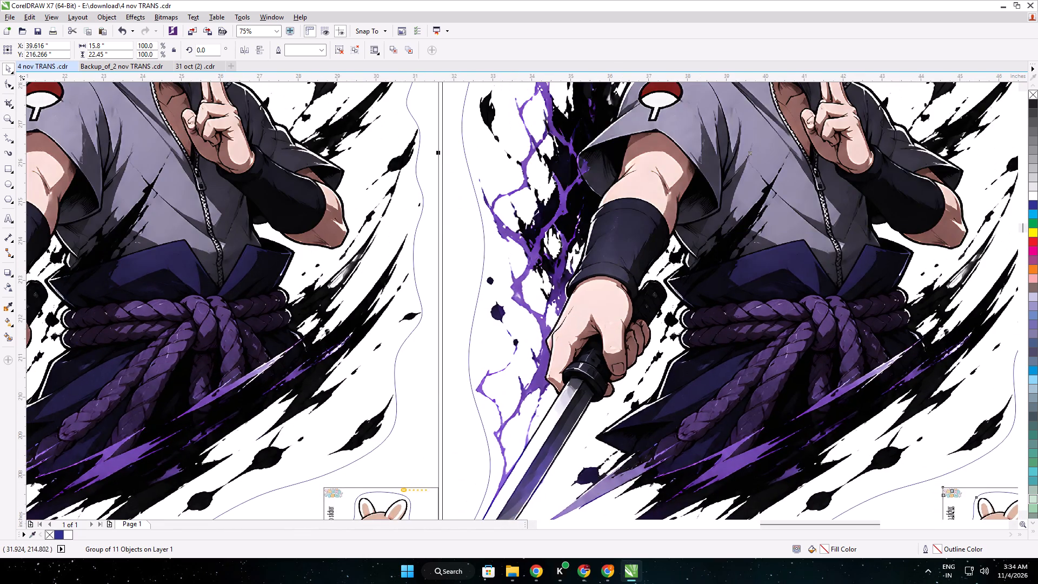
scroll(438, 145, up, 3)
drag(451, 172, 438, 174)
scroll(579, 229, down, 4)
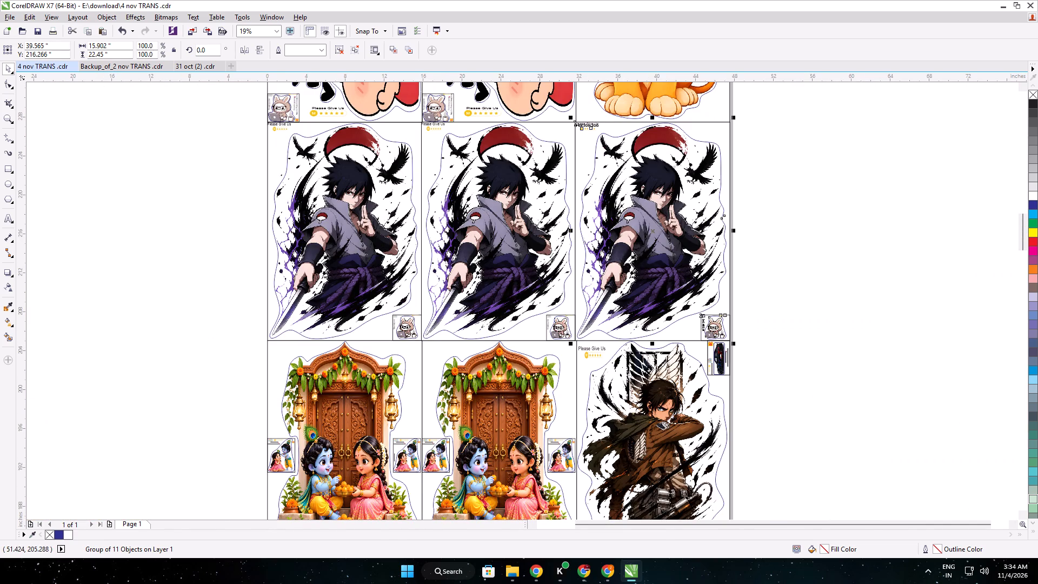
click(839, 371)
Duplicate the Attack on Titan sticker and place the copy in the first column beneath the Radha Krishna door sticker.
middle_drag(839, 379, 826, 136)
scroll(780, 301, down, 1)
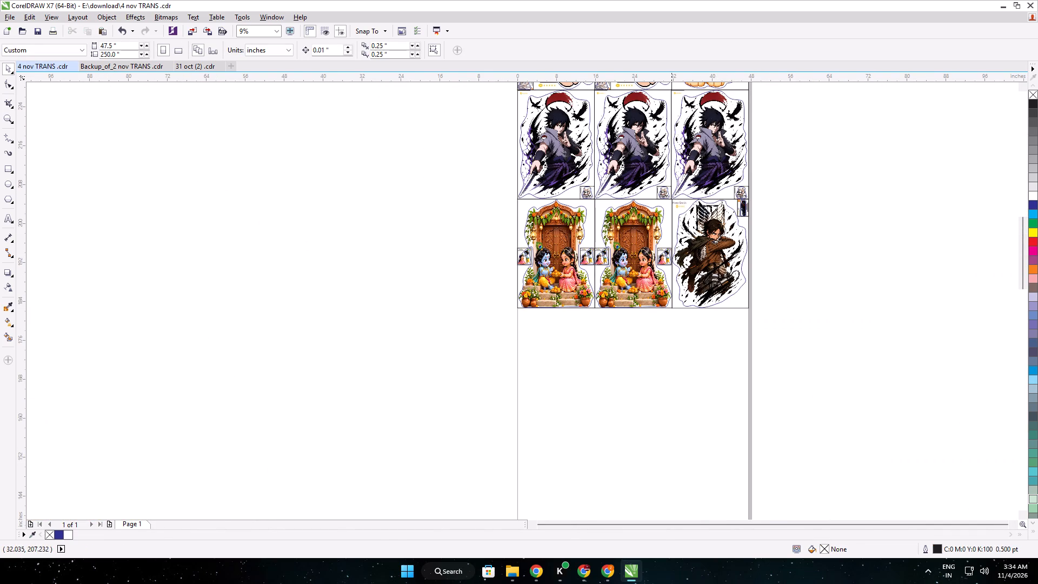
scroll(671, 187, up, 1)
scroll(763, 286, down, 1)
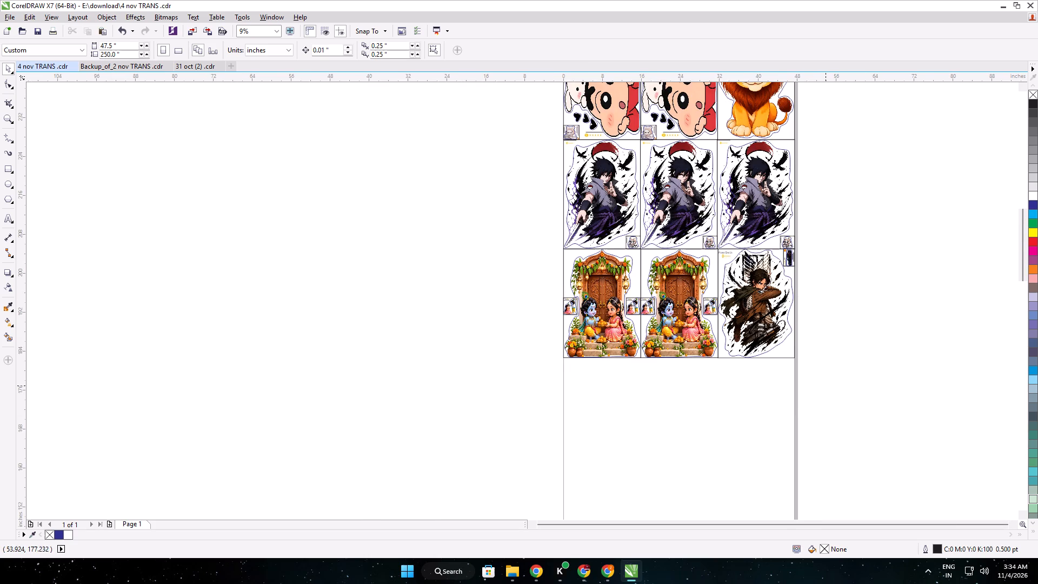
drag(822, 389, 774, 349)
click(760, 333)
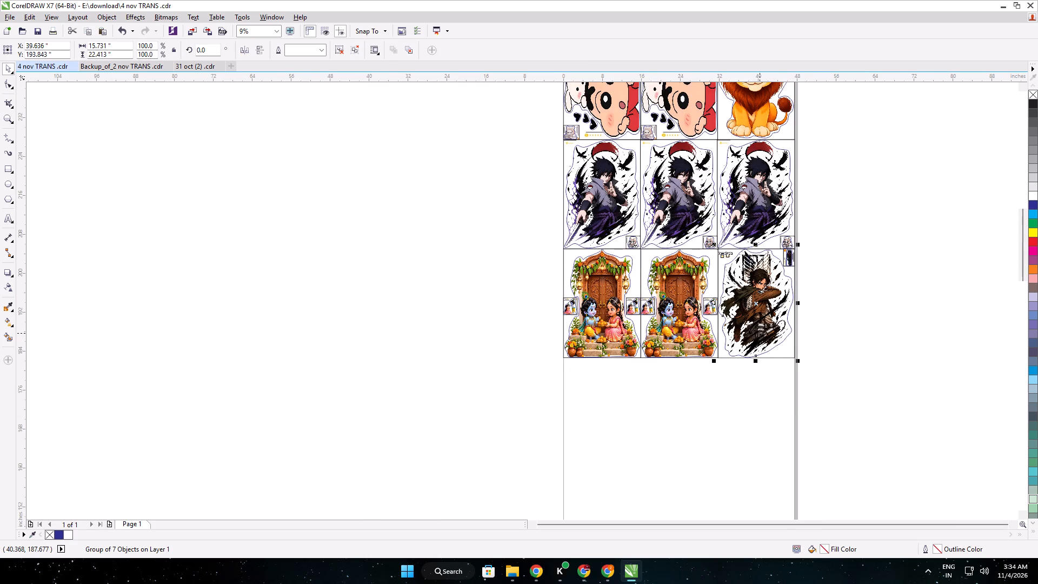
key(ctrl+d)
drag(753, 299, 601, 413)
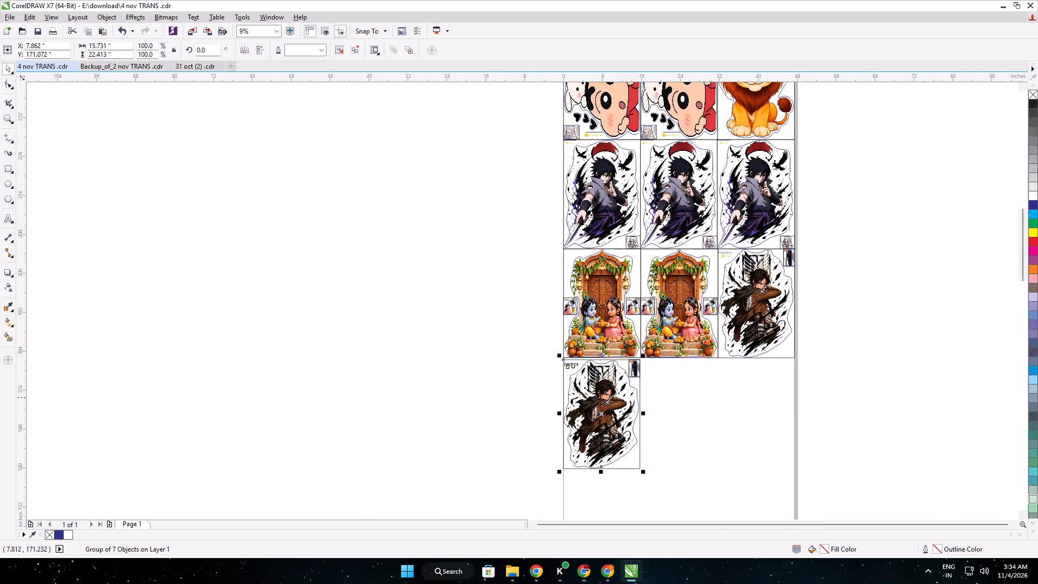
Align the Attack on Titan copy with the page's left edge and the sticker above, at X 7.865, Y 171.467 inches.
scroll(590, 383, up, 3)
scroll(513, 280, up, 1)
scroll(399, 249, up, 1)
drag(465, 272, 462, 263)
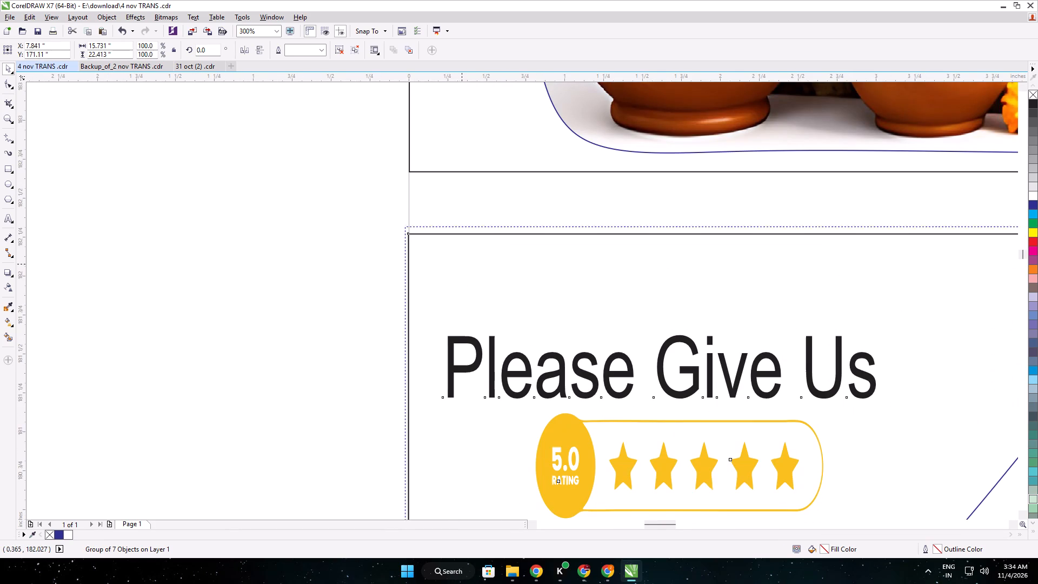
drag(462, 263, 466, 212)
key(Up)
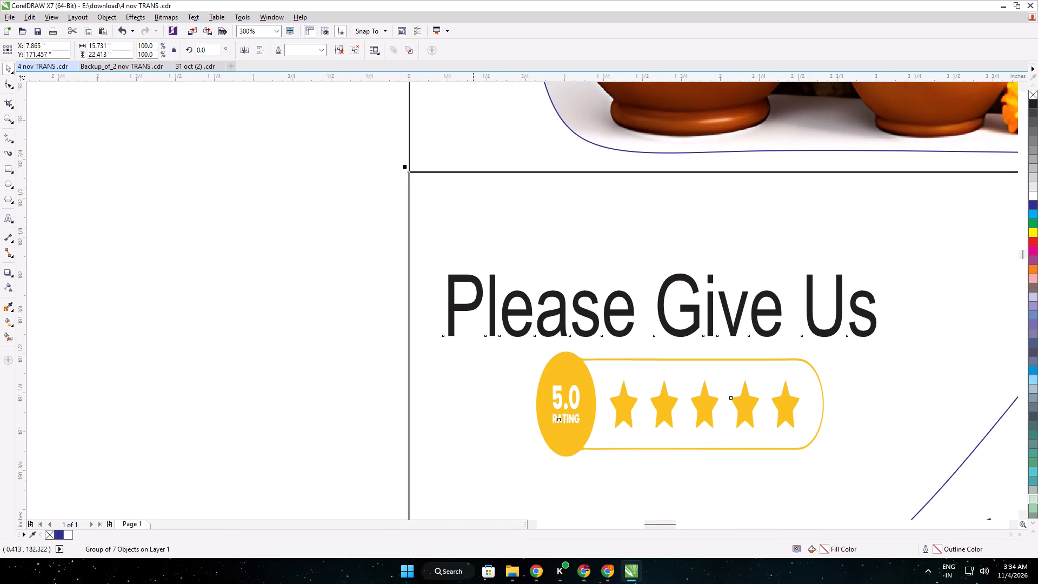
key(Up)
key(Right)
key(Down)
key(Left)
scroll(571, 301, down, 3)
middle_drag(861, 376, 467, 320)
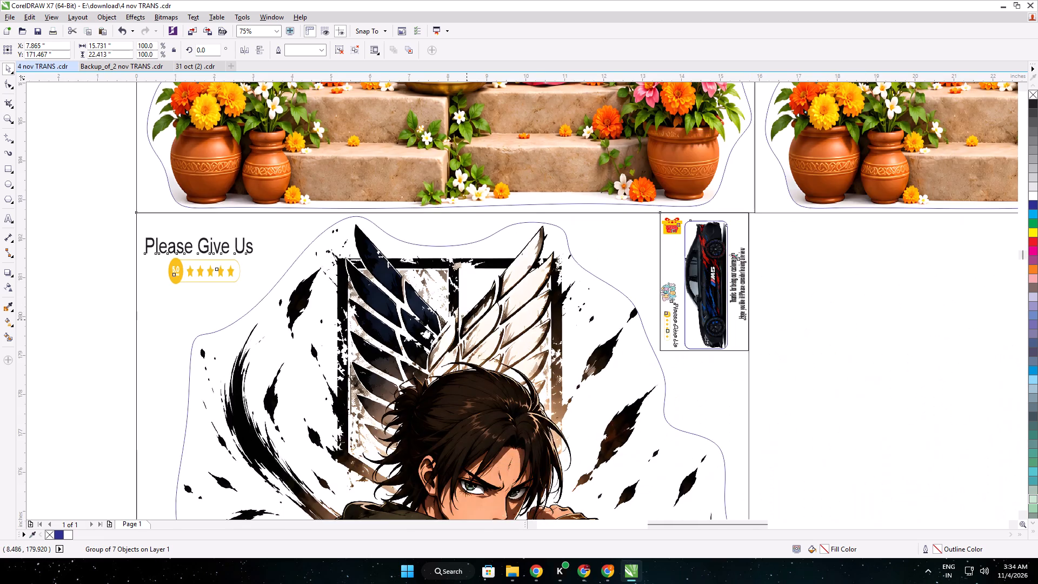
scroll(591, 351, down, 1)
Switch to Chrome and review the pending Meesho orders of the Valuable Products and Decals account for remaining sticker designs.
click(583, 578)
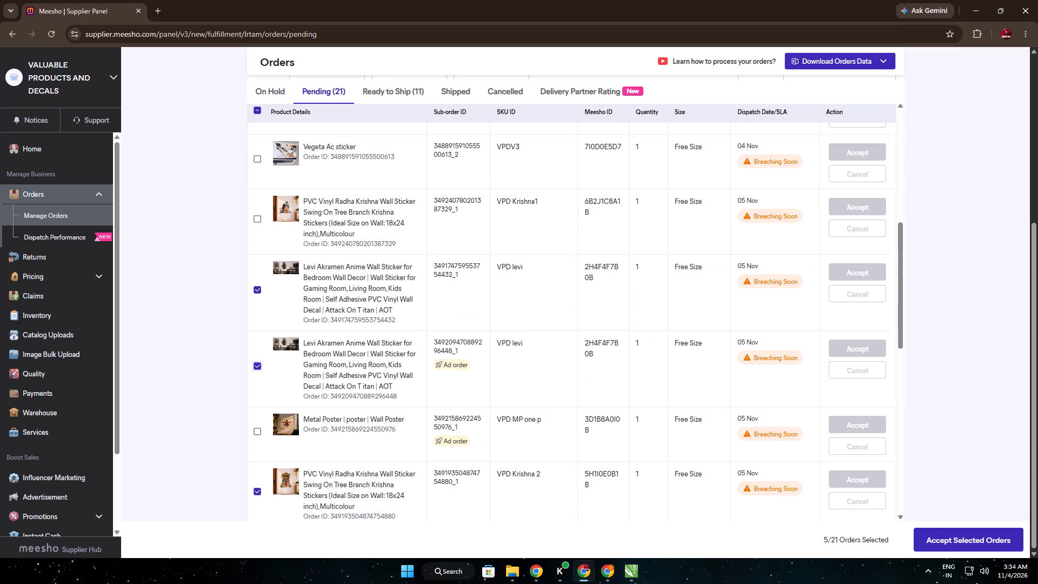
scroll(500, 412, down, 1)
scroll(264, 361, down, 2)
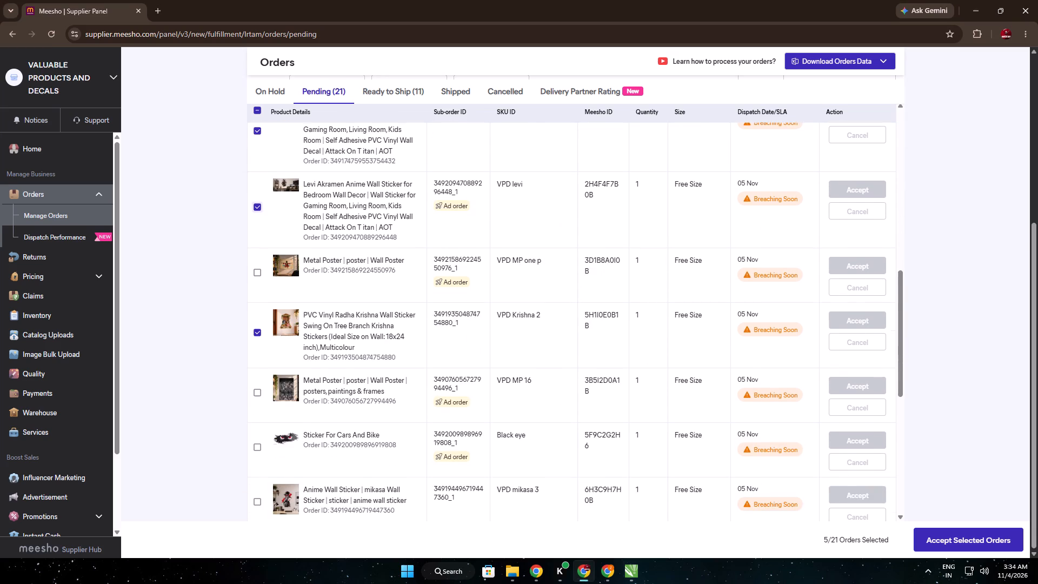
scroll(292, 401, down, 4)
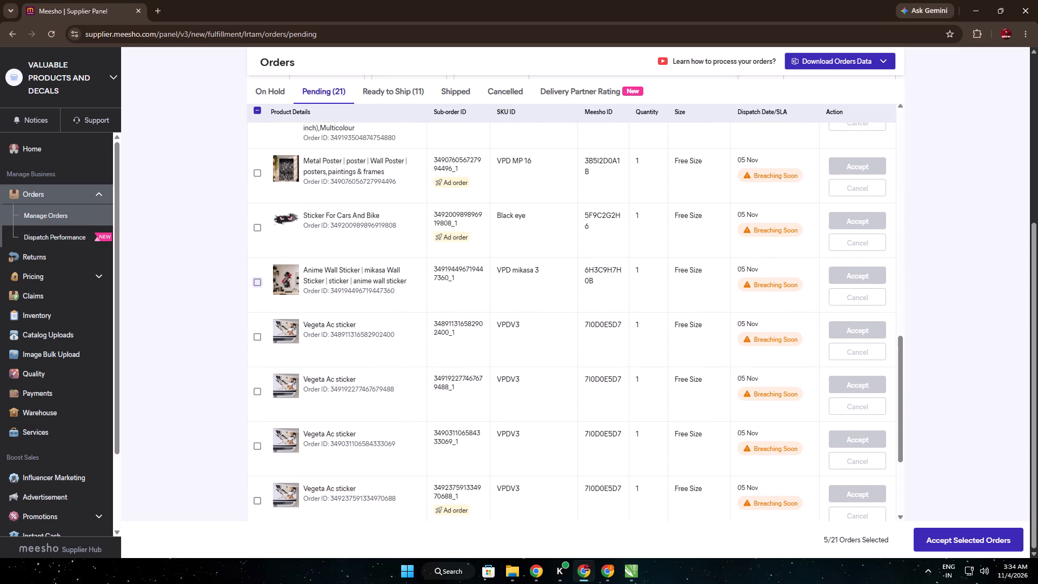
scroll(362, 384, down, 8)
scroll(404, 432, up, 8)
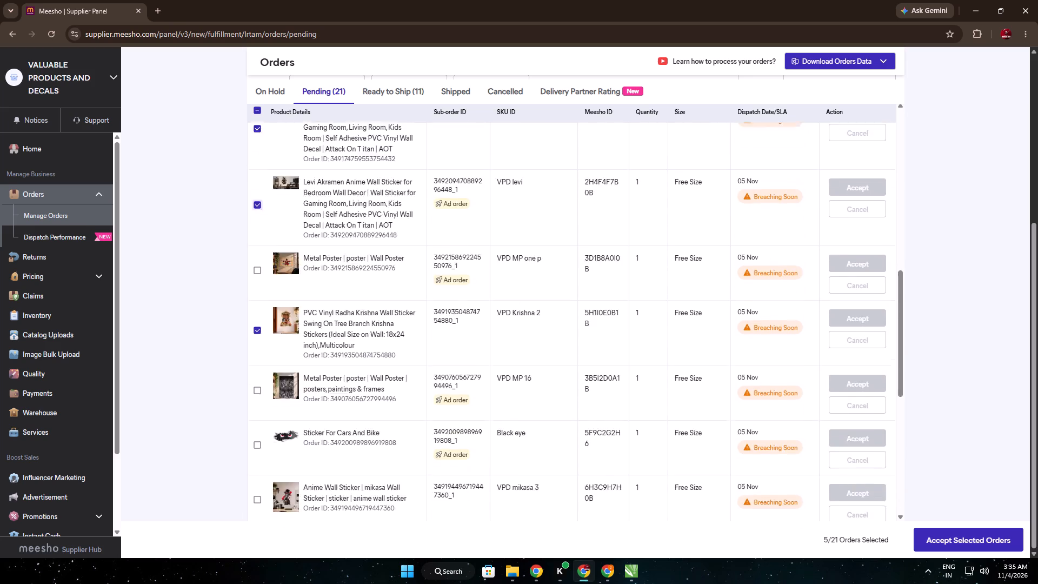
scroll(410, 434, up, 14)
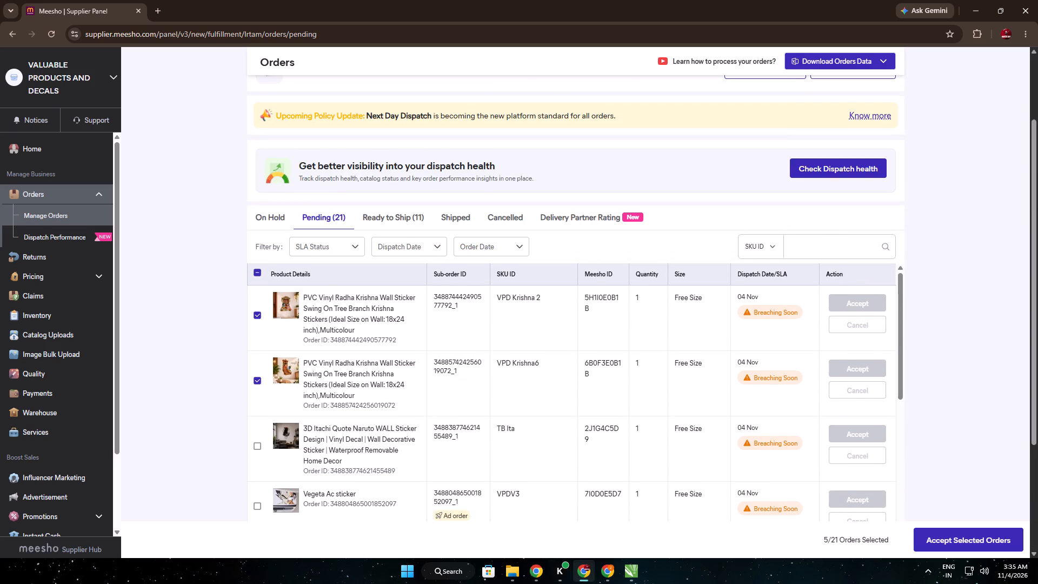
Find Backup_of_21 oct .cdr in the Downloads folder and open it in CorelDRAW.
click(514, 578)
scroll(806, 248, down, 10)
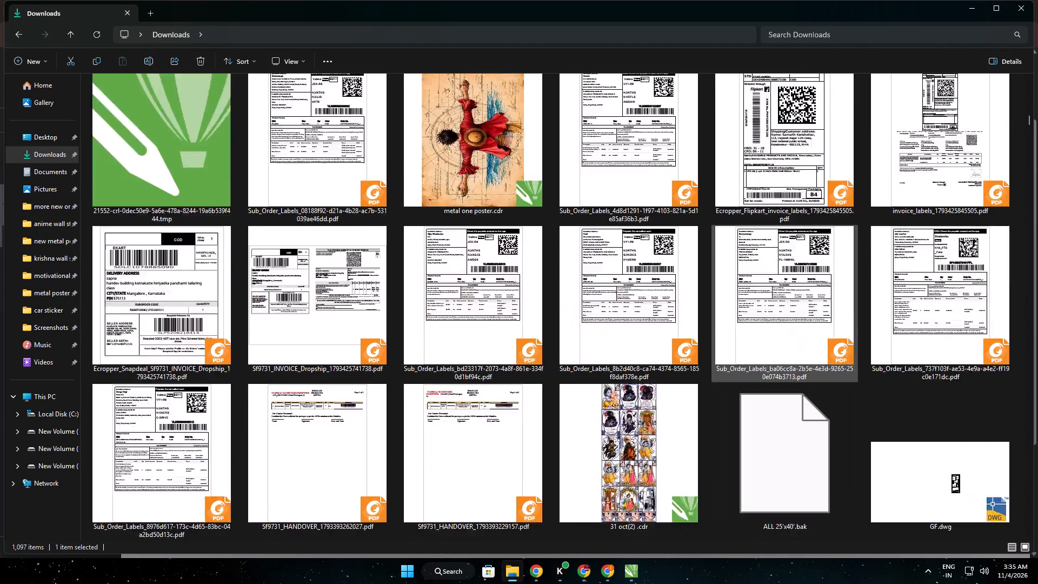
scroll(805, 262, down, 17)
scroll(806, 258, down, 5)
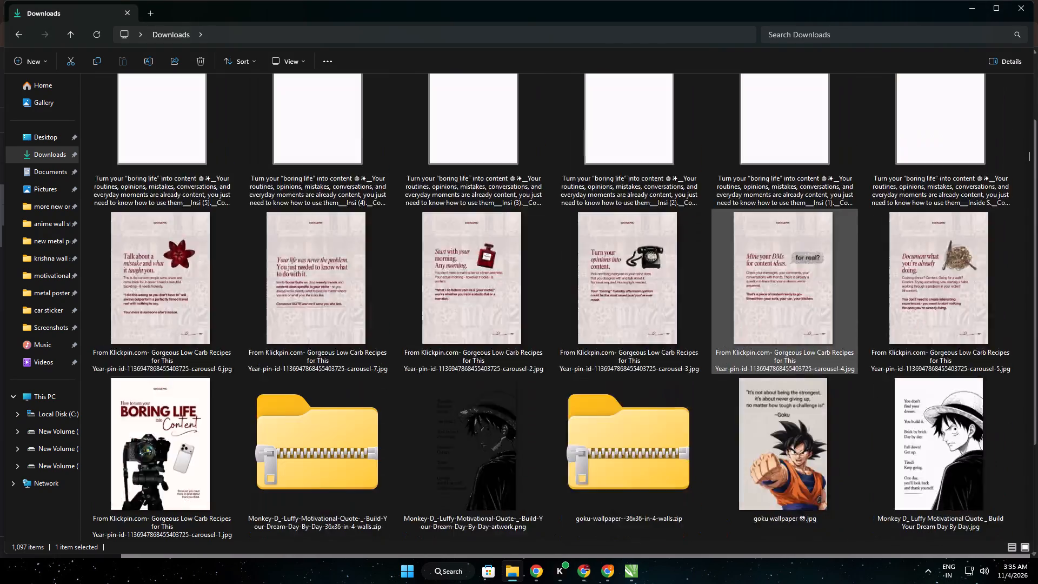
scroll(806, 258, down, 18)
scroll(806, 258, up, 4)
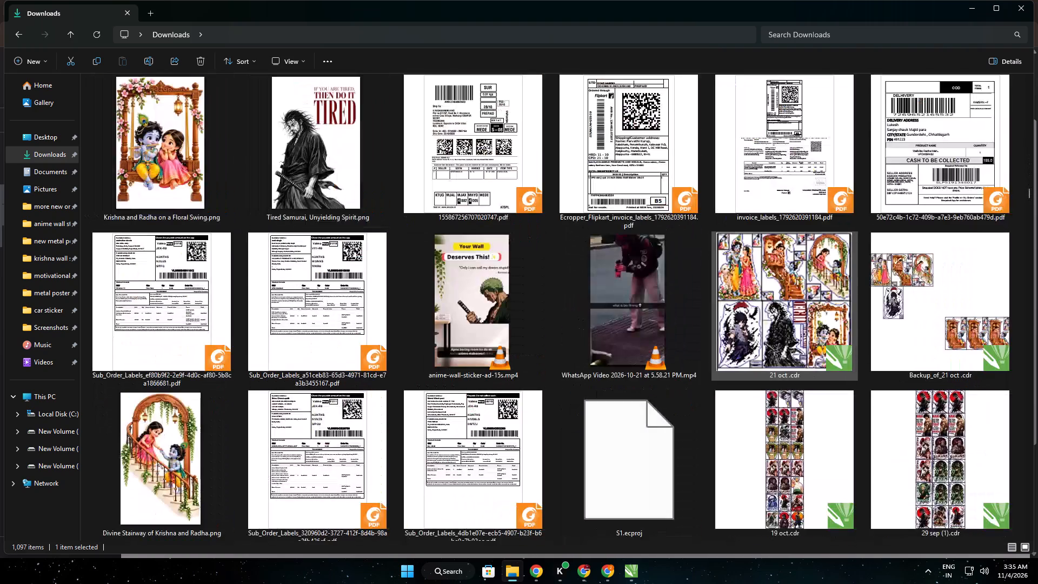
double_click(971, 297)
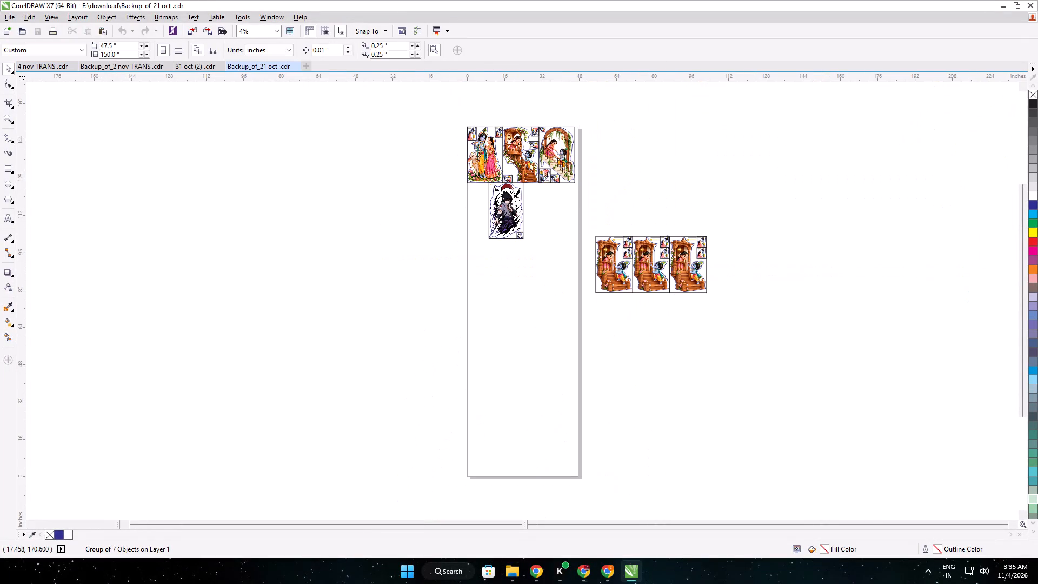
Copy the rightmost Krishna staircase sticker with all its labels and paste it into 4 nov TRANS .cdr.
drag(725, 306, 668, 223)
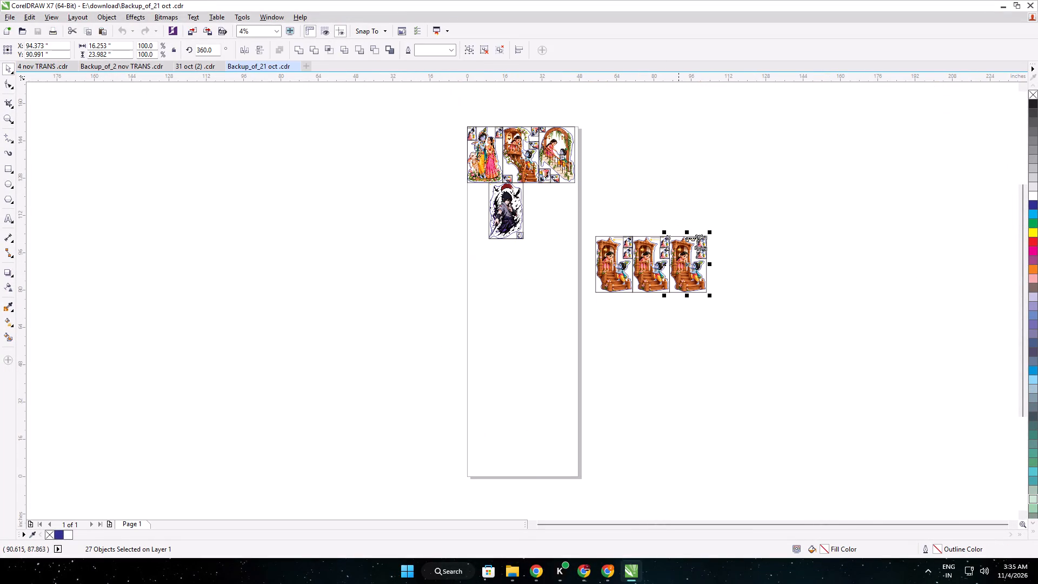
key(ctrl+c)
click(43, 68)
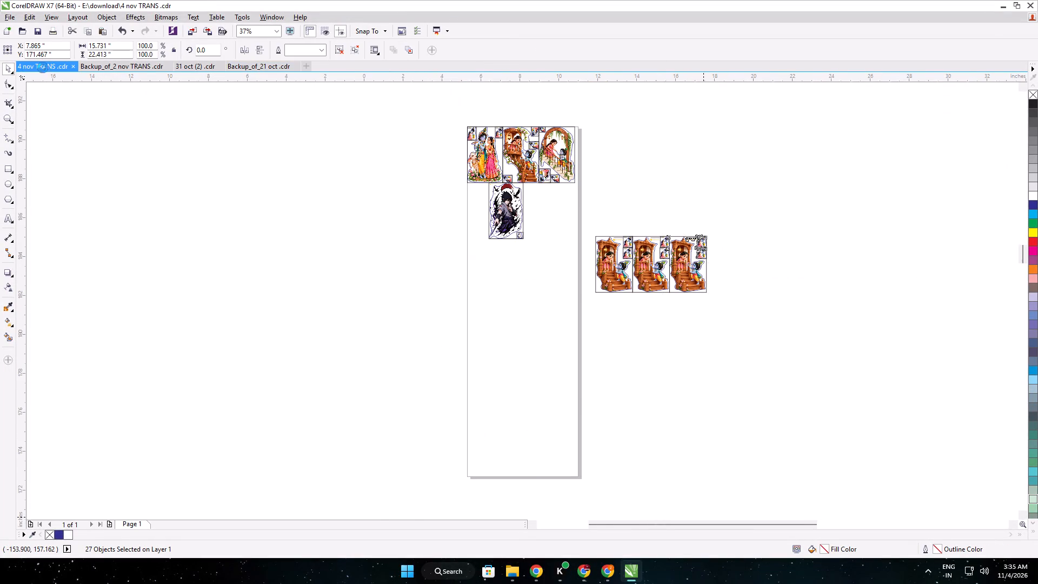
key(ctrl+v)
Delete the two stray narrow objects along the upper-left edge of the pasted Krishna staircase sticker.
scroll(263, 151, down, 3)
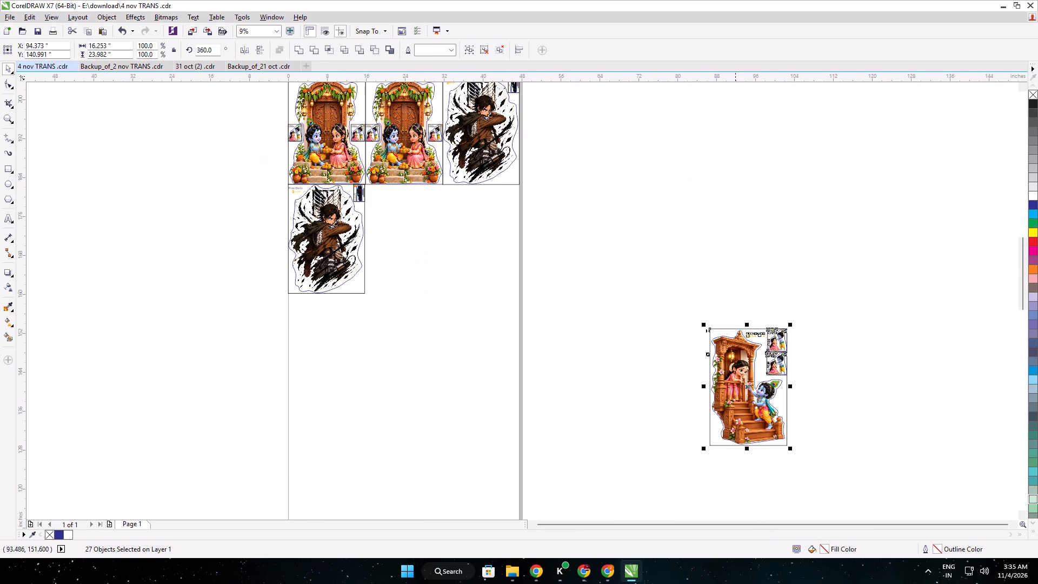
scroll(703, 365, up, 1)
click(697, 348)
drag(663, 227, 720, 457)
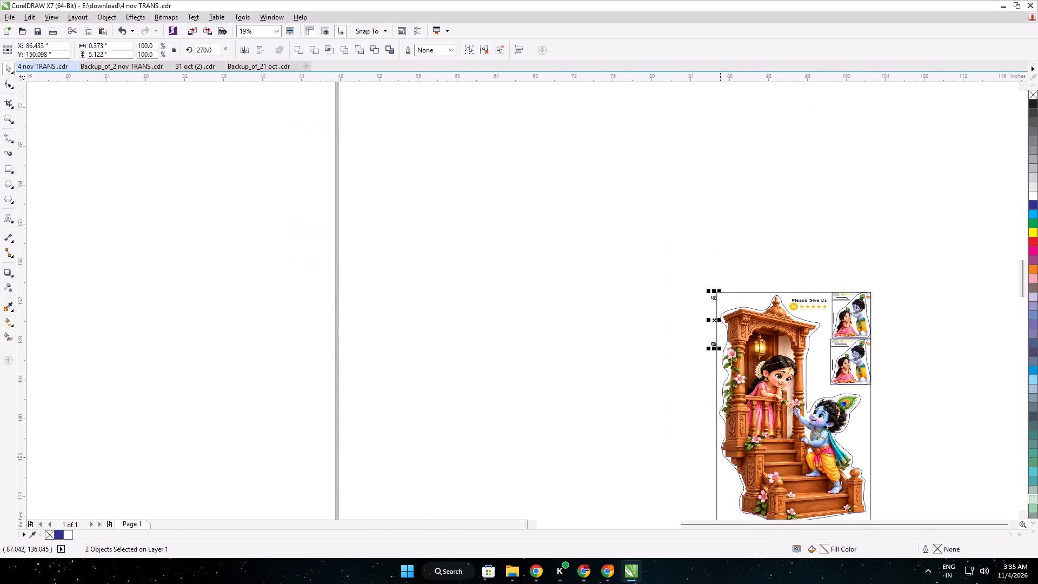
key(Delete)
Group the Krishna staircase sticker and move it onto the page, beside the Attack on Titan copy in the second column.
scroll(720, 456, down, 1)
drag(814, 500, 676, 319)
key(ctrl+g)
drag(749, 396, 400, 276)
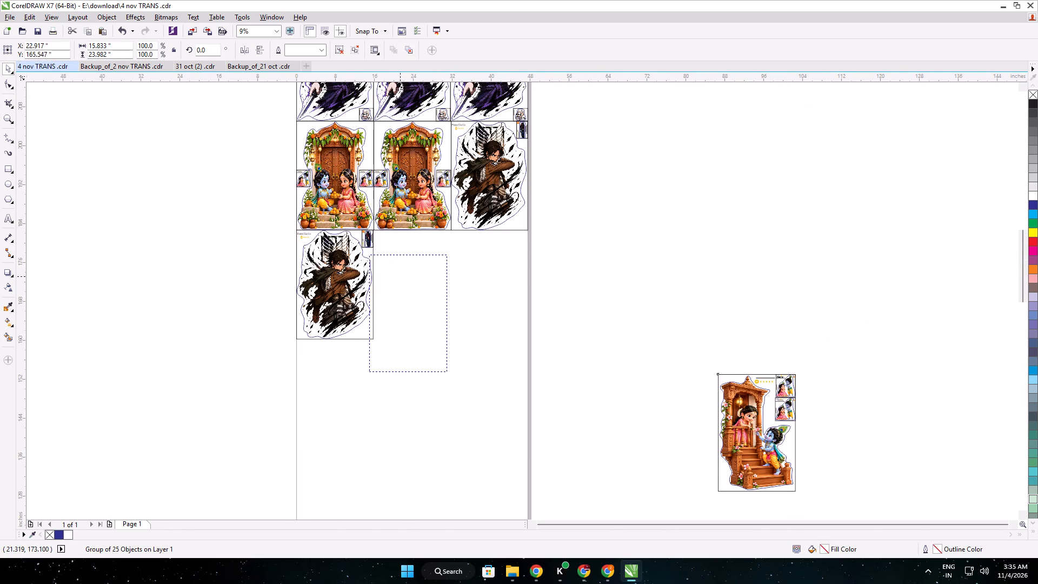
drag(400, 276, 412, 264)
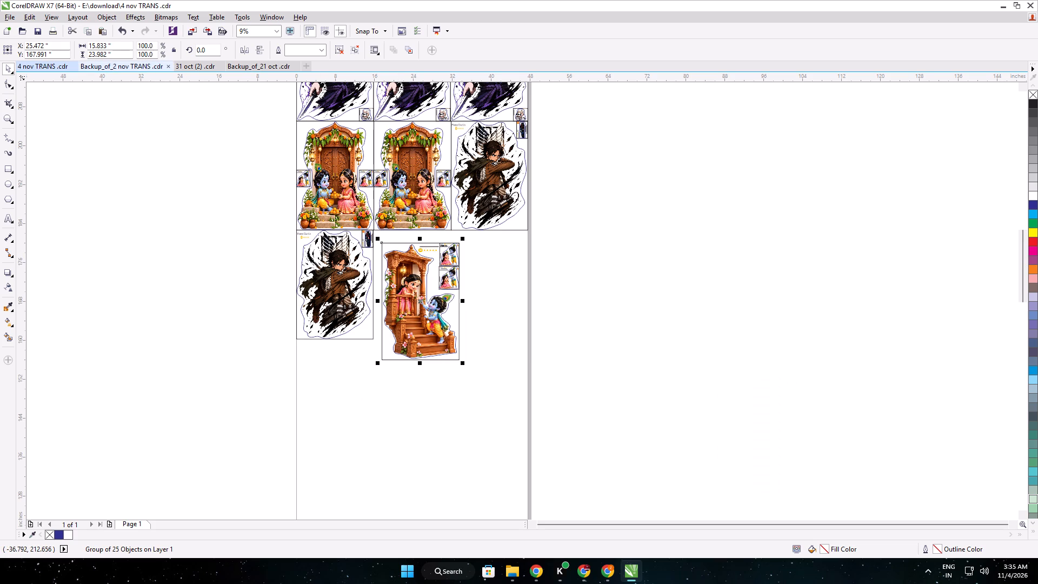
Set the Krishna staircase sticker's height to 22.5 inches.
double_click(101, 55)
text(22.5)
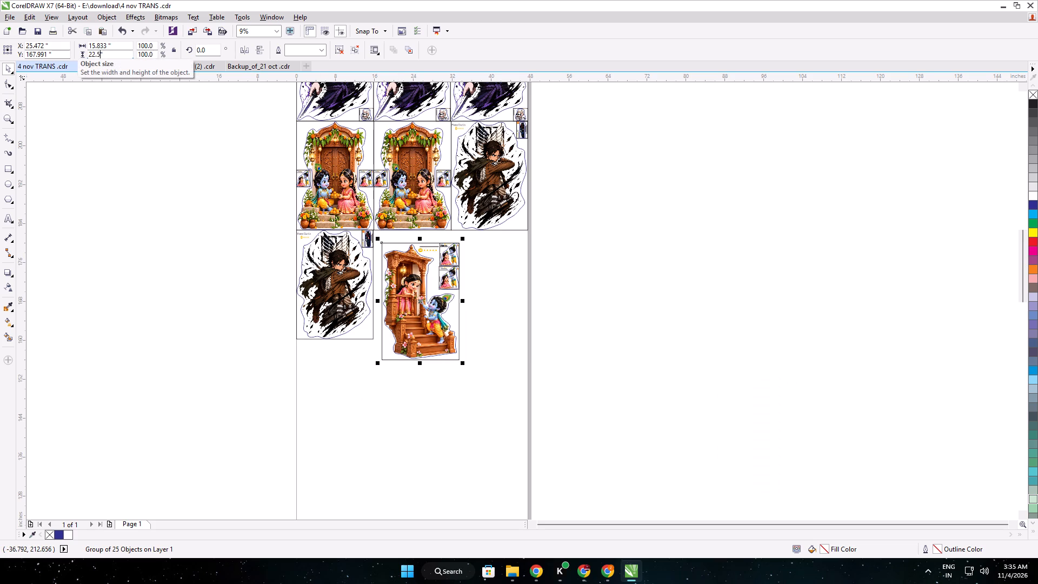
key(Return)
Move the Krishna staircase sticker up and left against the Attack on Titan copy and the door sticker above.
scroll(410, 259, up, 2)
drag(408, 281, 374, 213)
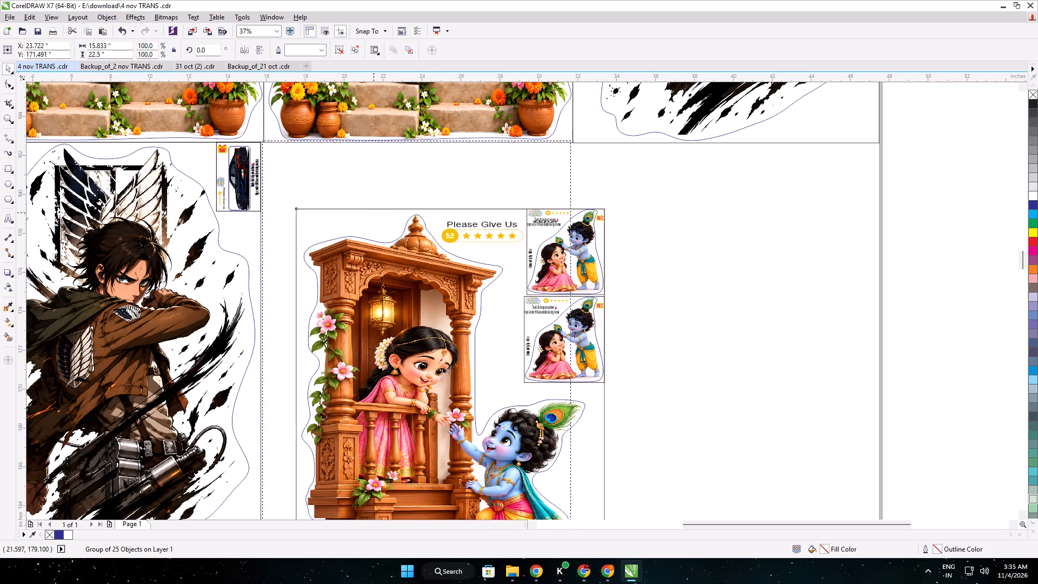
drag(374, 213, 372, 216)
Nudge the Krishna staircase sticker up and left to X 23.647, Y 171.414 inches, flush with its neighbouring stickers.
scroll(271, 148, up, 3)
key(Up)
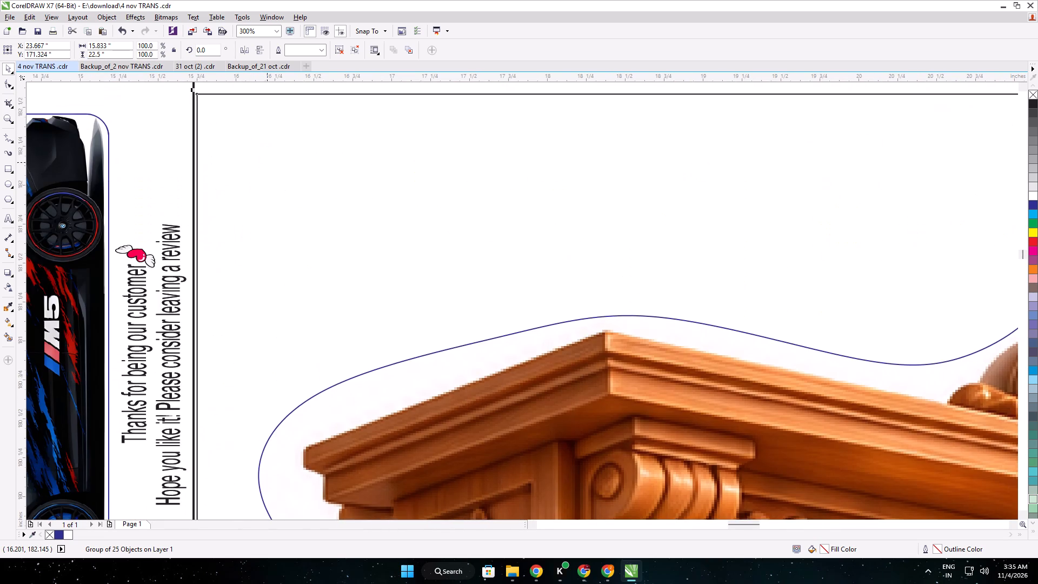
key(Up)
key(Up)
middle_drag(284, 203, 322, 350)
key(Up)
key(Up)
key(Up)
key(Up)
key(Up)
key(Up)
key(Up)
key(Left)
key(Left)
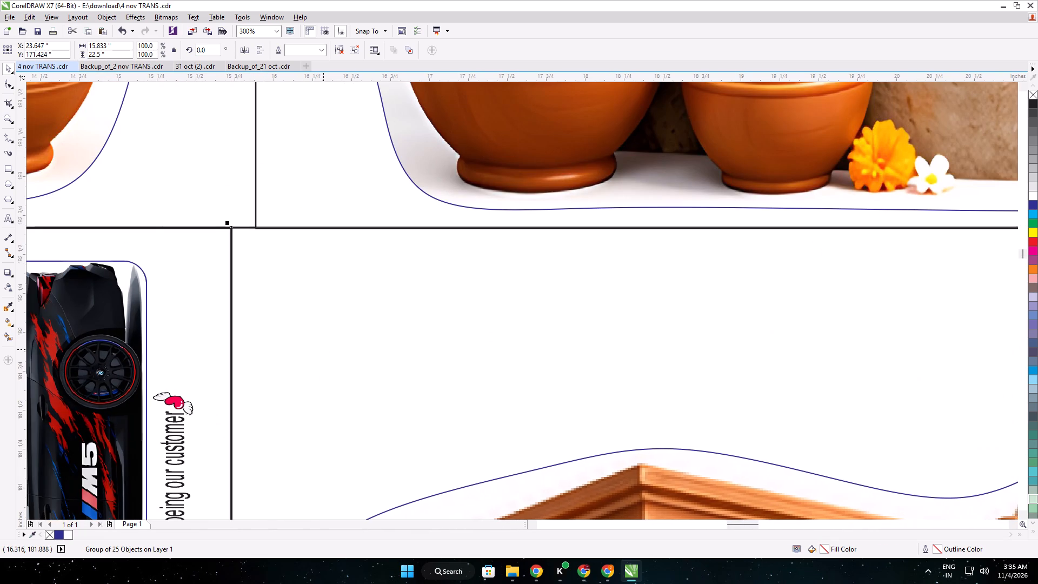
key(Down)
scroll(323, 349, down, 4)
middle_drag(346, 363, 308, 56)
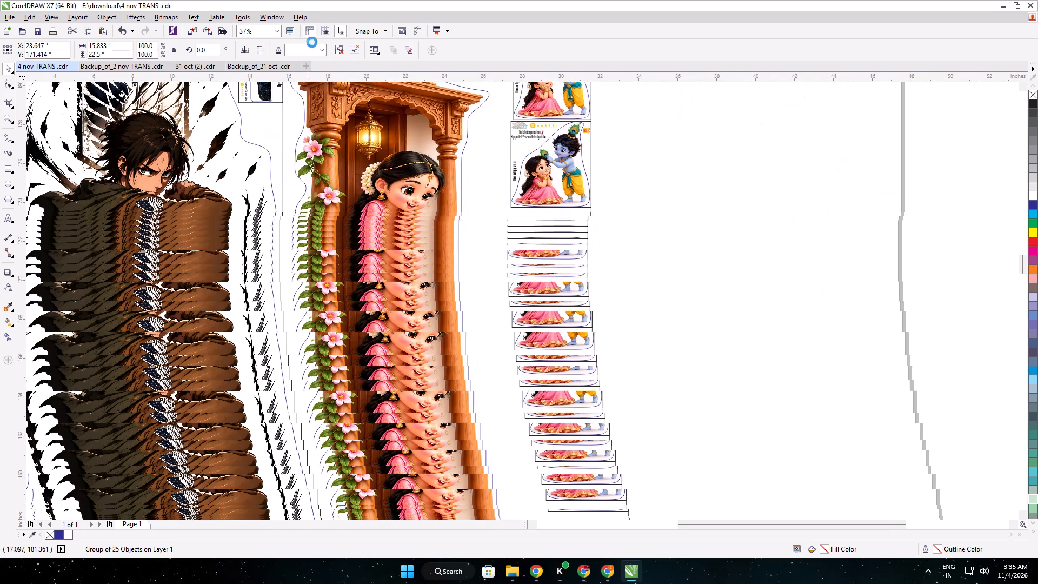
Examine the placement of the Attack on Titan and Krishna staircase stickers in the layout's bottom row.
middle_drag(312, 443, 500, 414)
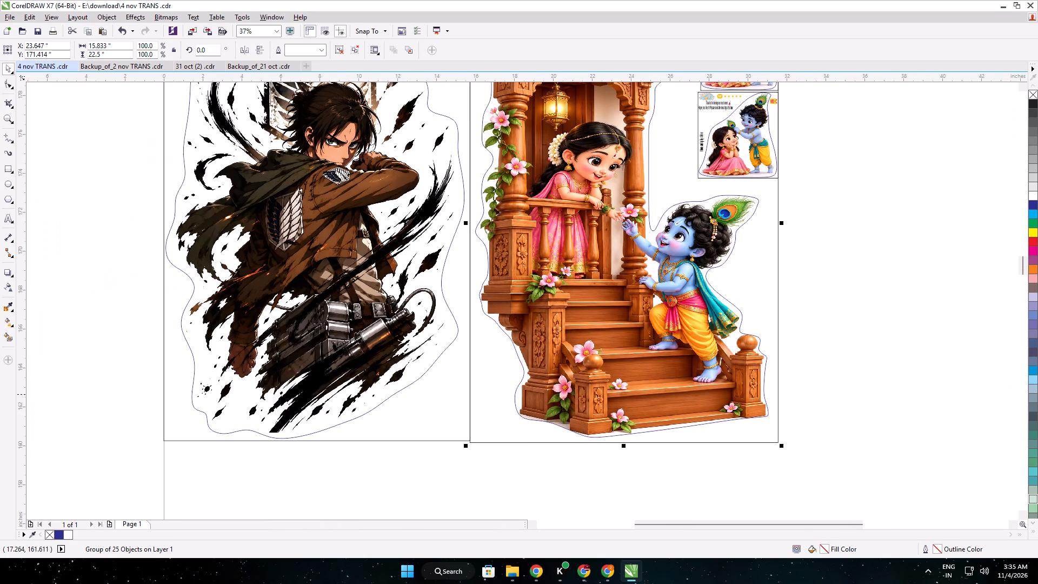
click(393, 394)
scroll(303, 450, up, 2)
scroll(369, 415, down, 2)
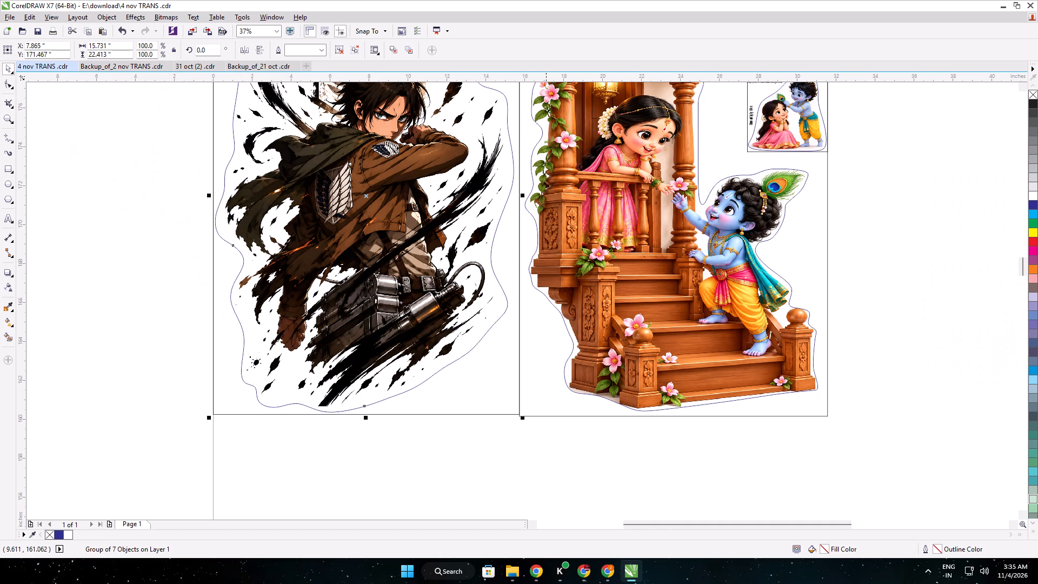
click(182, 286)
scroll(350, 280, down, 1)
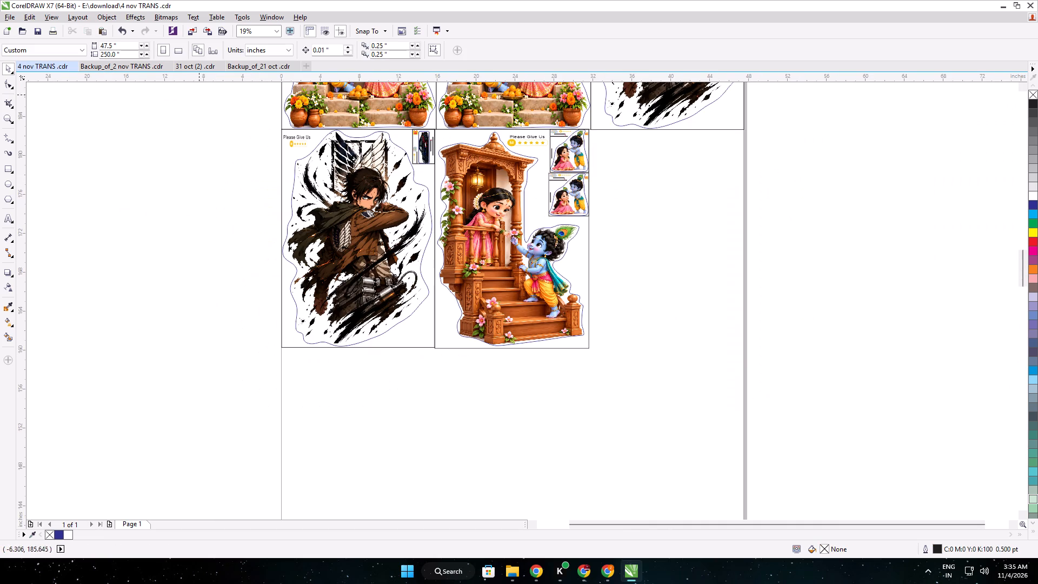
click(96, 70)
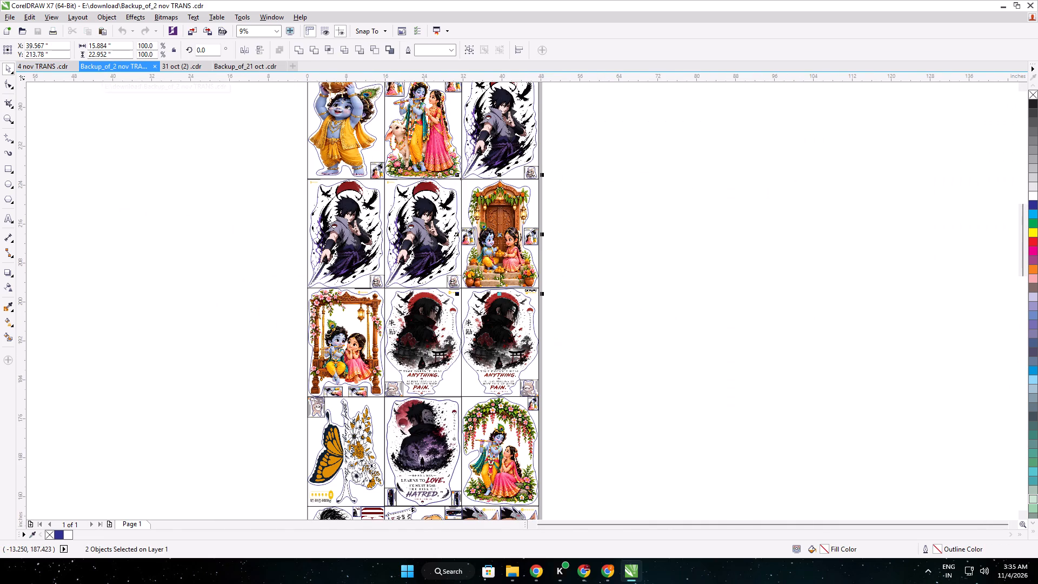
click(32, 62)
Switch to the Meesho pending orders in Chrome and mark the 3D Itachi Quote Naruto sticker order, SKU TB Ita.
click(577, 574)
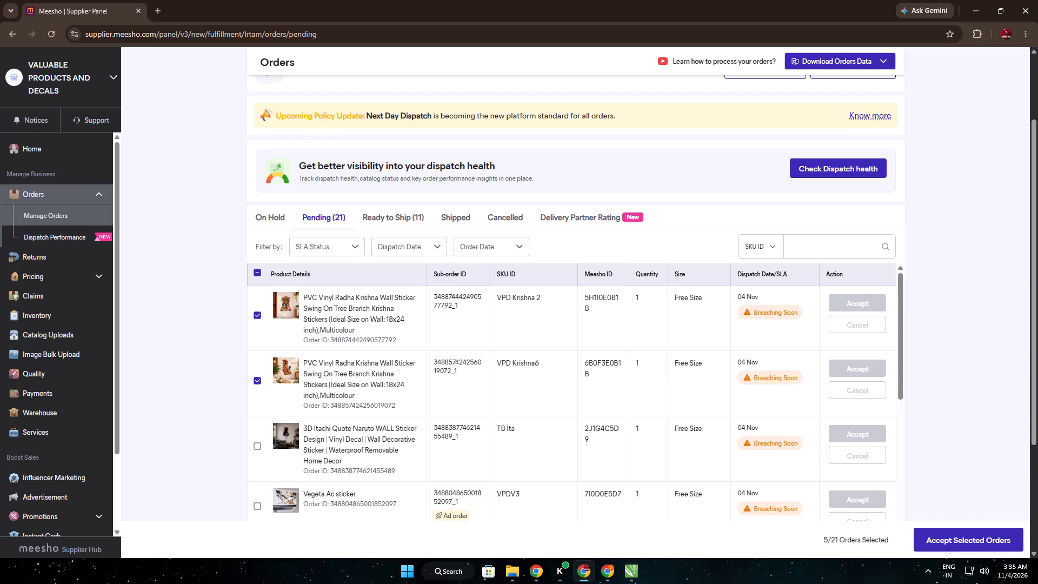
scroll(365, 419, down, 2)
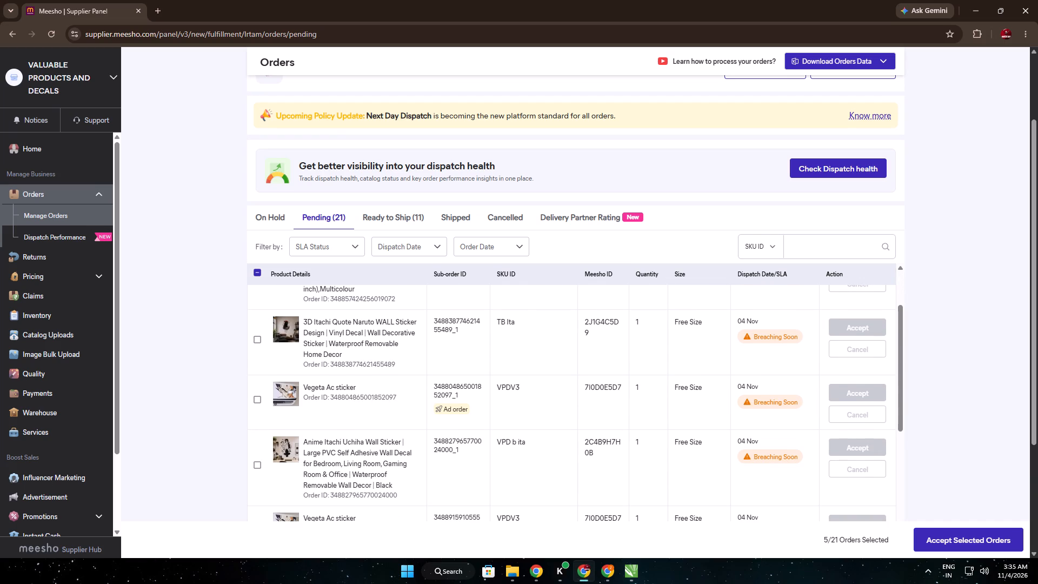
click(259, 342)
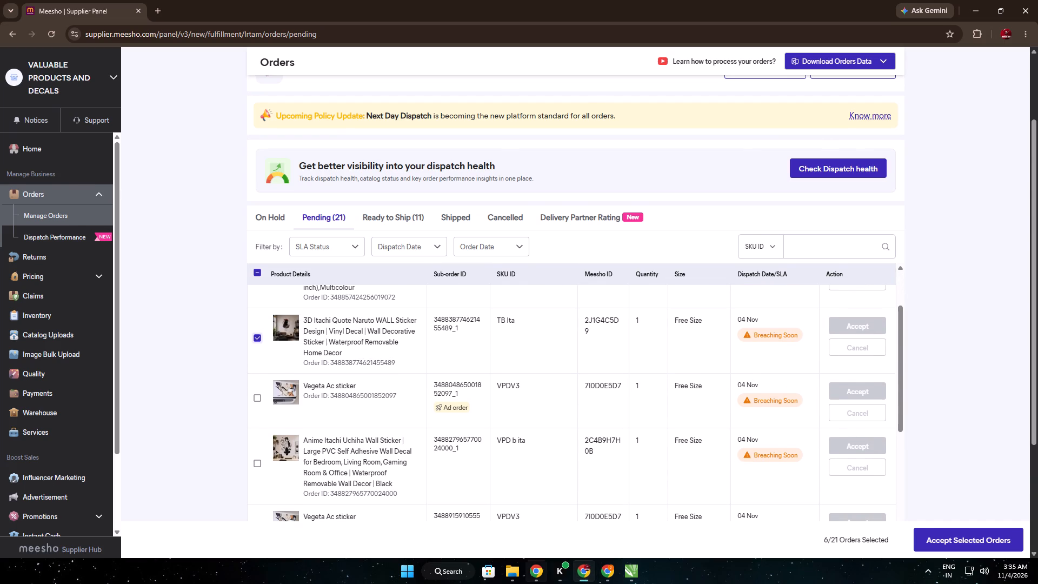
Switch to the Downloads folder and look through the file previews for an earlier layout containing the Itachi quote sticker.
click(516, 578)
scroll(704, 393, up, 5)
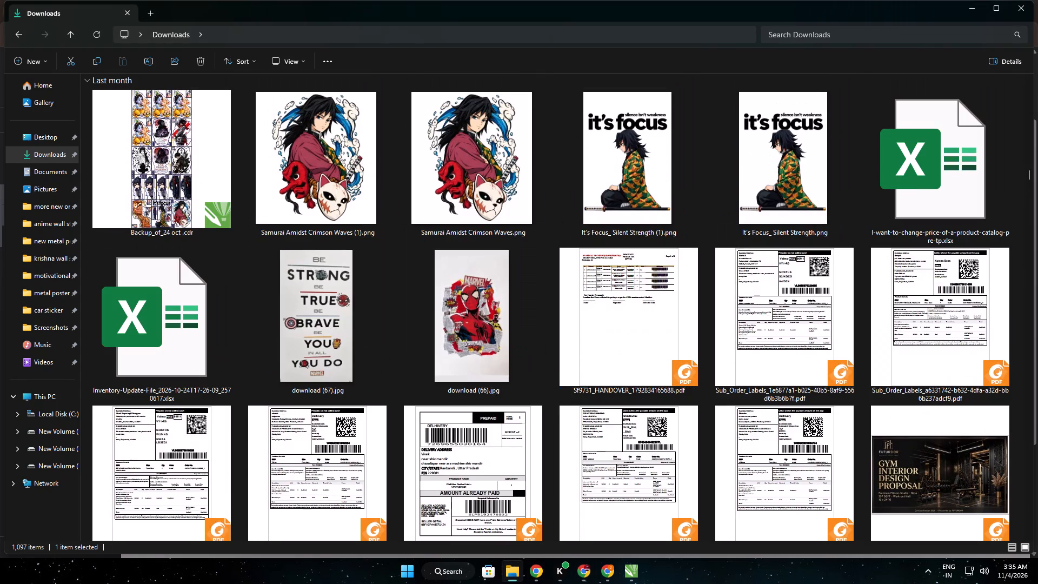
scroll(720, 346, up, 3)
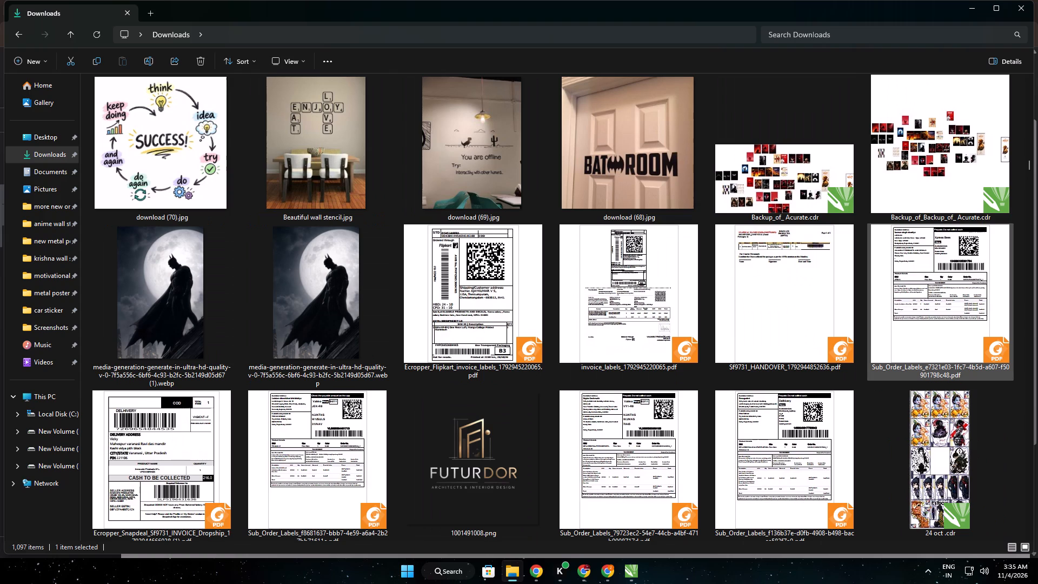
scroll(963, 409, up, 3)
scroll(904, 411, up, 3)
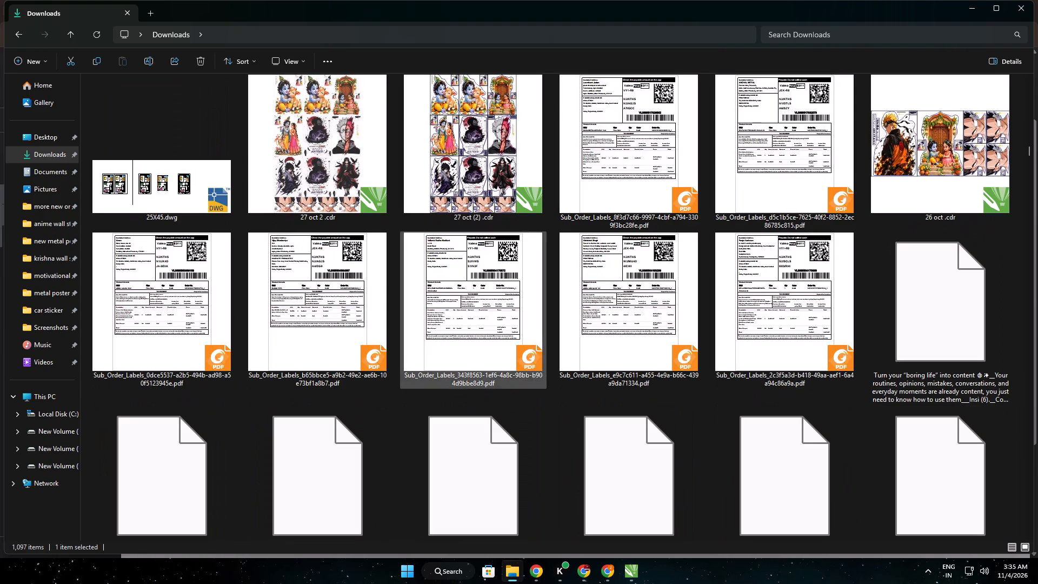
scroll(443, 191, up, 3)
scroll(642, 284, up, 1)
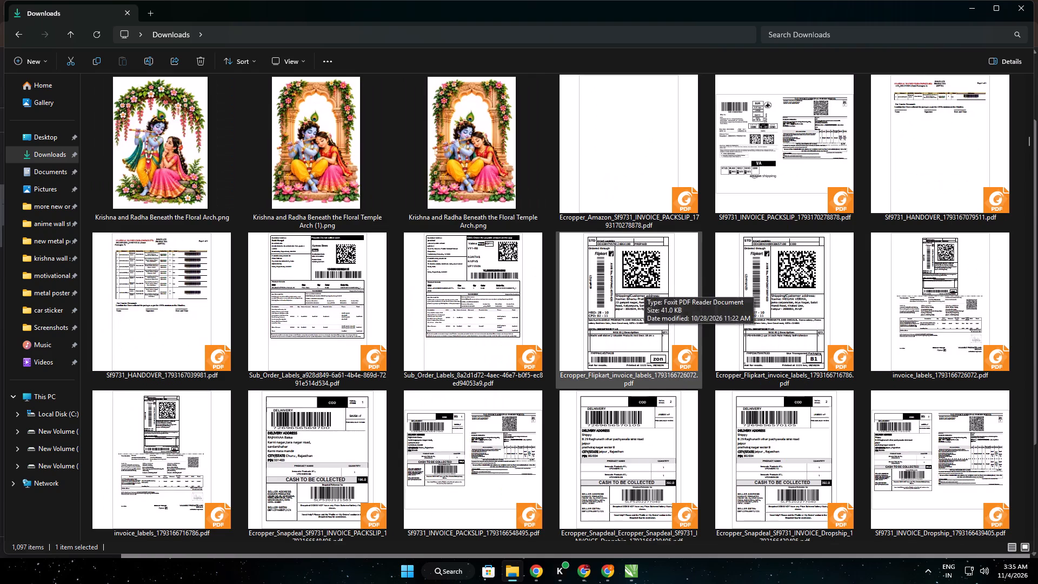
scroll(647, 289, up, 16)
scroll(647, 289, up, 13)
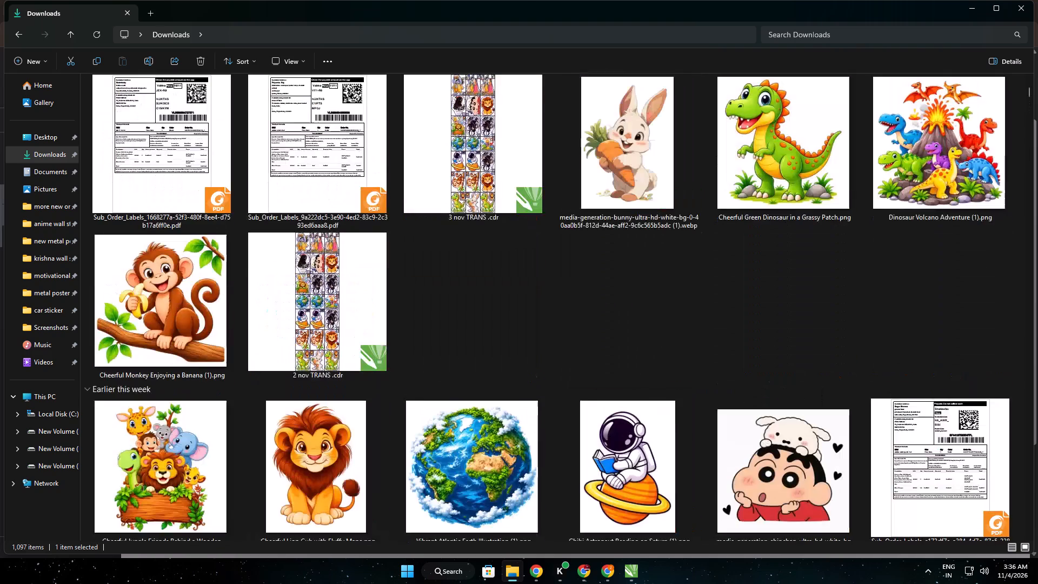
scroll(647, 289, down, 4)
scroll(647, 289, up, 3)
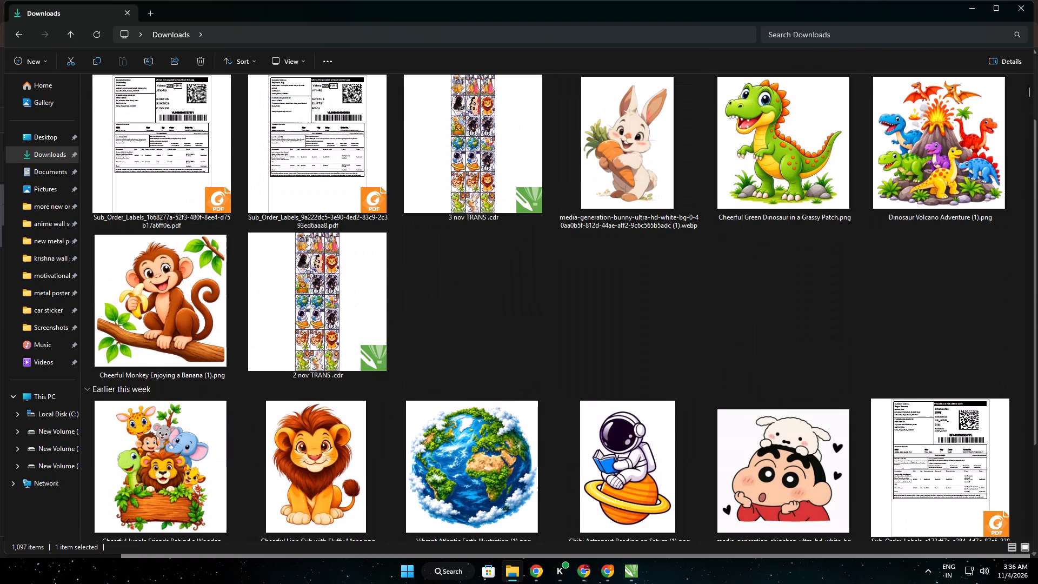
scroll(647, 289, down, 10)
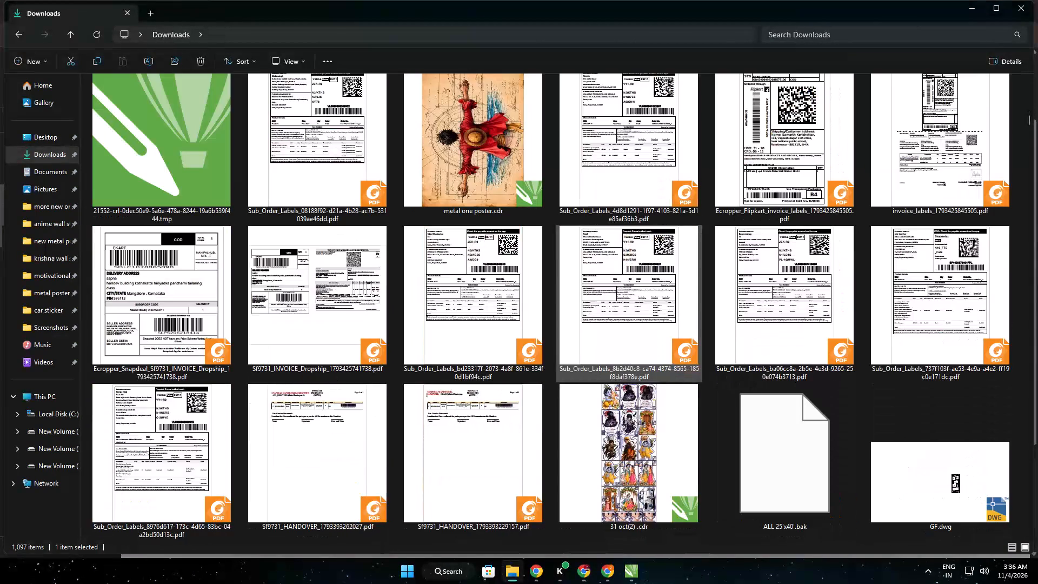
scroll(650, 283, down, 2)
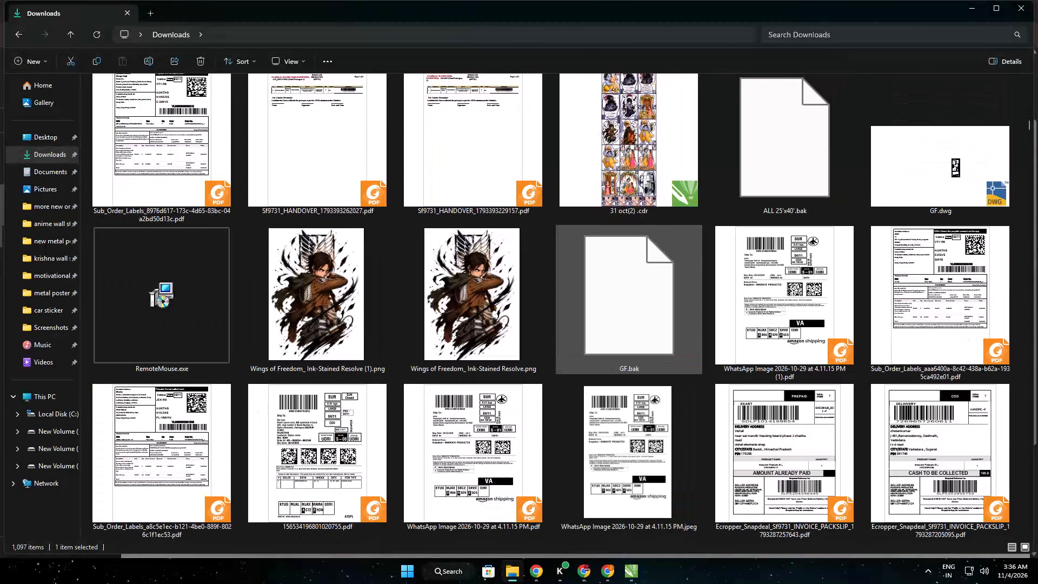
scroll(650, 283, down, 4)
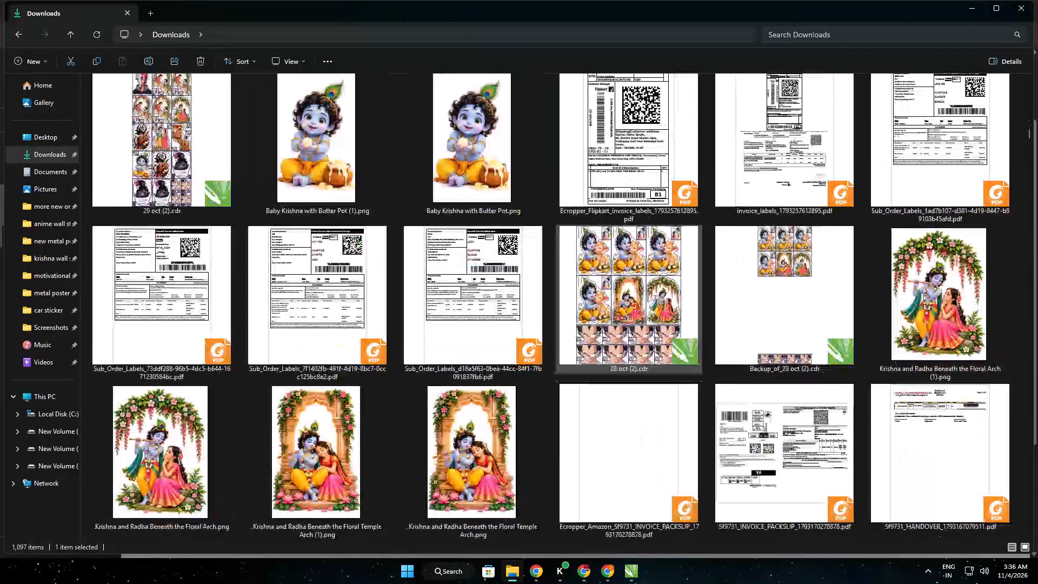
scroll(650, 283, down, 2)
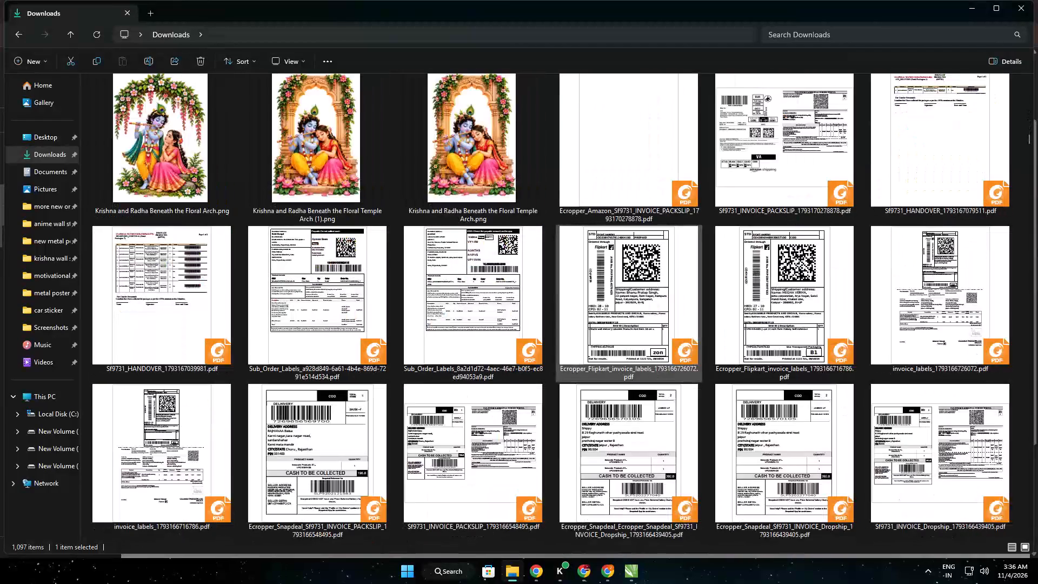
scroll(650, 283, down, 2)
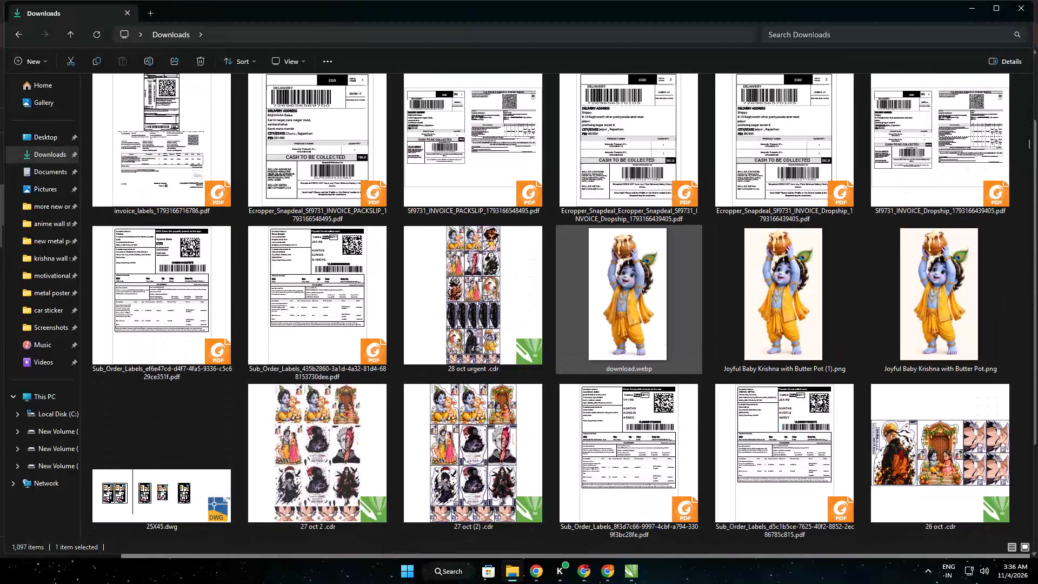
scroll(578, 359, down, 12)
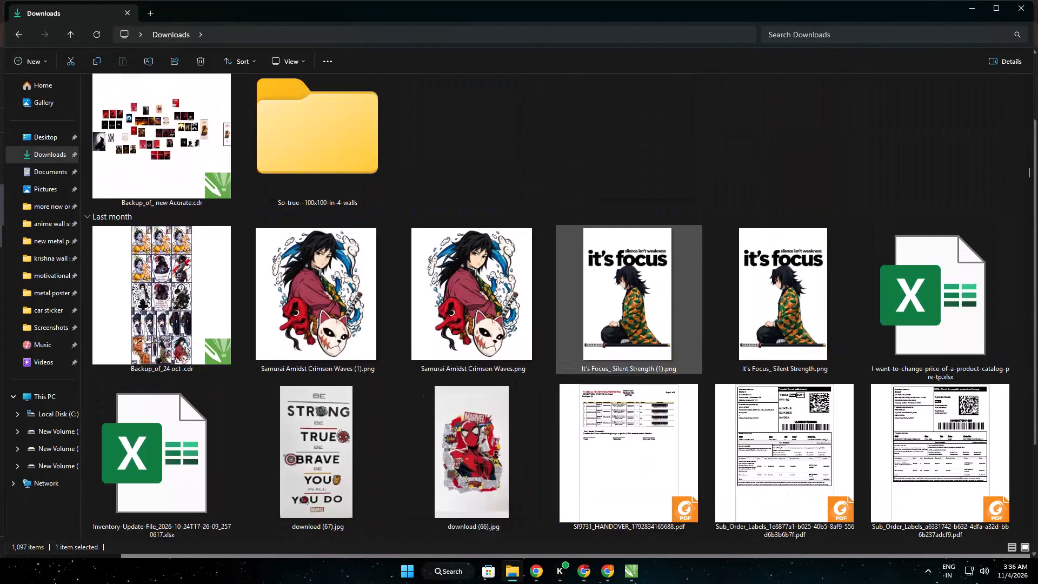
scroll(578, 358, down, 7)
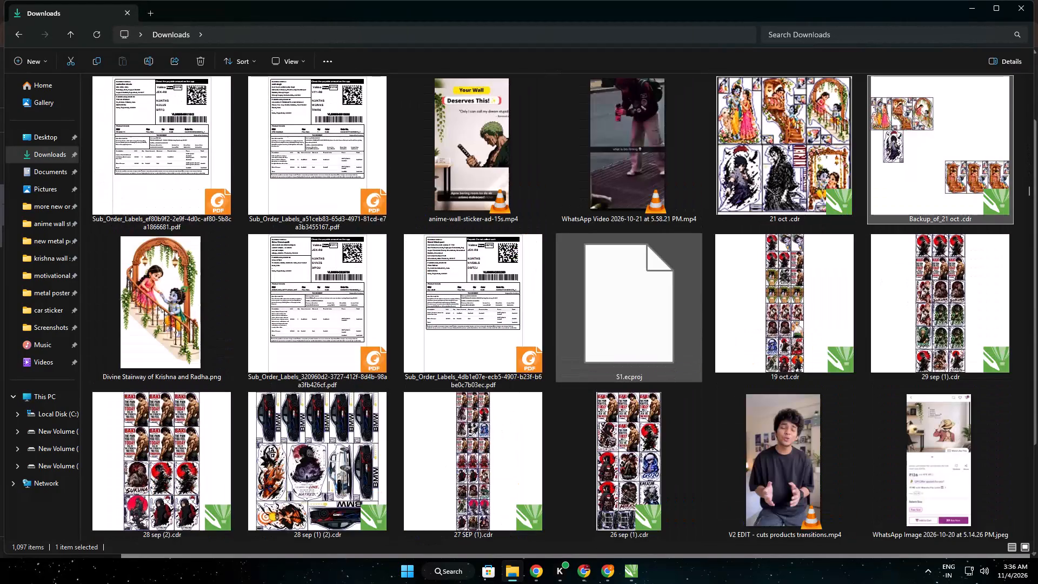
scroll(578, 358, down, 1)
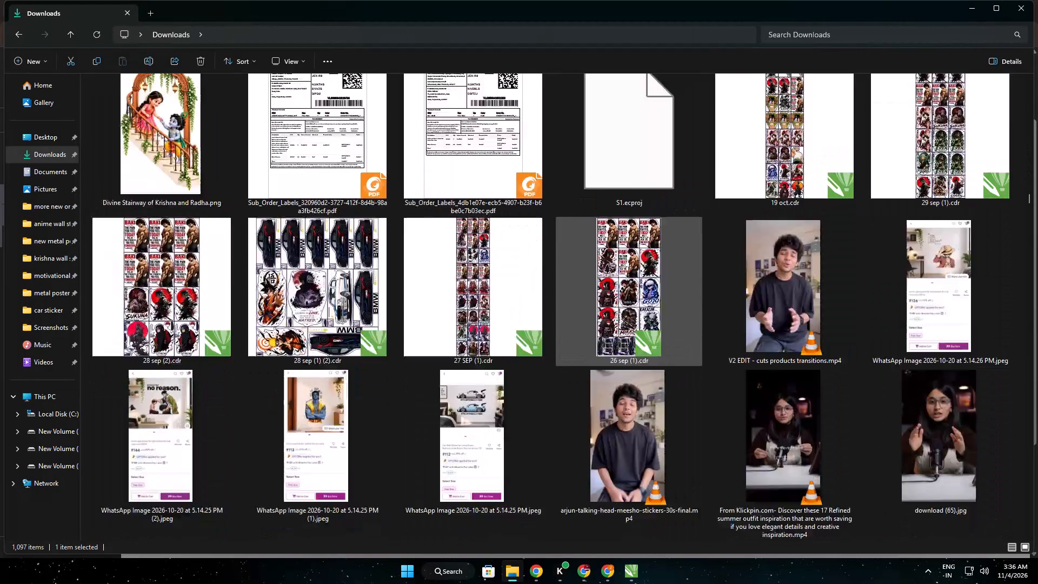
scroll(578, 358, down, 3)
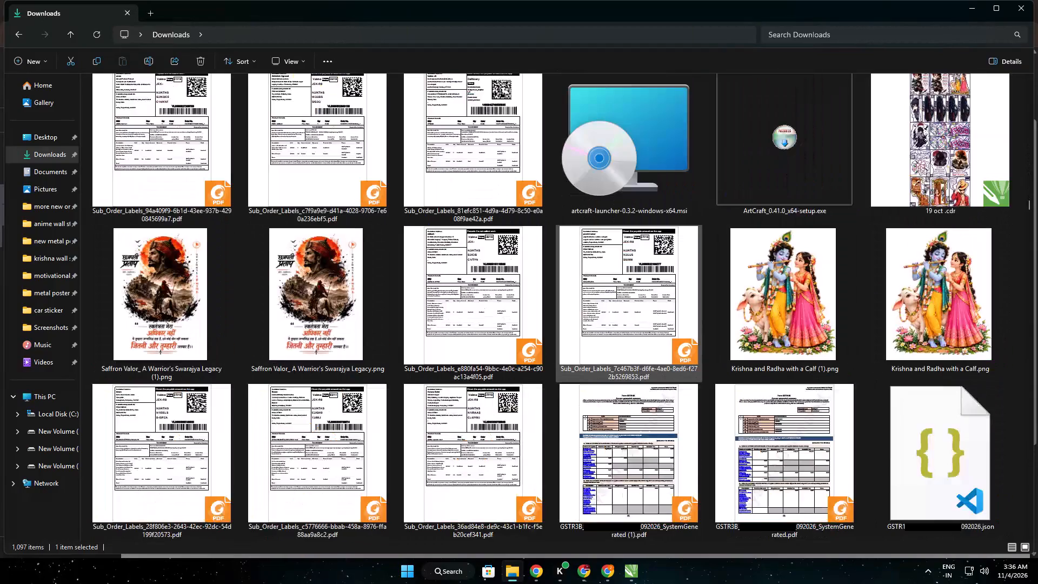
scroll(578, 358, down, 2)
scroll(578, 358, up, 3)
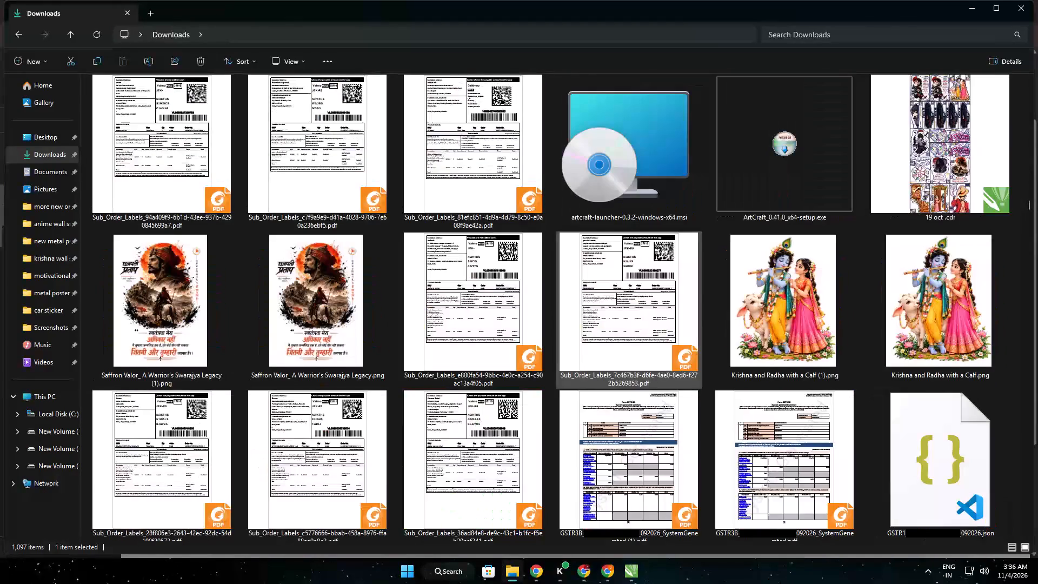
scroll(578, 358, down, 7)
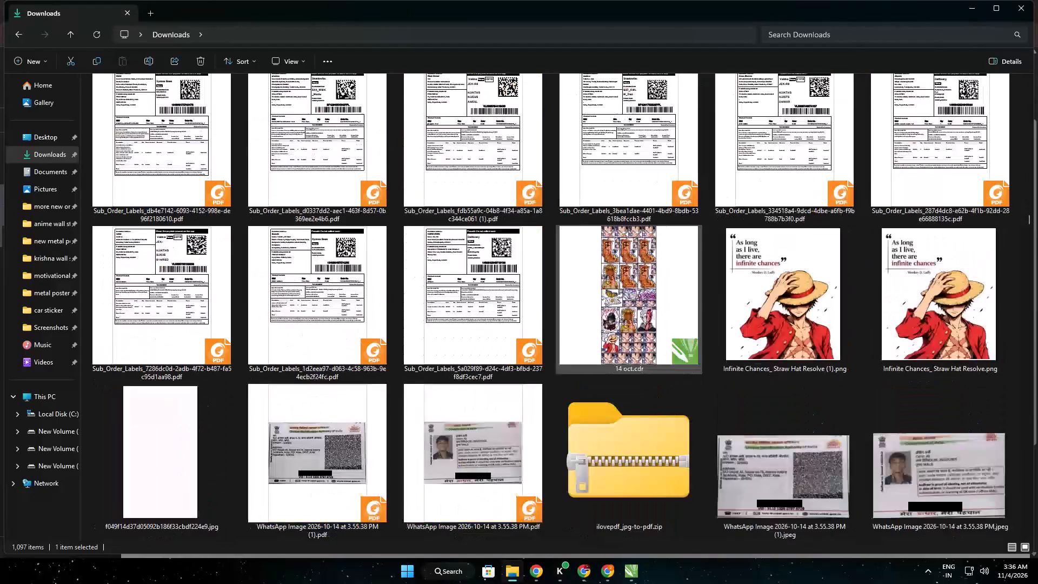
scroll(578, 358, down, 5)
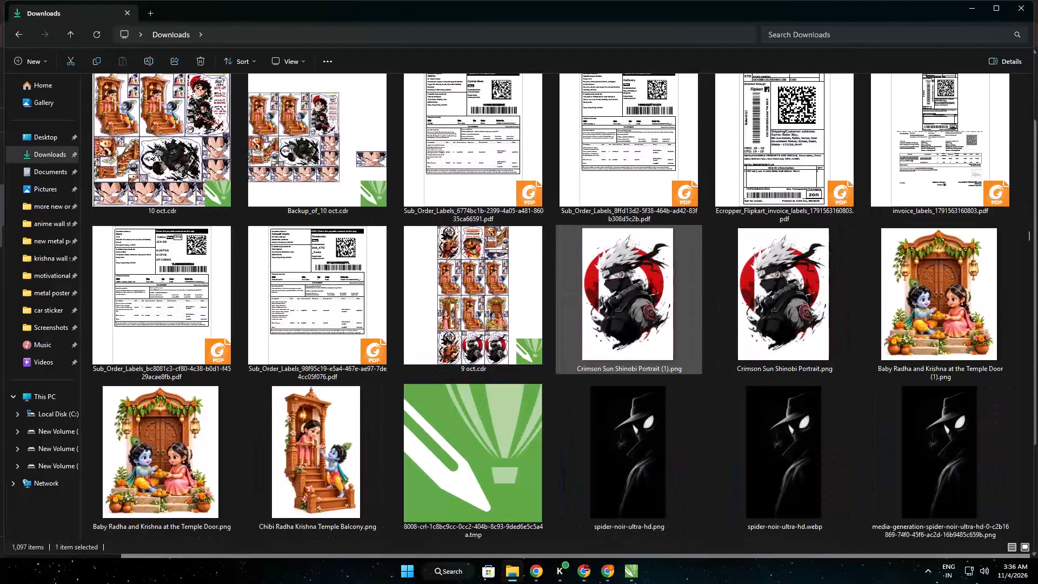
scroll(578, 358, down, 7)
scroll(578, 358, up, 3)
scroll(578, 358, down, 8)
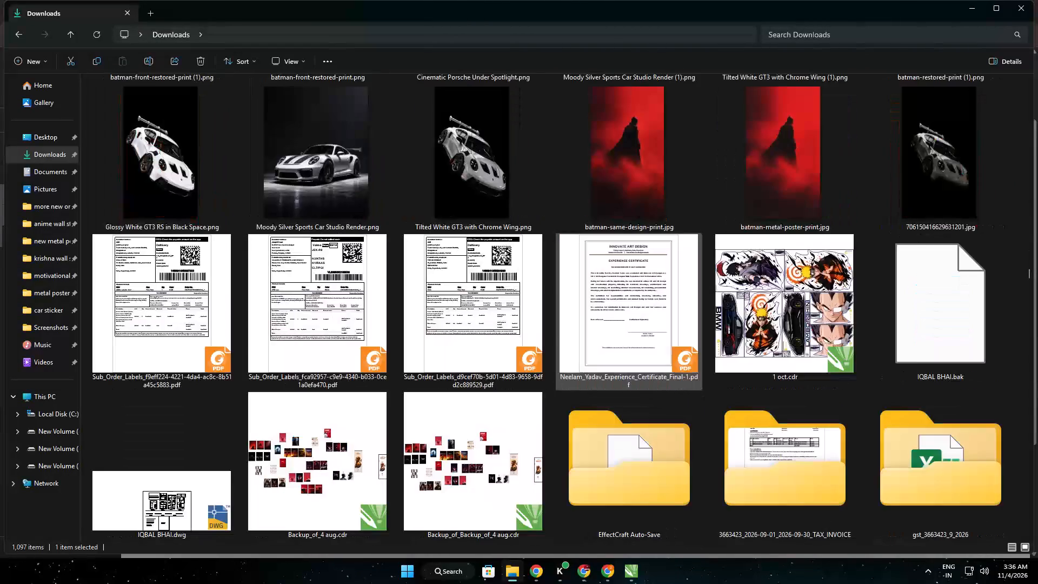
scroll(578, 358, down, 9)
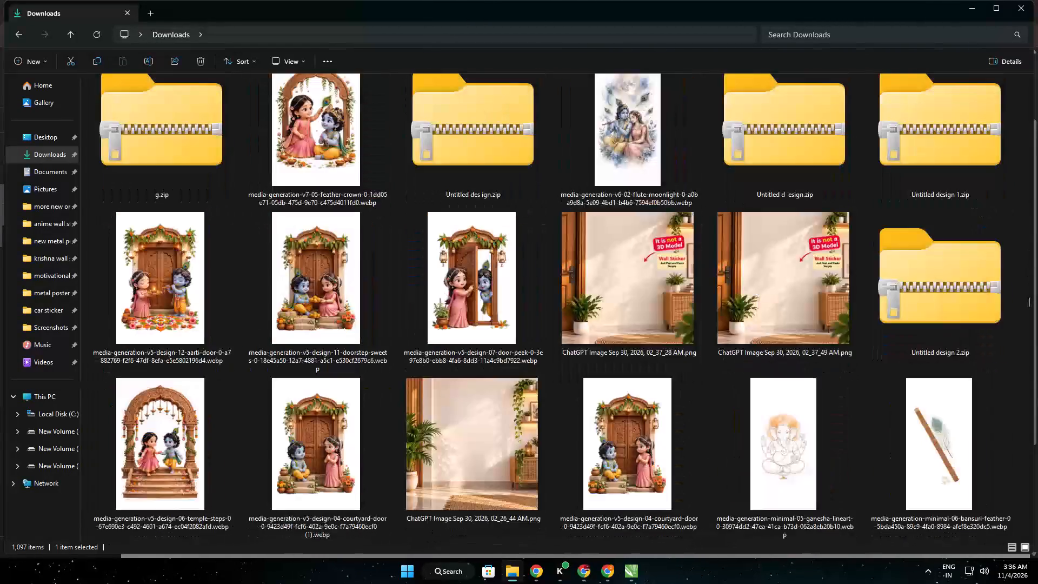
scroll(578, 358, down, 6)
scroll(578, 358, up, 2)
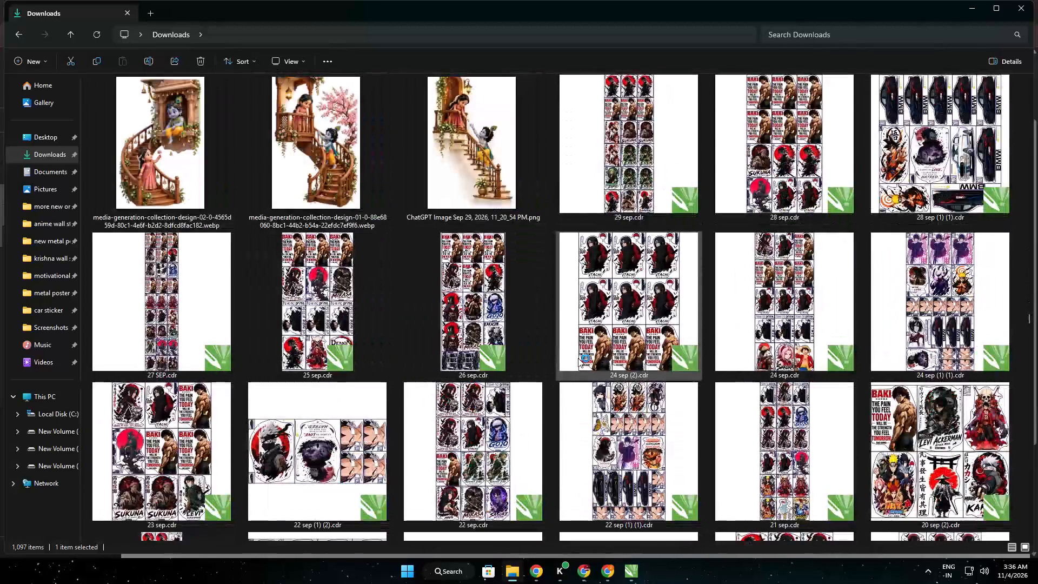
scroll(578, 358, down, 3)
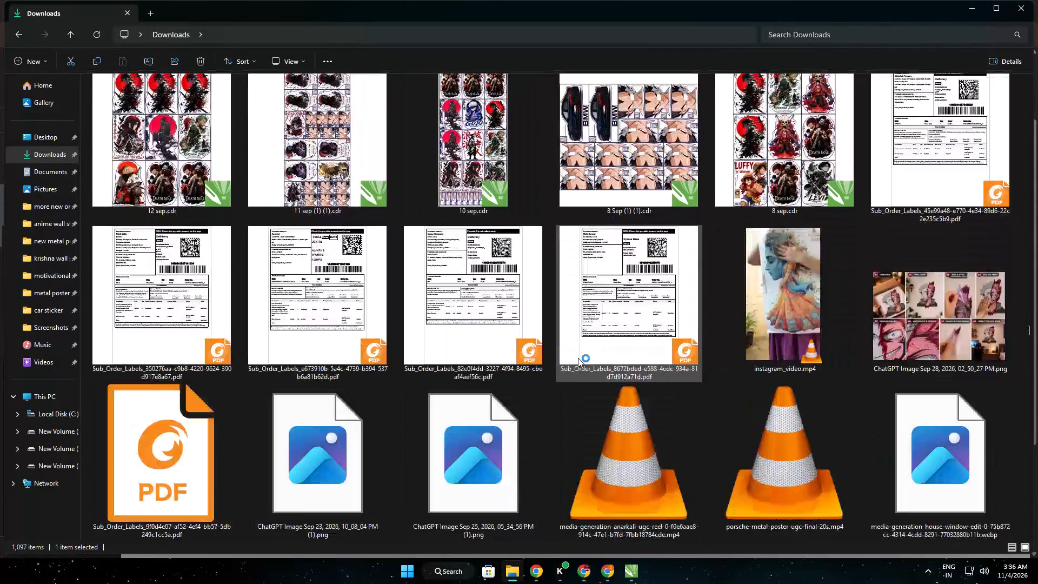
scroll(578, 358, down, 6)
scroll(578, 358, up, 2)
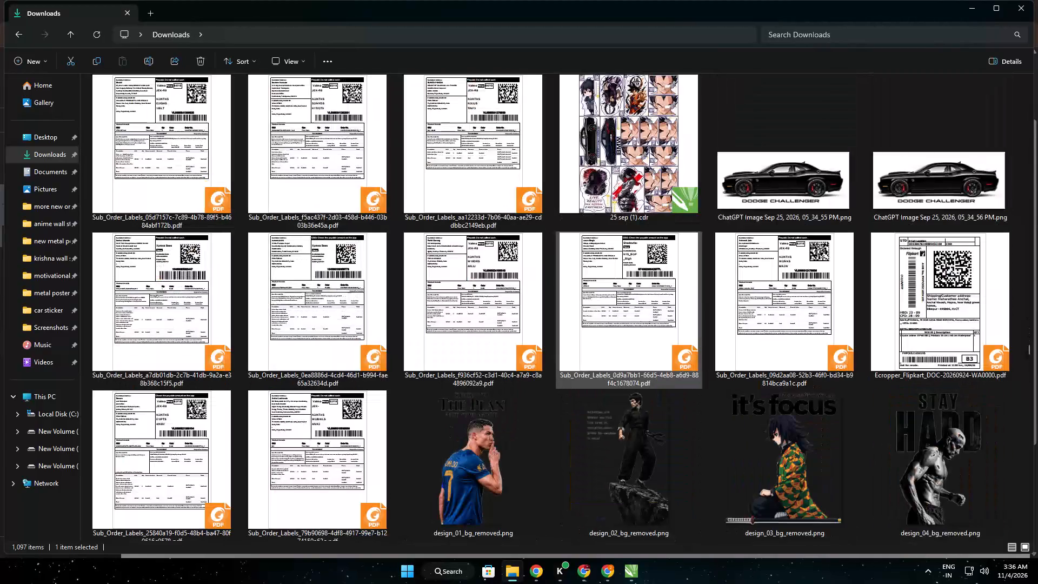
scroll(580, 356, down, 3)
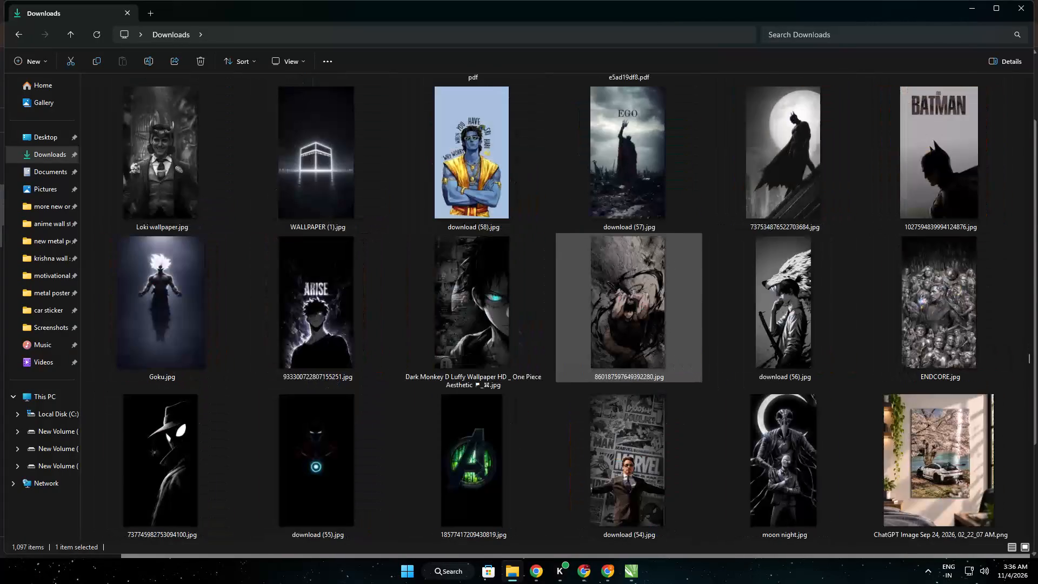
scroll(580, 356, down, 7)
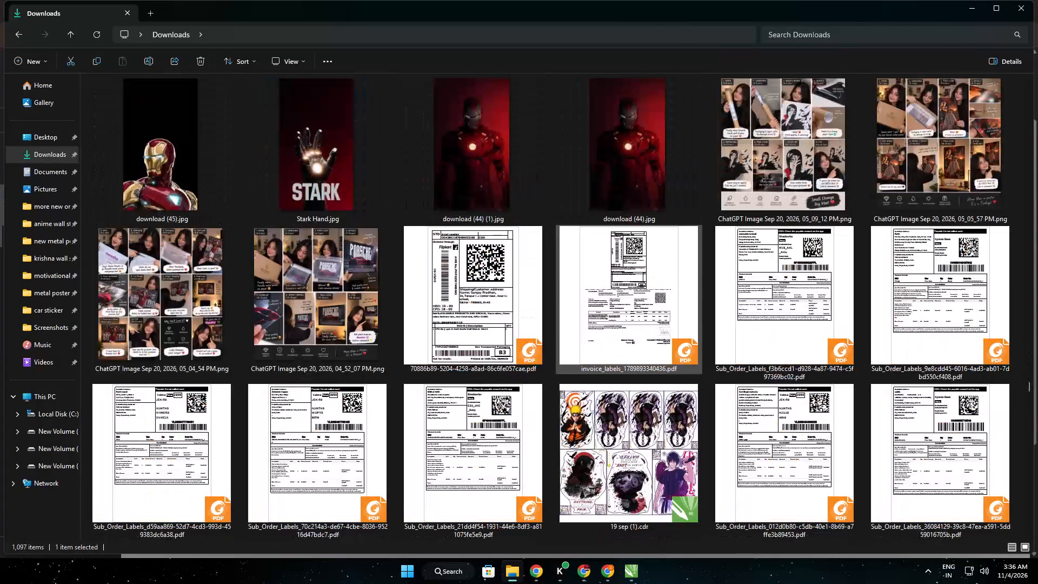
Open the earlier layout 19 sep (1).cdr from the Downloads folder in CorelDRAW.
double_click(633, 444)
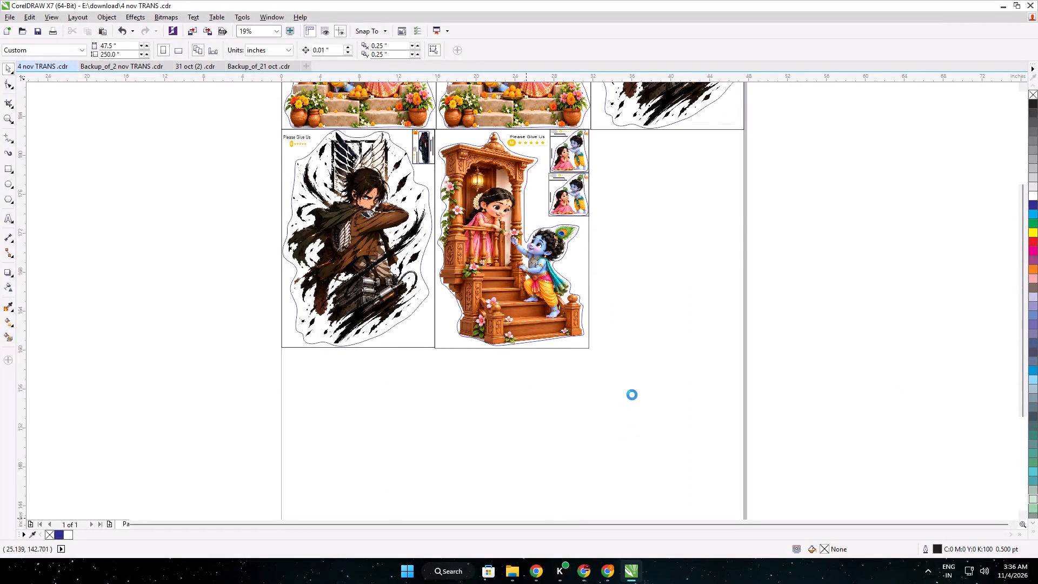
Select the complete Itachi quote sticker, including its small corner cards, in the bottom row of 19 sep (1).cdr.
scroll(489, 238, up, 2)
scroll(334, 153, down, 1)
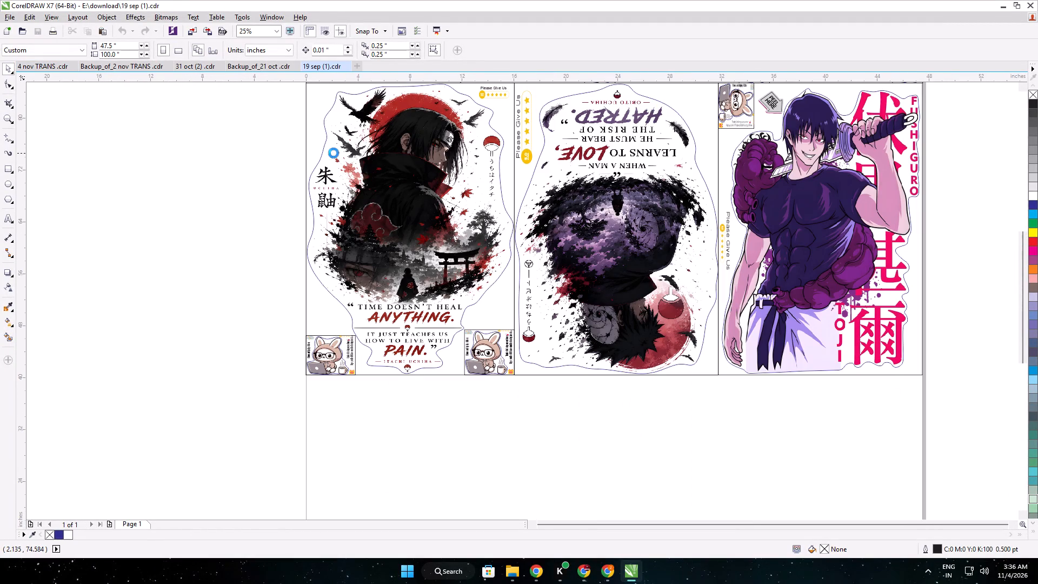
middle_drag(343, 165, 365, 218)
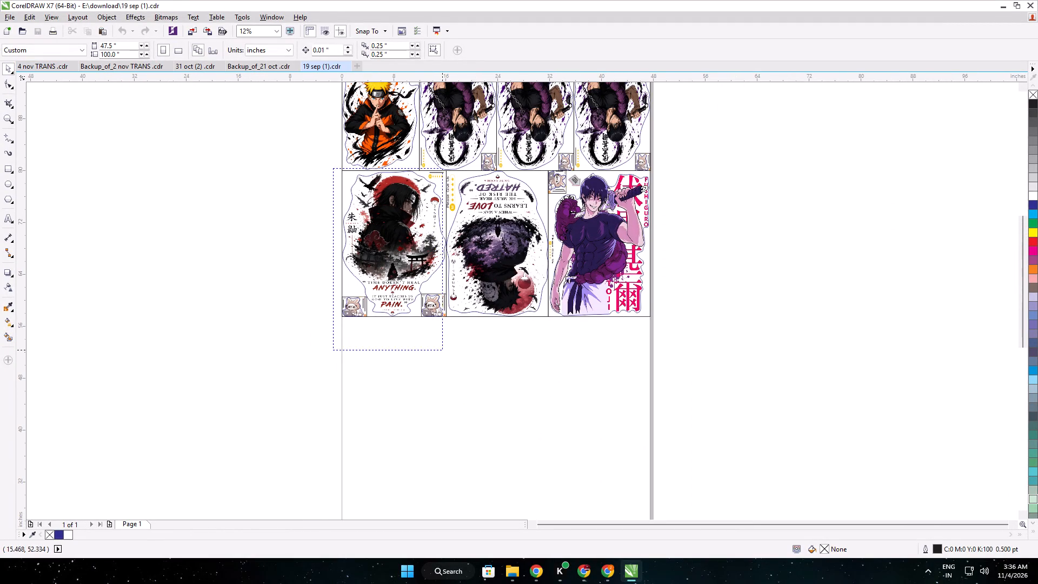
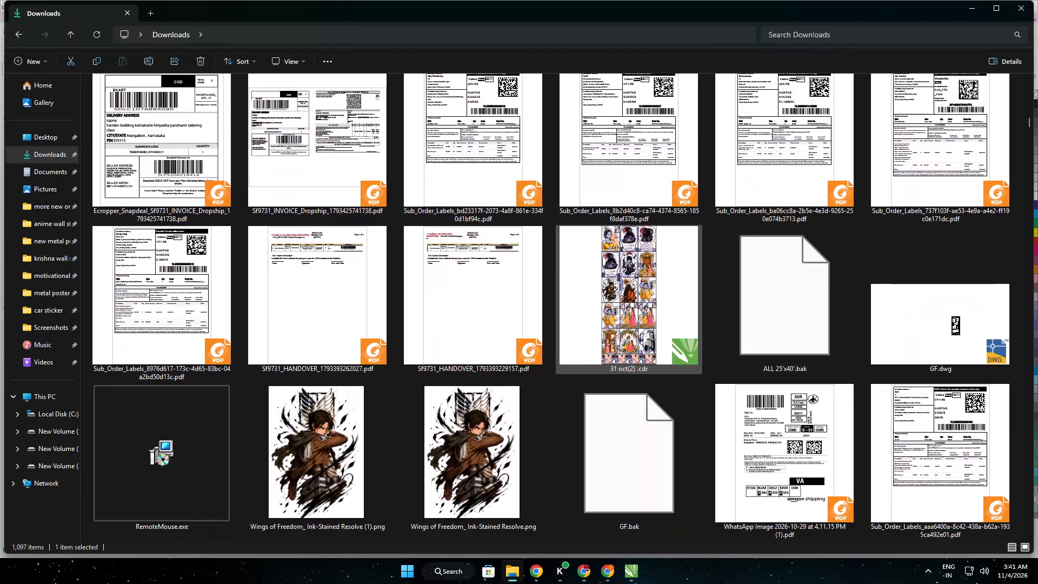
Look through the file previews in the Downloads folder for an earlier layout containing the Luffy sunset quote sticker.
scroll(567, 372, down, 7)
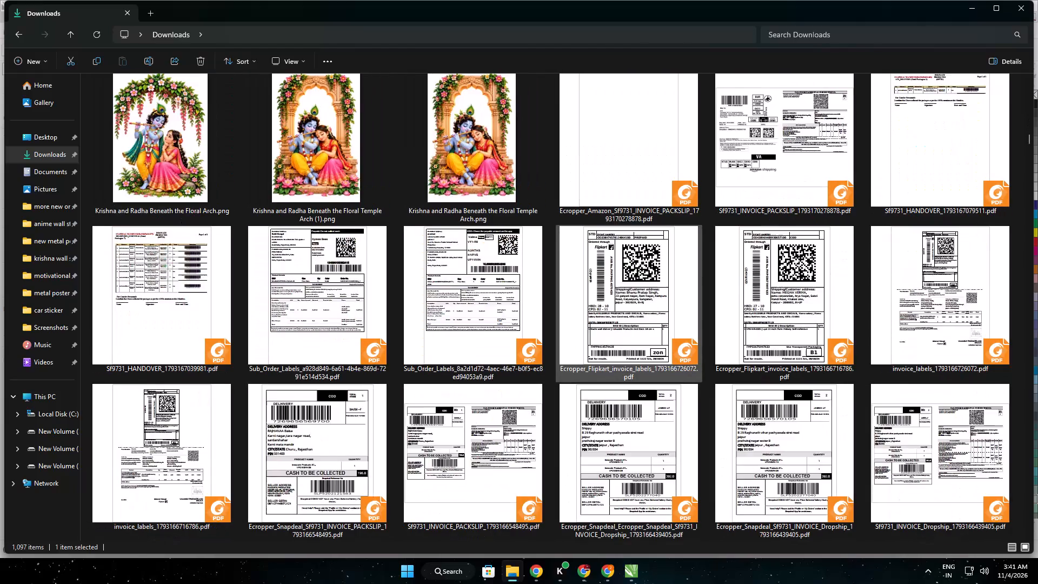
scroll(567, 372, down, 5)
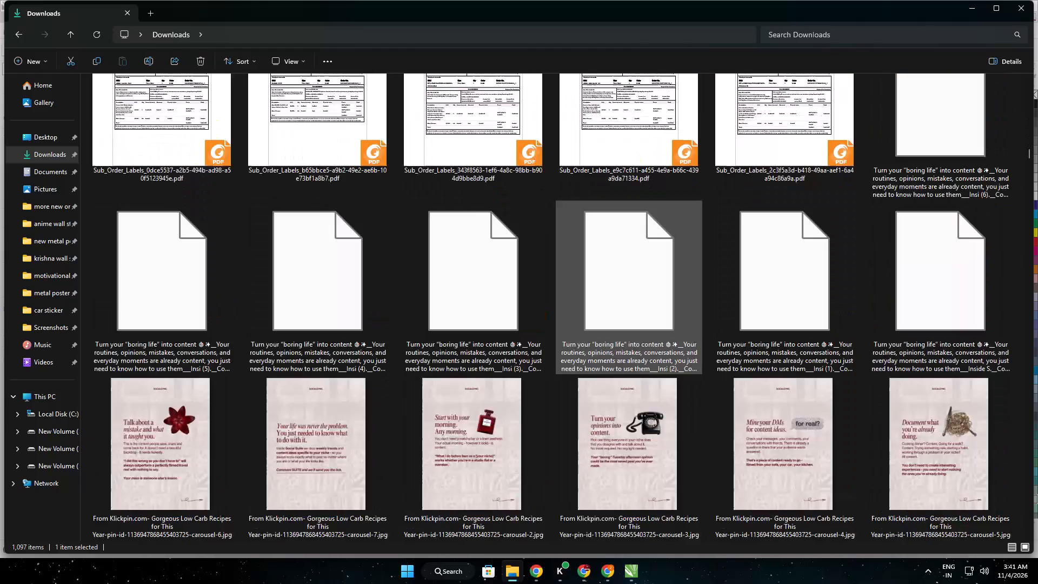
scroll(567, 371, down, 6)
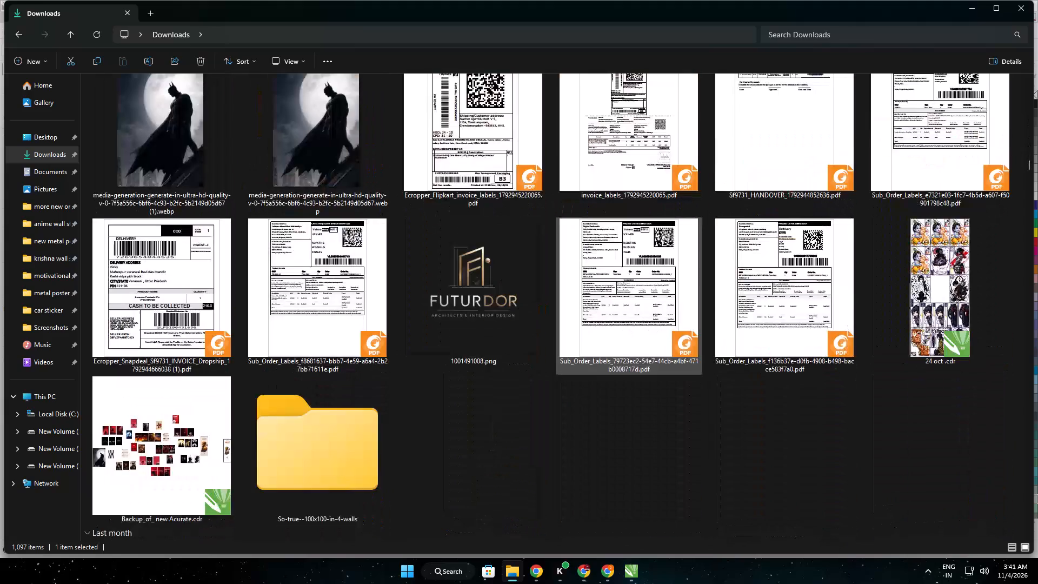
scroll(567, 371, down, 4)
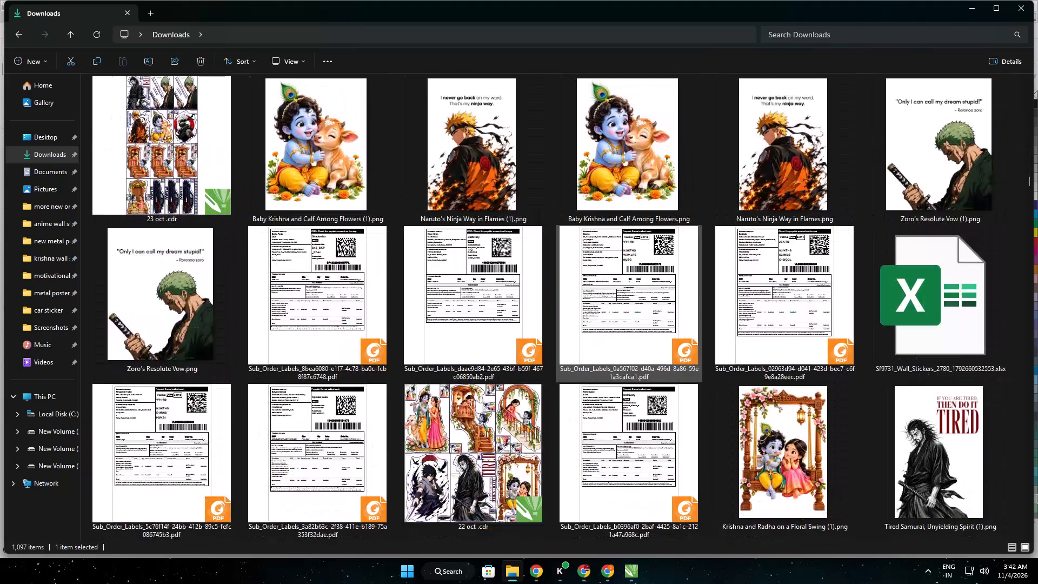
scroll(567, 371, down, 5)
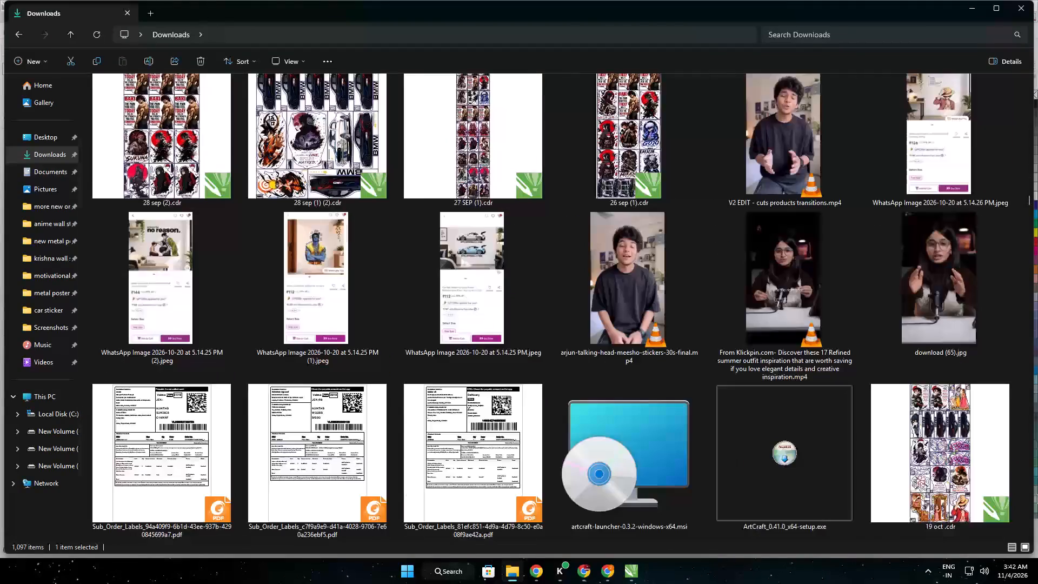
scroll(567, 371, down, 4)
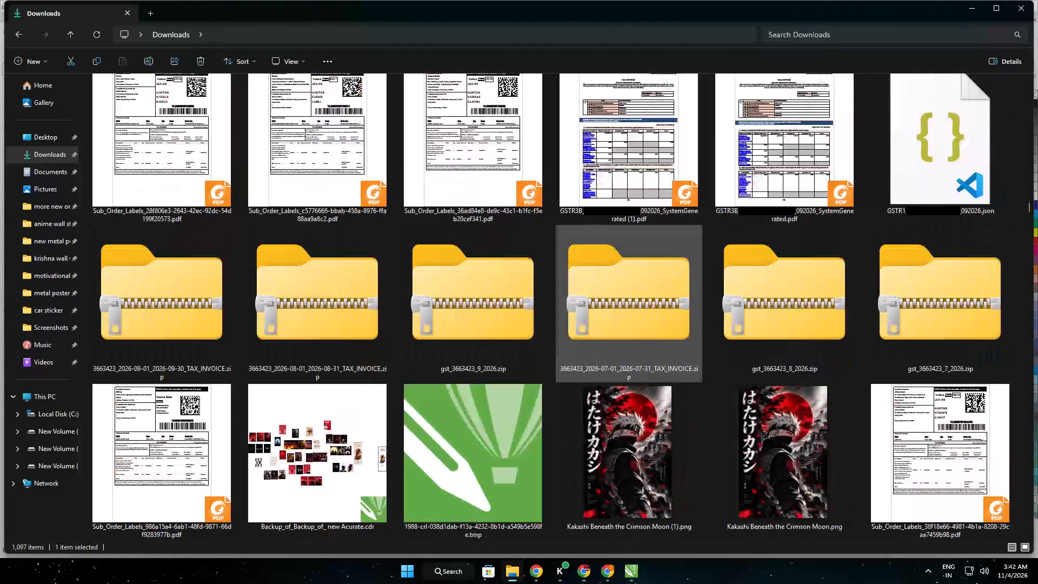
scroll(567, 371, down, 5)
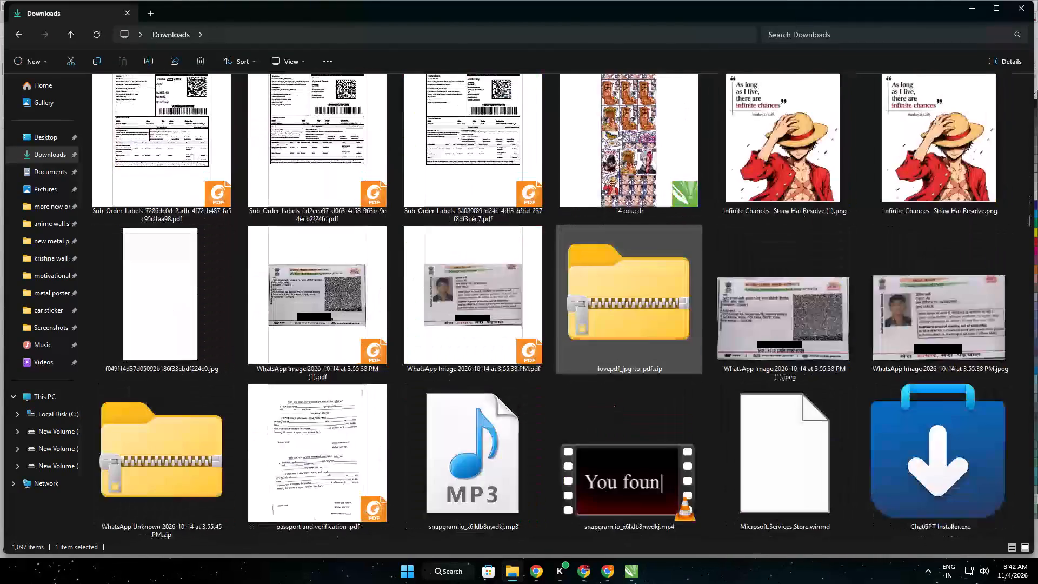
scroll(567, 371, down, 2)
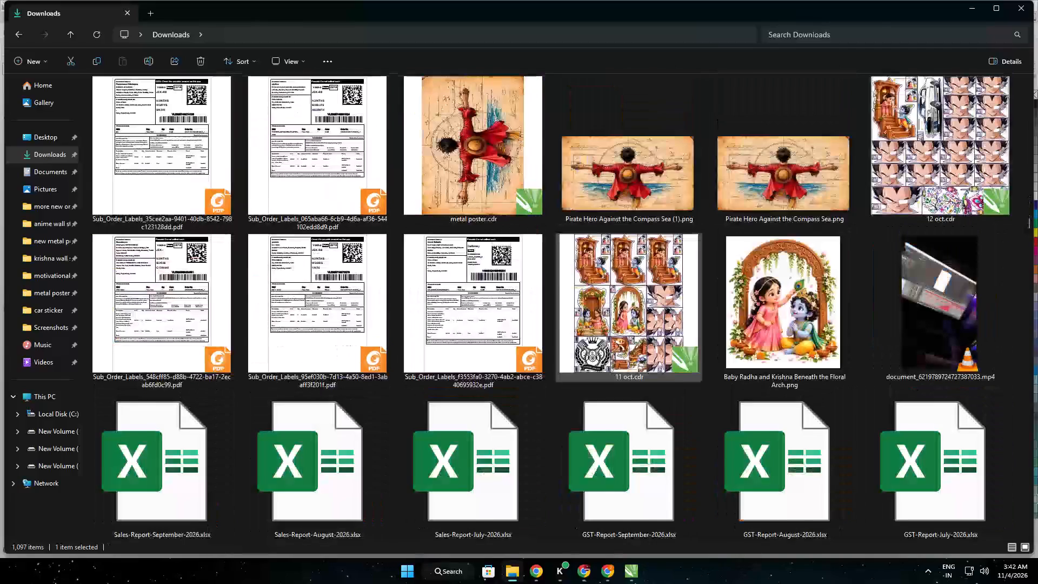
scroll(567, 371, down, 2)
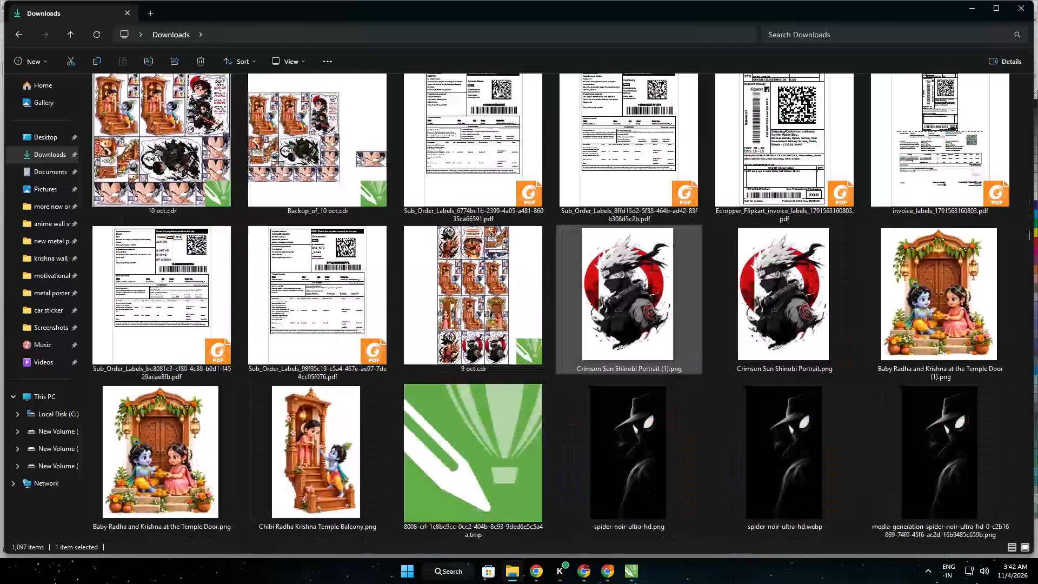
scroll(567, 371, down, 2)
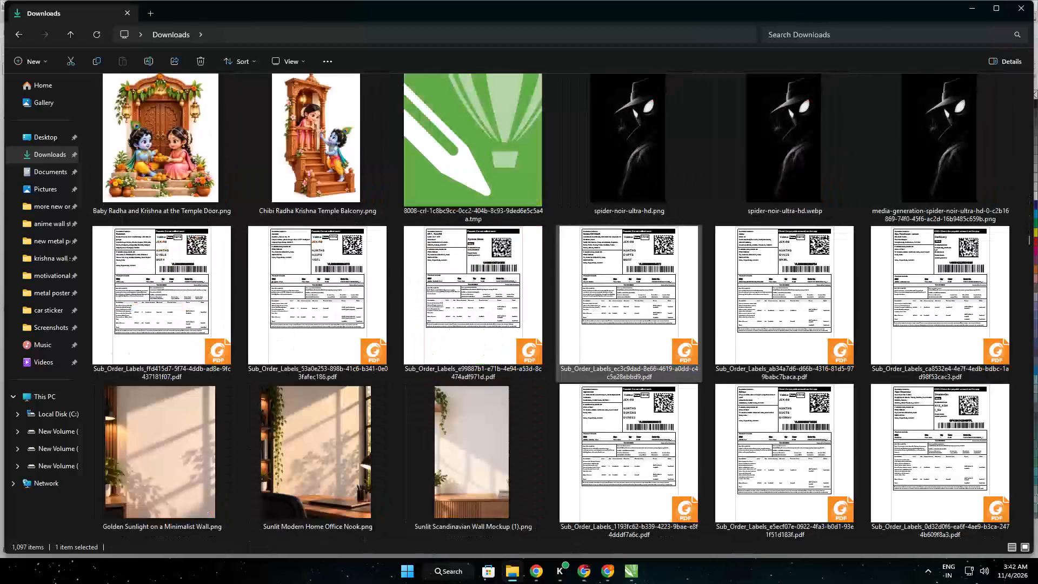
scroll(567, 371, down, 2)
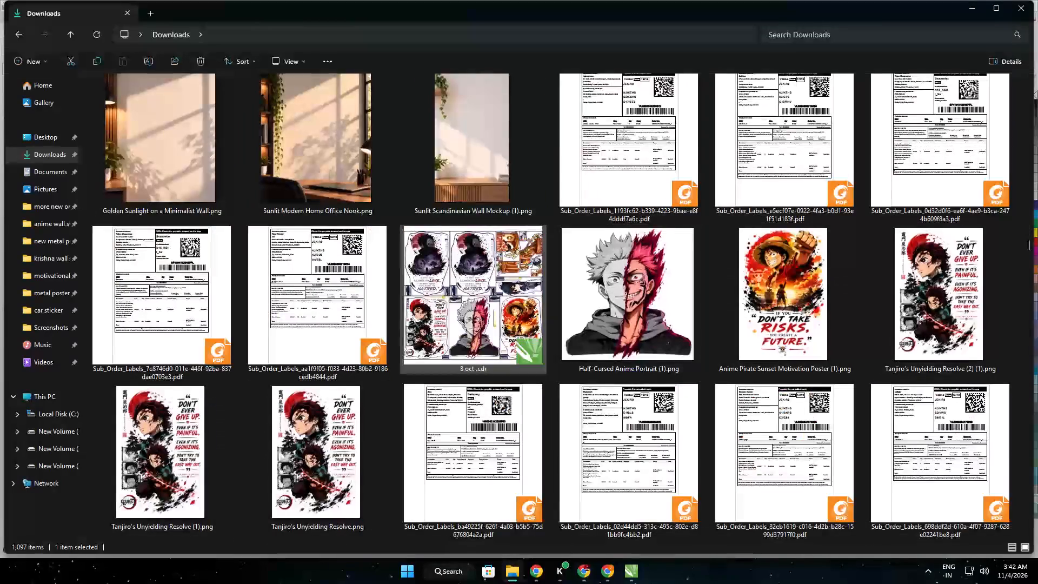
Open the earlier layout 8 oct .cdr from the Downloads folder in CorelDRAW.
double_click(528, 338)
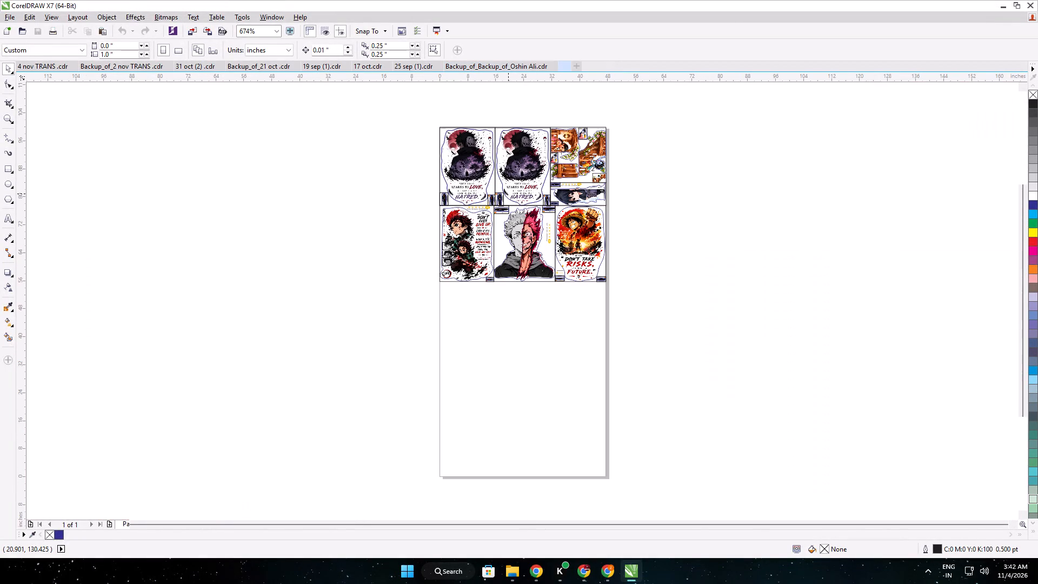
Copy the complete Luffy "Don't take risks" sticker with its small corner cards from 8 oct .cdr into 4 nov TRANS .cdr.
scroll(584, 233, up, 2)
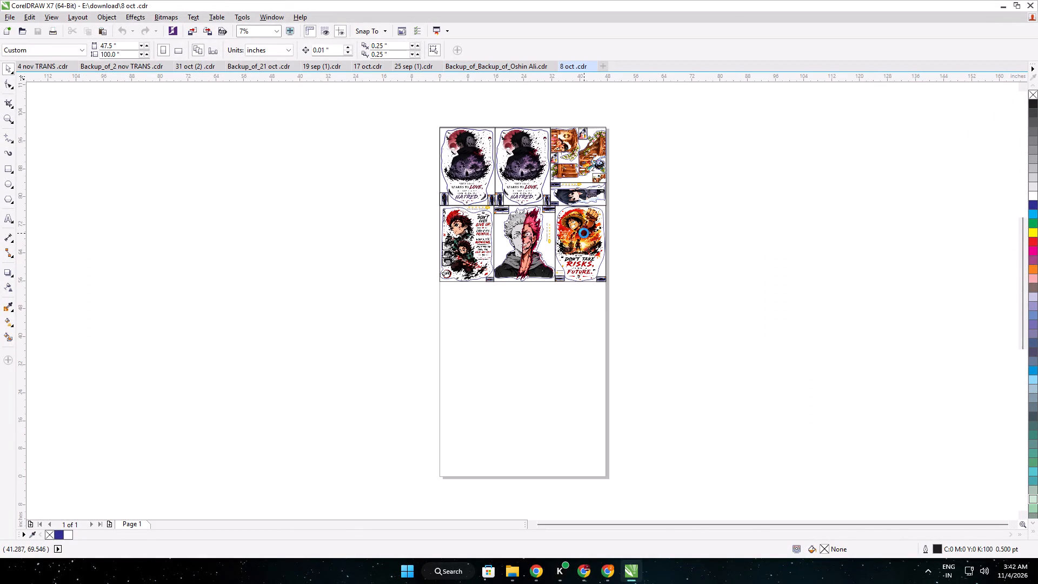
drag(678, 421, 474, 127)
key(ctrl+c)
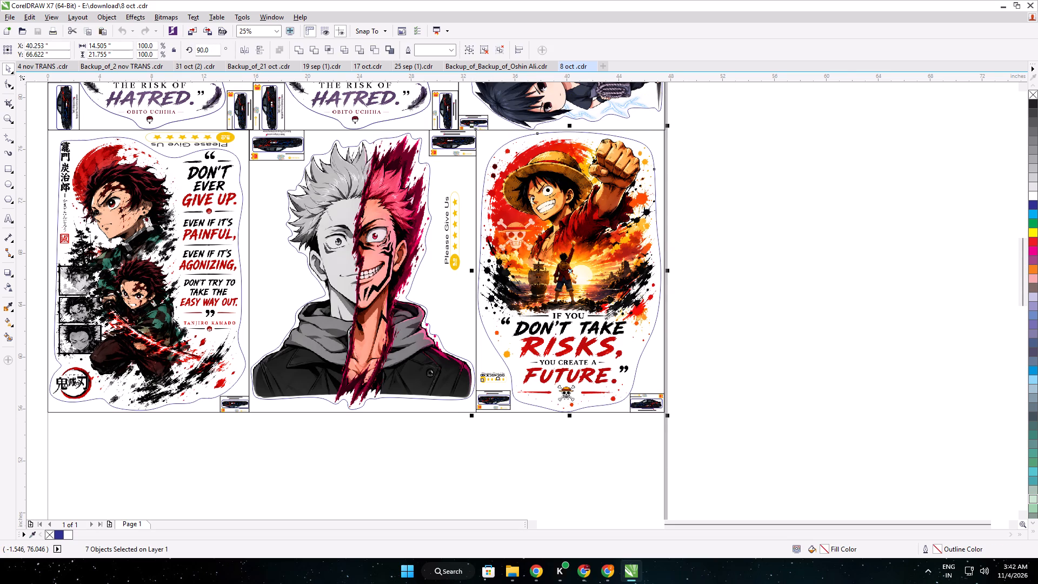
click(32, 69)
key(ctrl+v)
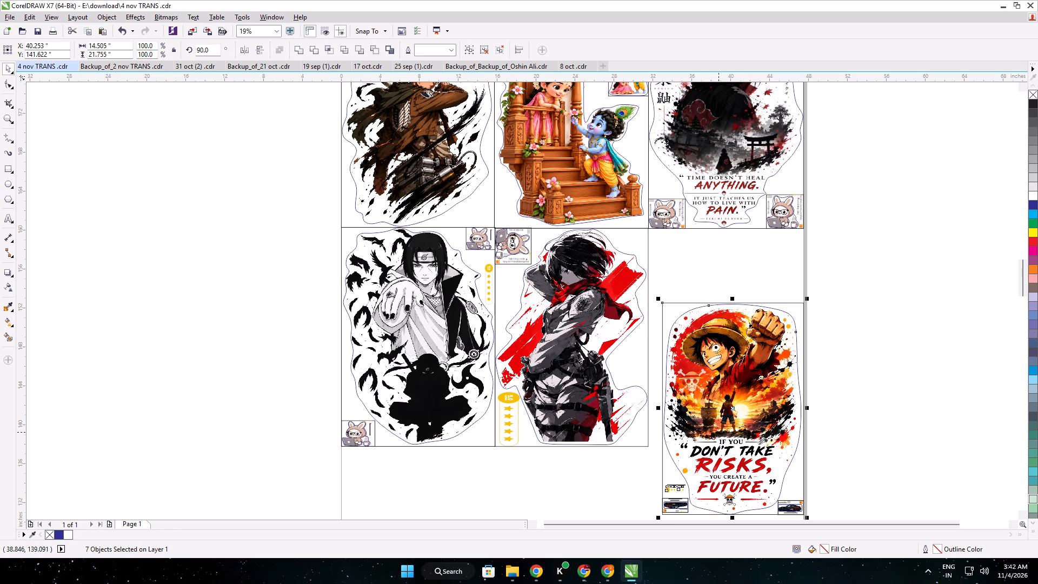
Group the pasted Luffy sticker's objects and set the group's size to 15.8 by 22.5 inches.
key(ctrl+g)
double_click(92, 43)
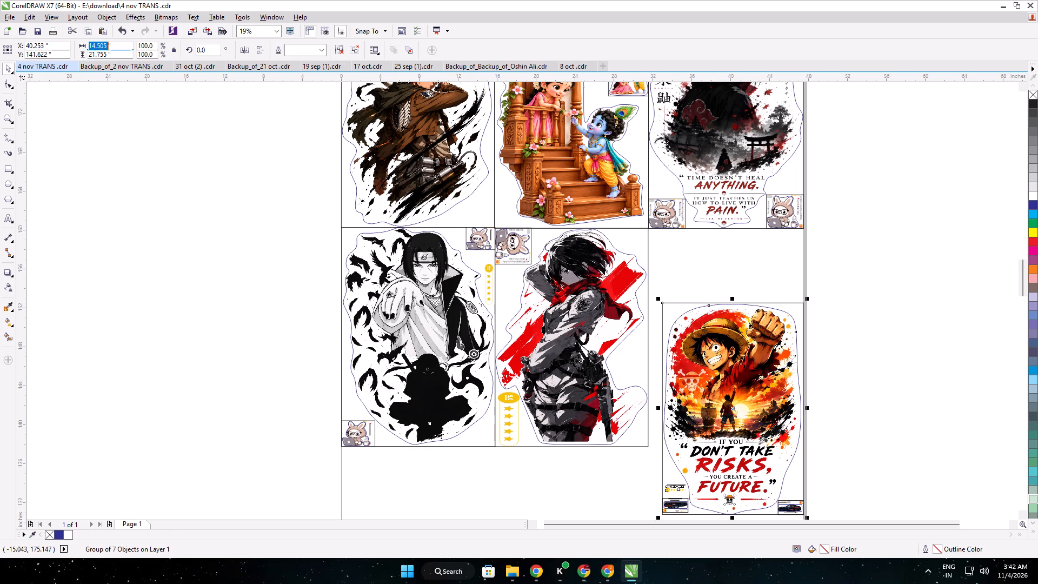
text(15.8)
key(Return)
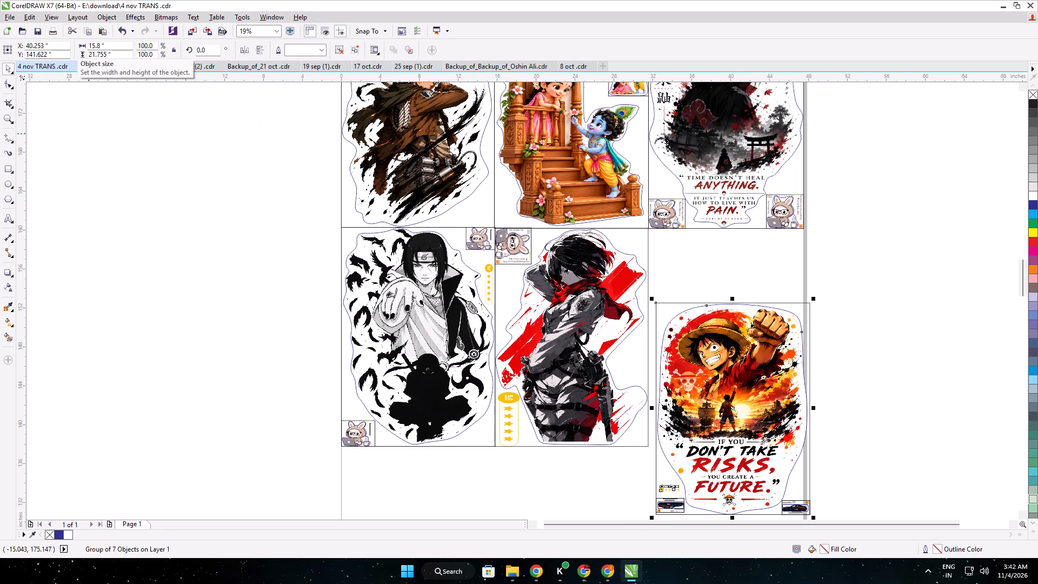
double_click(98, 55)
key(3)
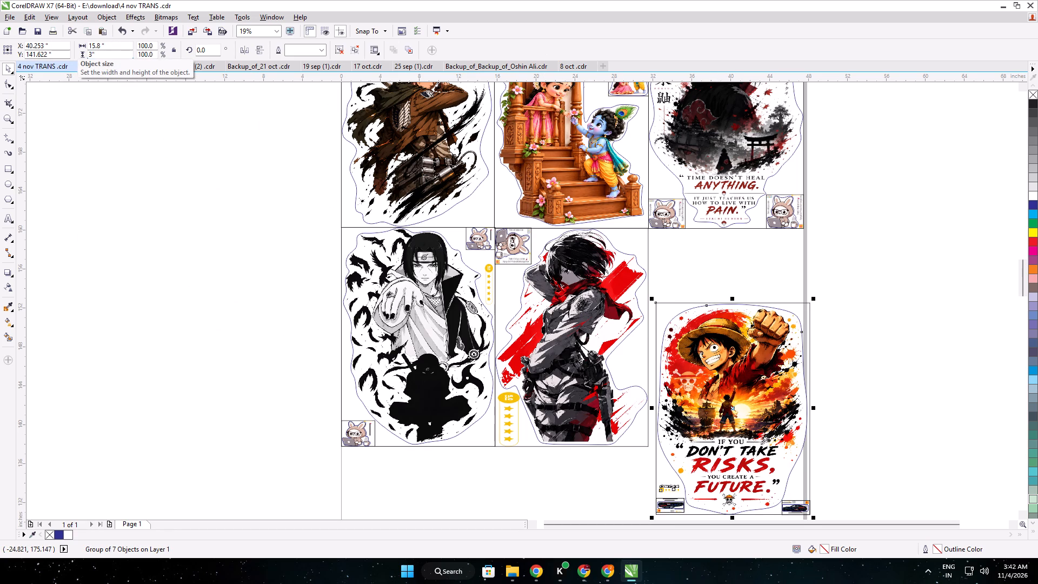
double_click(98, 55)
text(22.5)
key(Return)
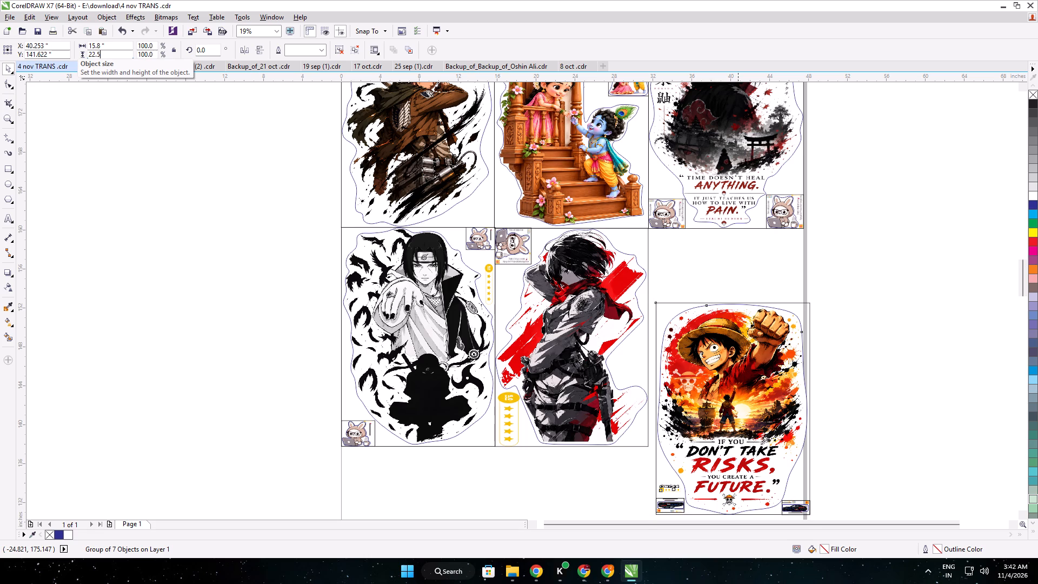
Place the Luffy sticker in the empty third slot beside the red-and-black Mikasa sticker, aligning its frame with the neighbouring borders.
drag(694, 397, 686, 327)
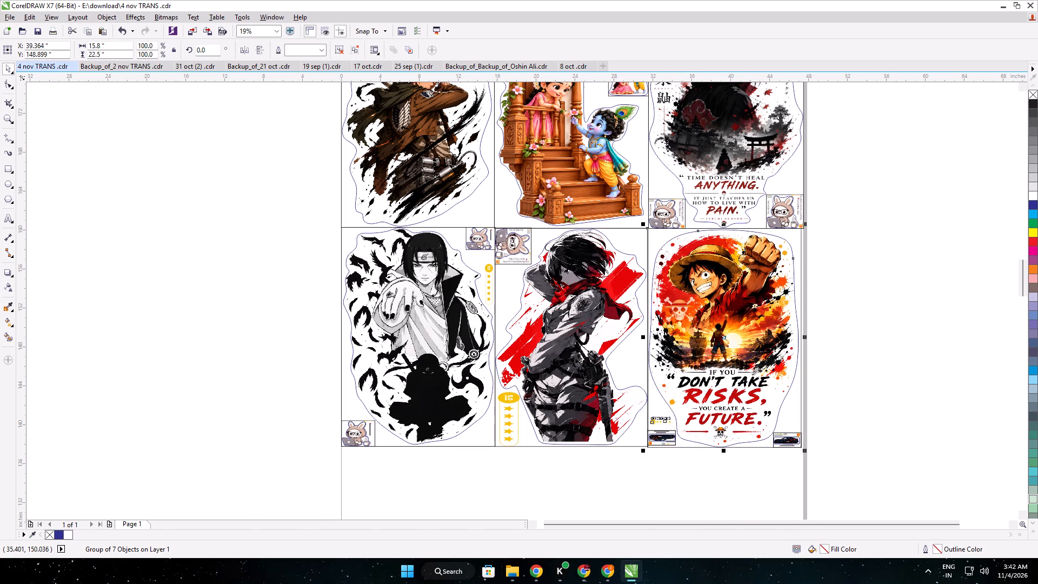
scroll(649, 236, up, 4)
key(Right)
key(Right)
key(Right)
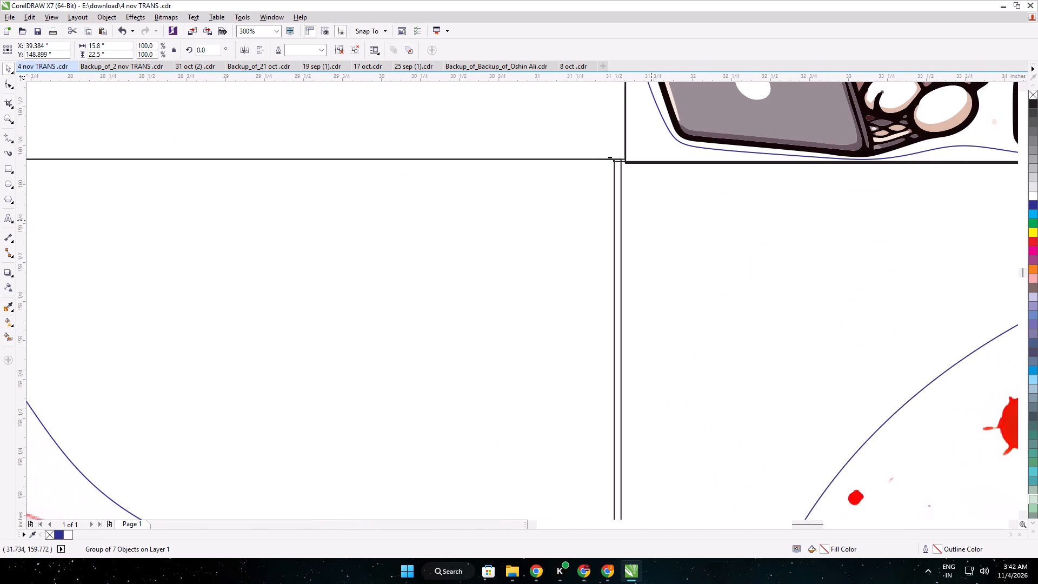
key(Right)
key(Right)
key(Right)
key(Right)
key(Right)
key(Up)
scroll(651, 220, down, 2)
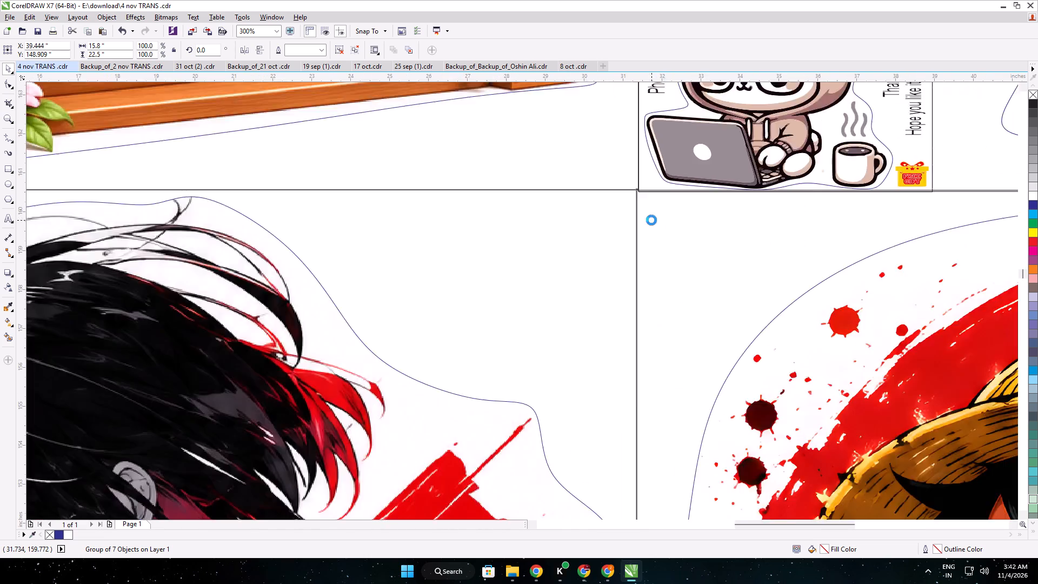
Shorten the Luffy sticker to about 22.39 inches high and nudge it down to line up its bottom edge with the row.
middle_drag(855, 260, 654, 255)
middle_drag(846, 367, 787, 0)
scroll(607, 558, up, 1)
middle_drag(607, 552, 627, 241)
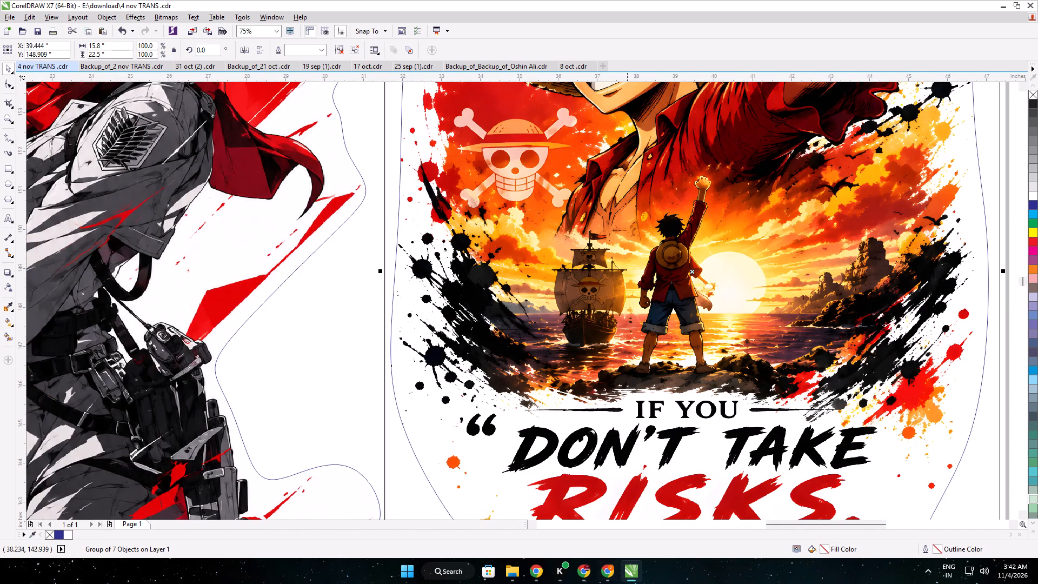
middle_drag(627, 241, 629, 209)
scroll(621, 300, down, 1)
middle_drag(637, 390, 639, 185)
scroll(584, 299, up, 1)
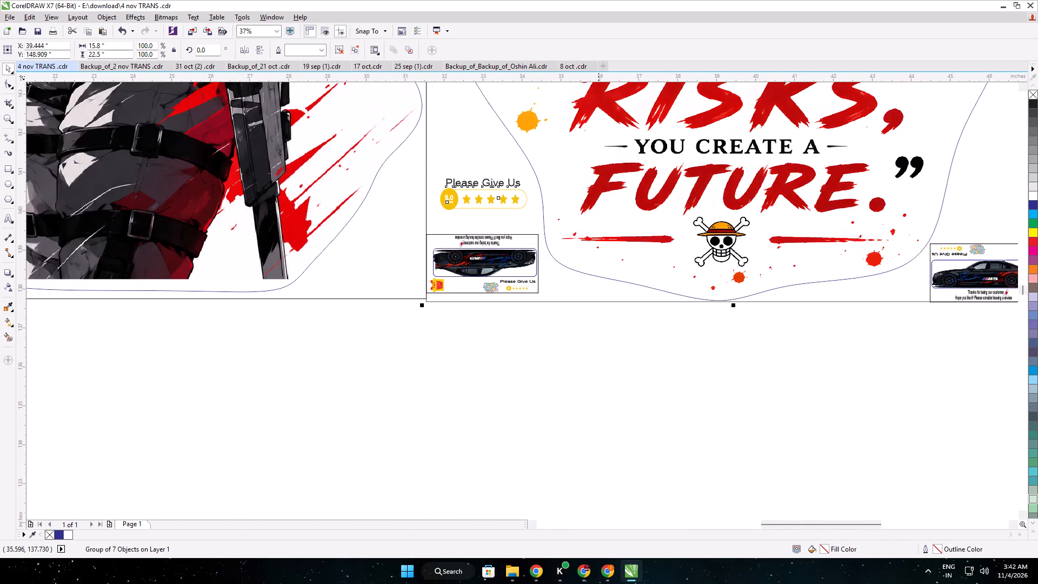
scroll(700, 336, up, 1)
drag(767, 271, 764, 263)
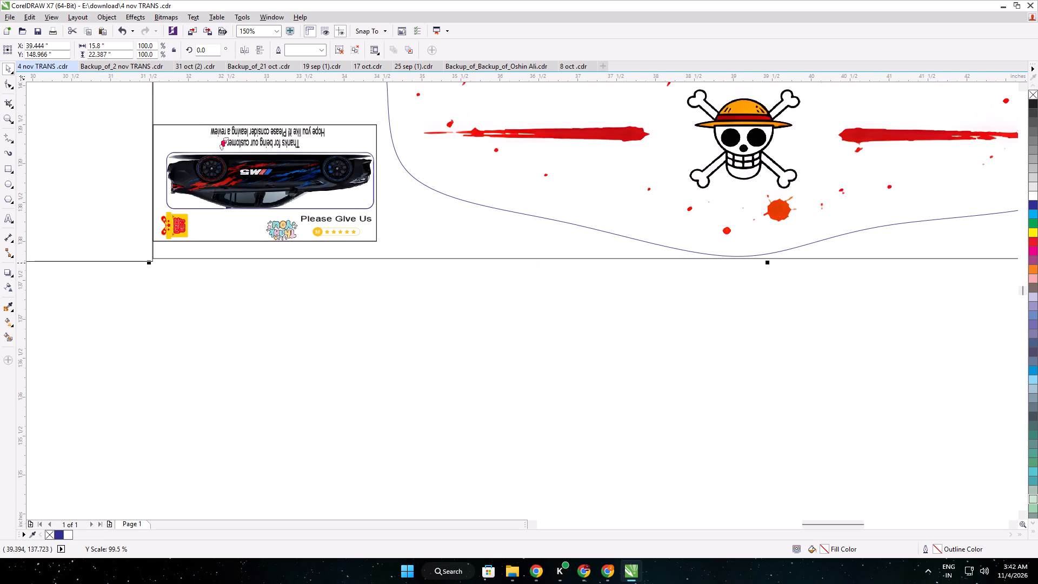
key(Down)
key(Down)
scroll(748, 236, down, 2)
middle_drag(731, 221, 765, 351)
click(576, 439)
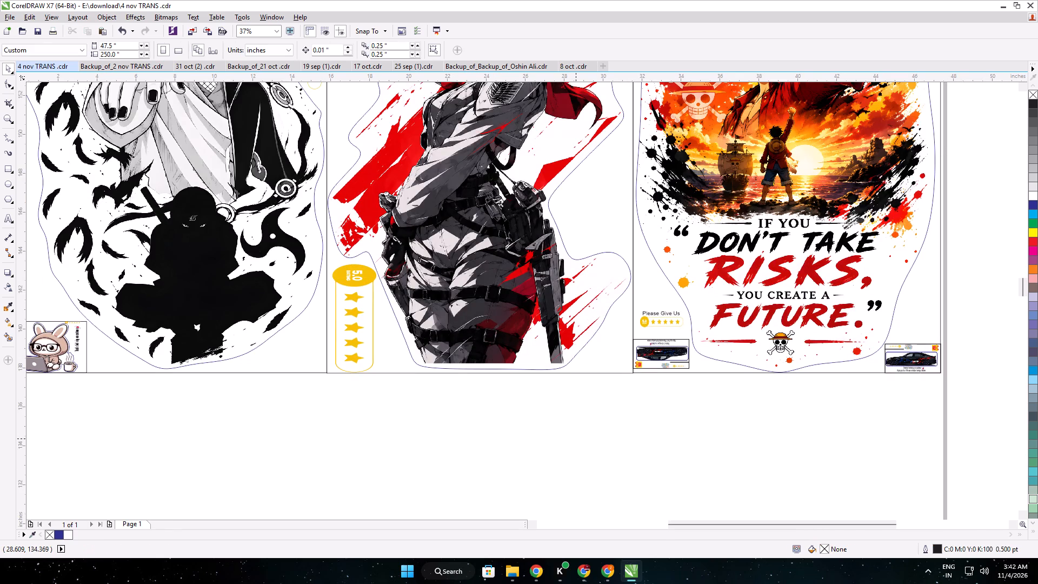
scroll(573, 432, down, 1)
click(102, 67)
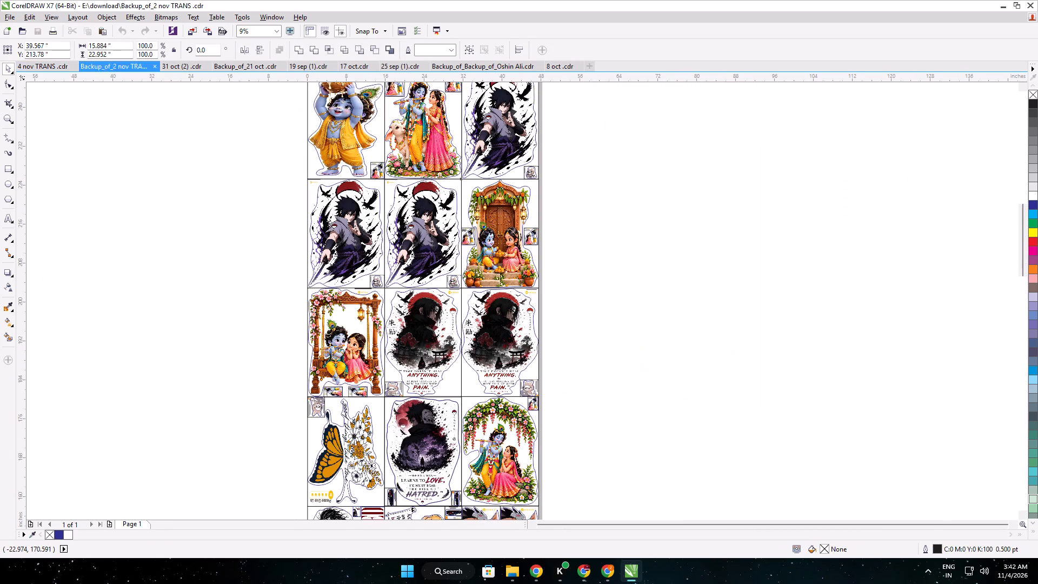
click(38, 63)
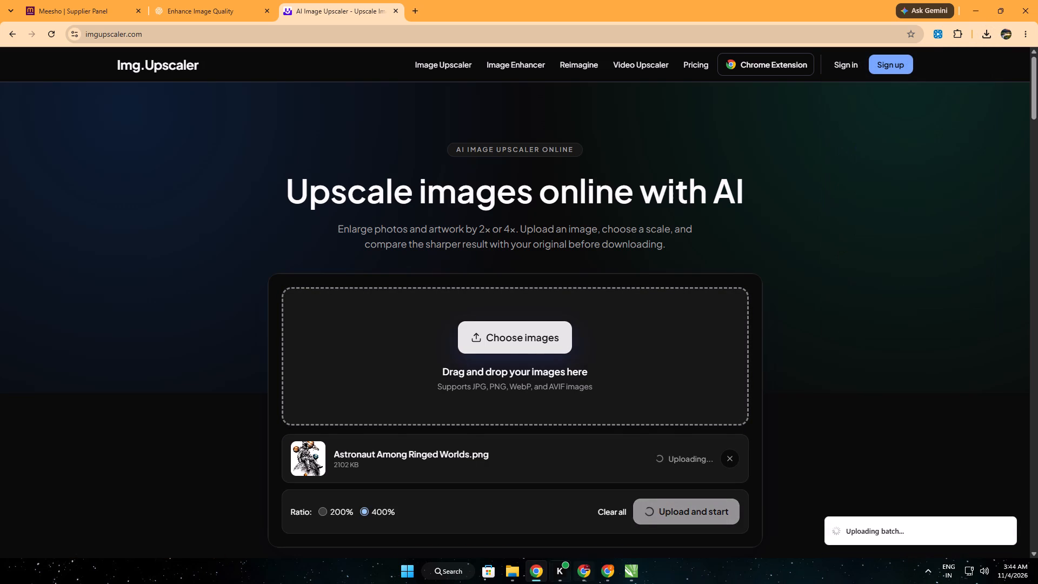
Switch to CorelDRAW and import the upscaled Dreamy Krishna Child with Peacock Feather.png at original size on the empty area beside the page.
click(638, 582)
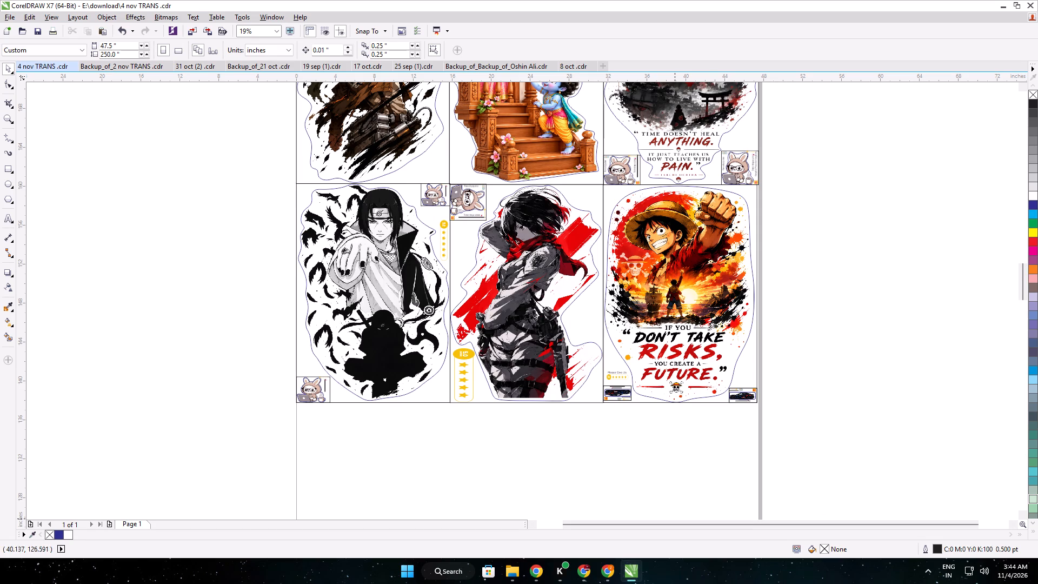
key(ctrl+i)
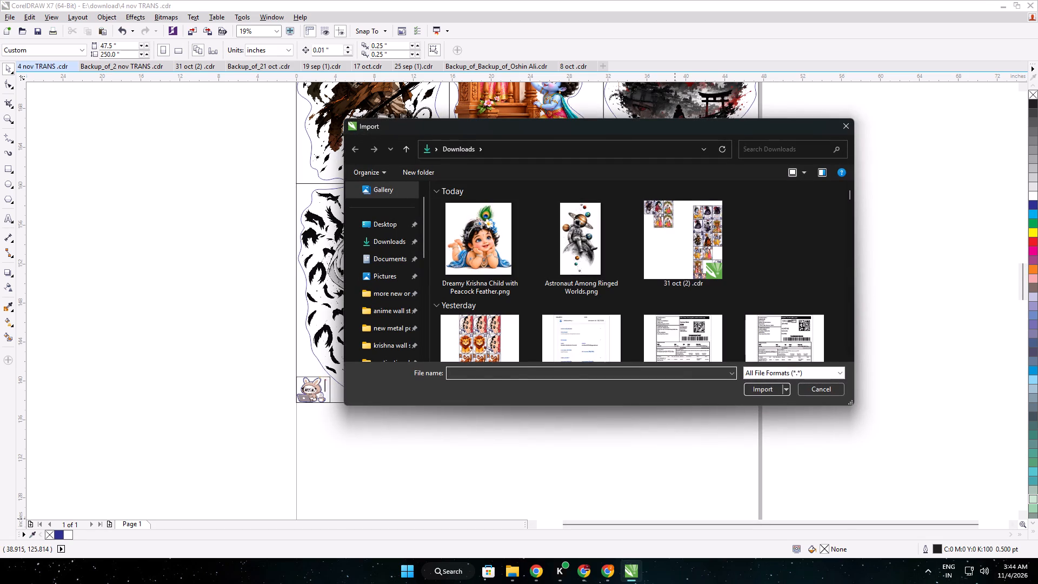
click(494, 247)
key(Return)
click(877, 232)
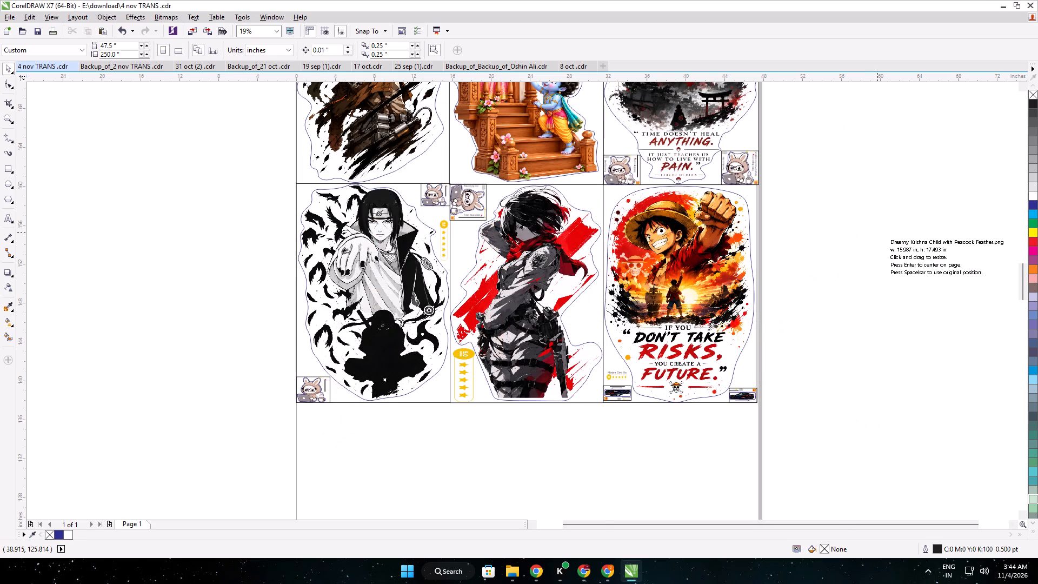
Start a B-spline cut outline around baby Krishna, from the tip of the blue cloth up past the shoulder to the lower curls.
middle_drag(895, 240, 662, 249)
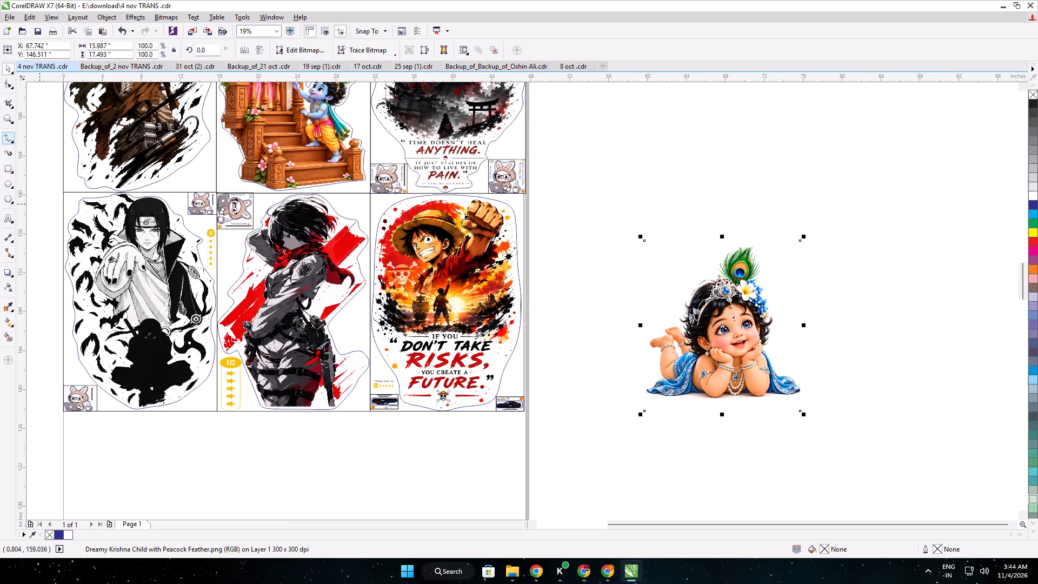
click(14, 144)
click(45, 179)
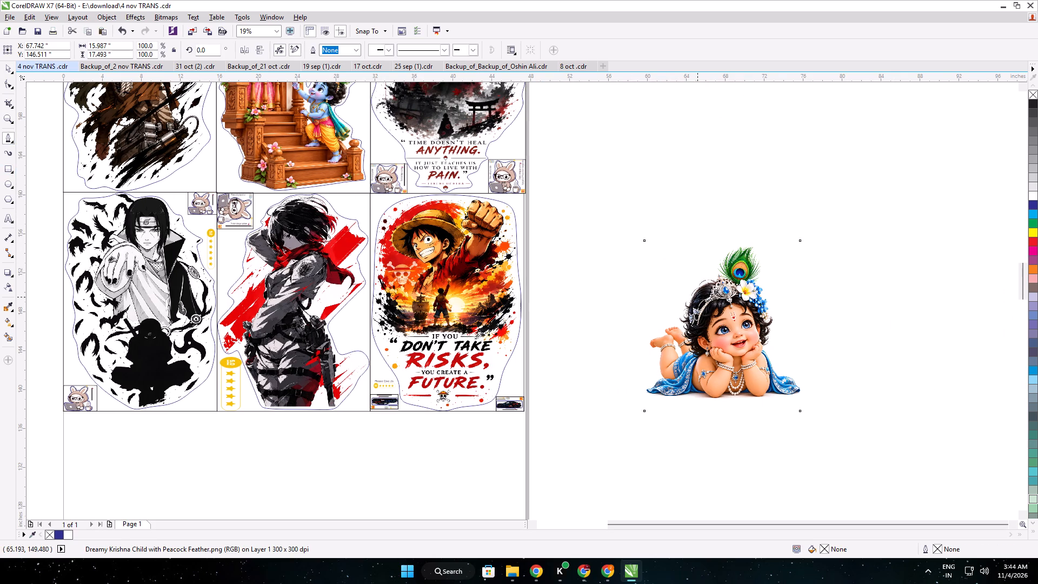
click(15, 141)
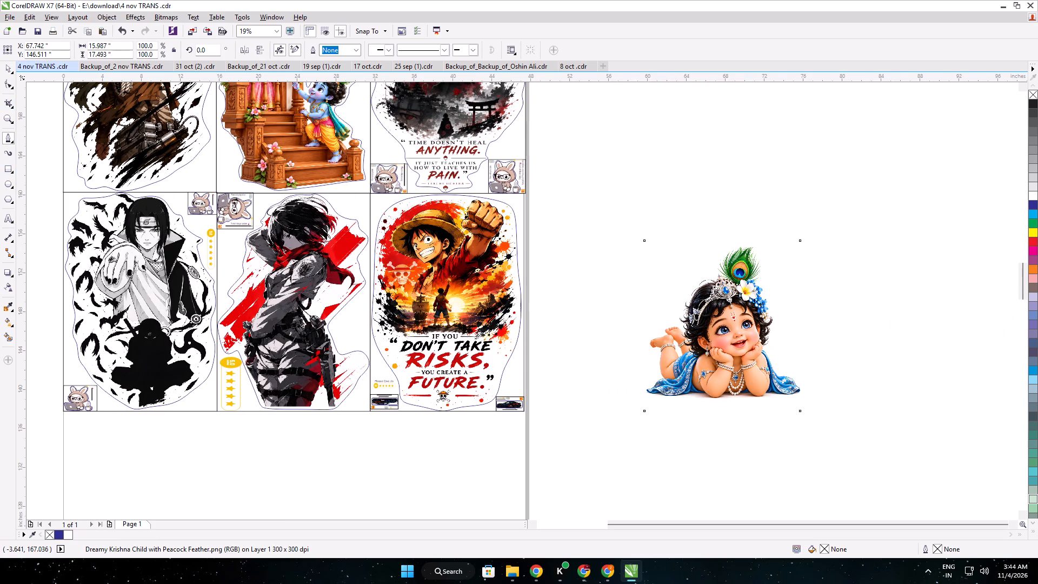
click(11, 143)
click(12, 141)
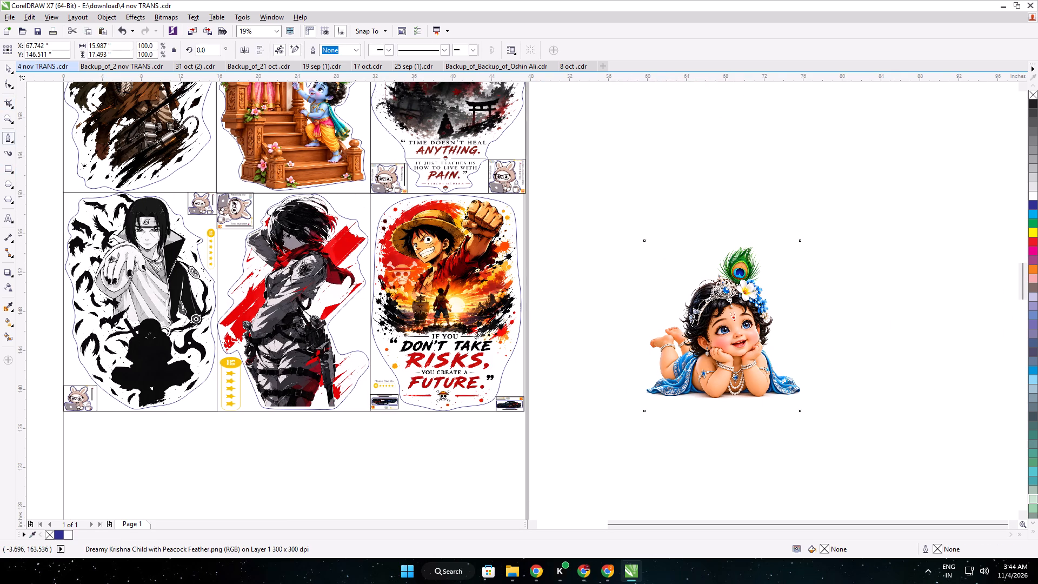
click(15, 141)
click(14, 142)
click(34, 184)
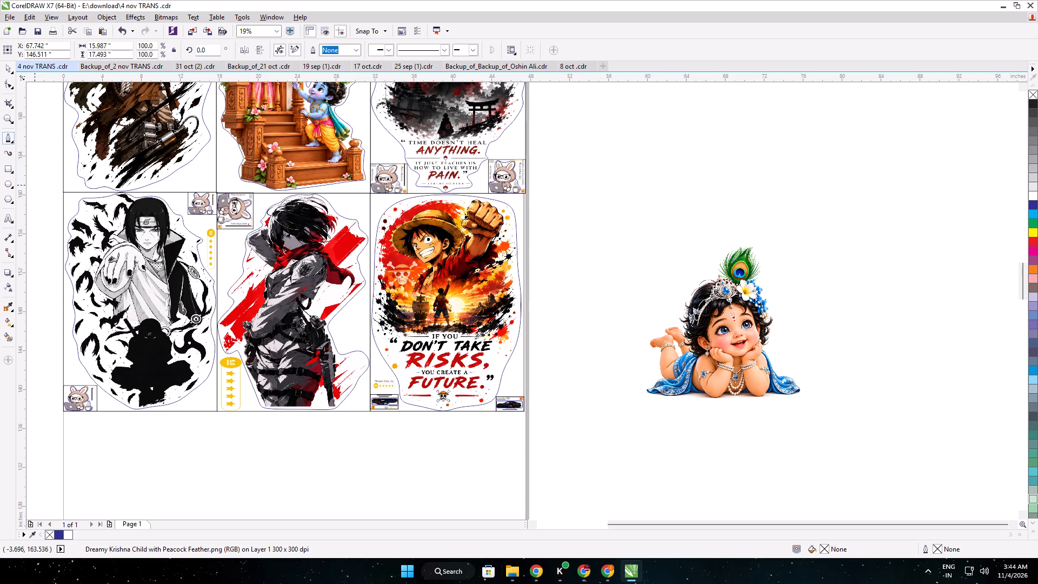
scroll(741, 360, up, 3)
middle_drag(880, 374, 360, 253)
scroll(382, 243, down, 1)
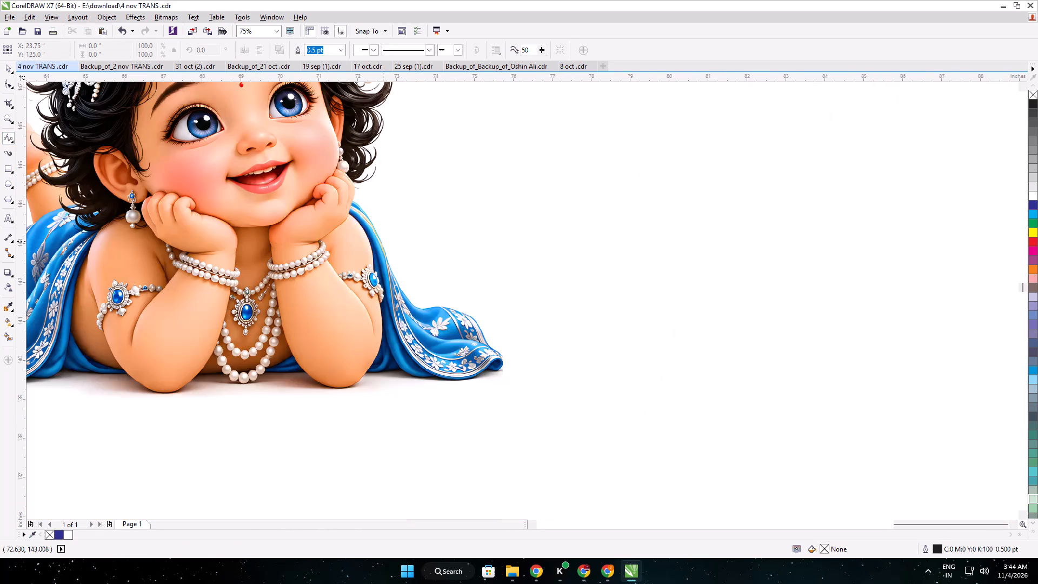
click(502, 352)
click(486, 319)
click(475, 304)
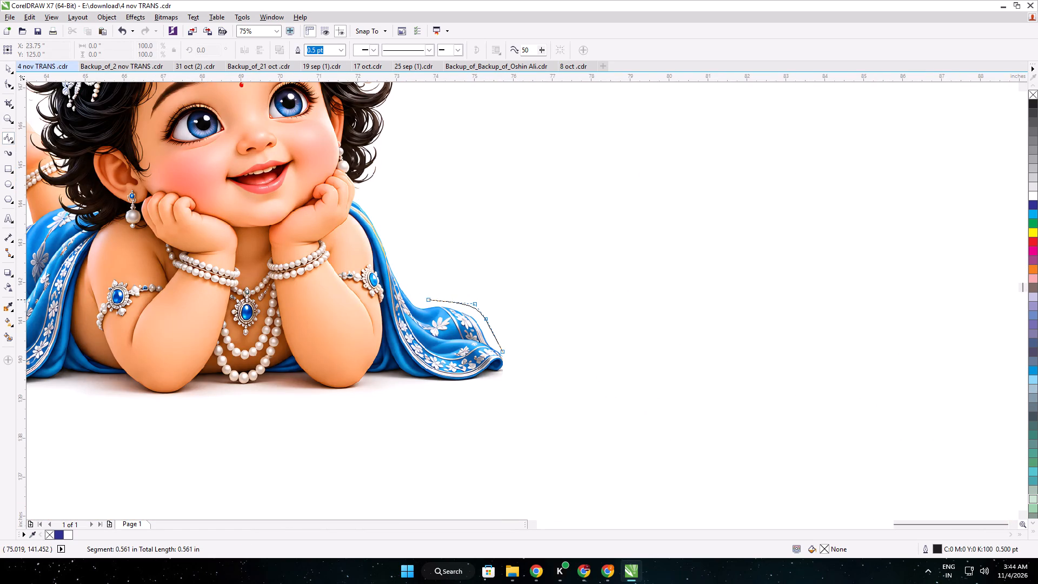
click(414, 291)
click(387, 222)
click(364, 194)
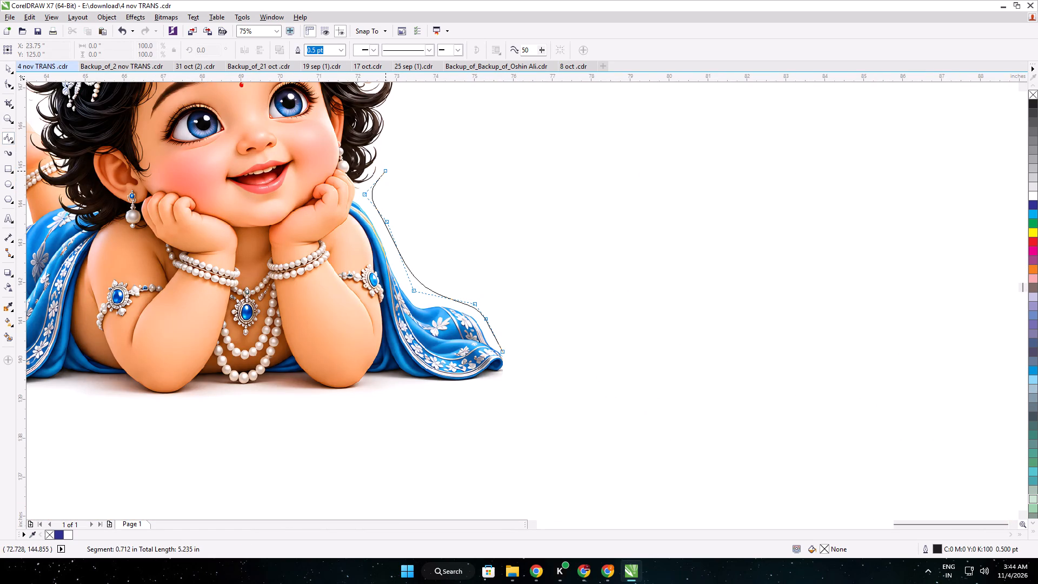
click(385, 171)
click(389, 133)
click(390, 119)
Continue the B-spline cut outline from the lower curls past the pearls and blue flowers up beside the peacock feather.
middle_drag(392, 115, 460, 416)
click(462, 396)
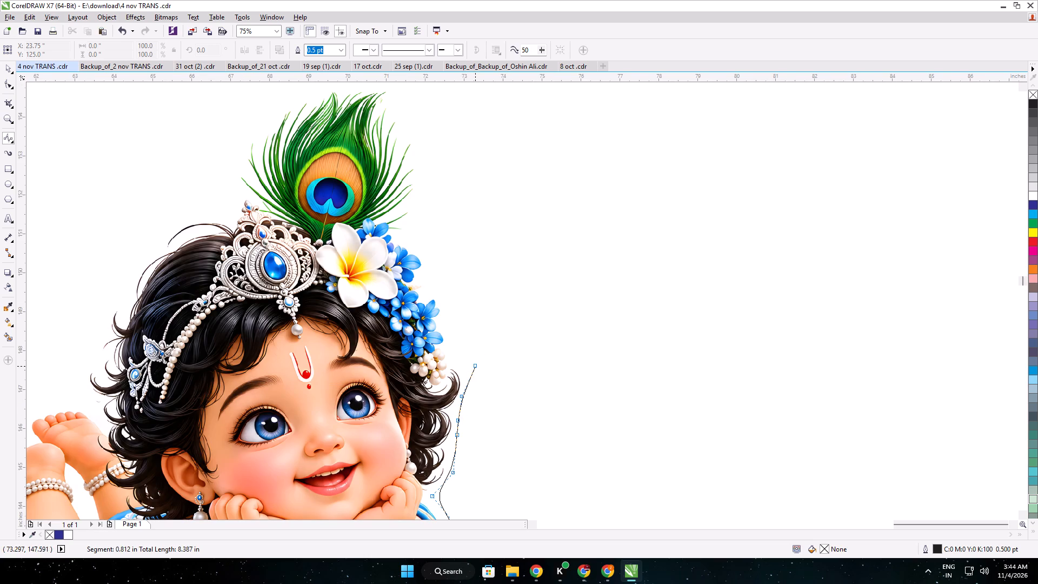
click(475, 366)
click(458, 349)
click(439, 291)
click(429, 269)
click(422, 250)
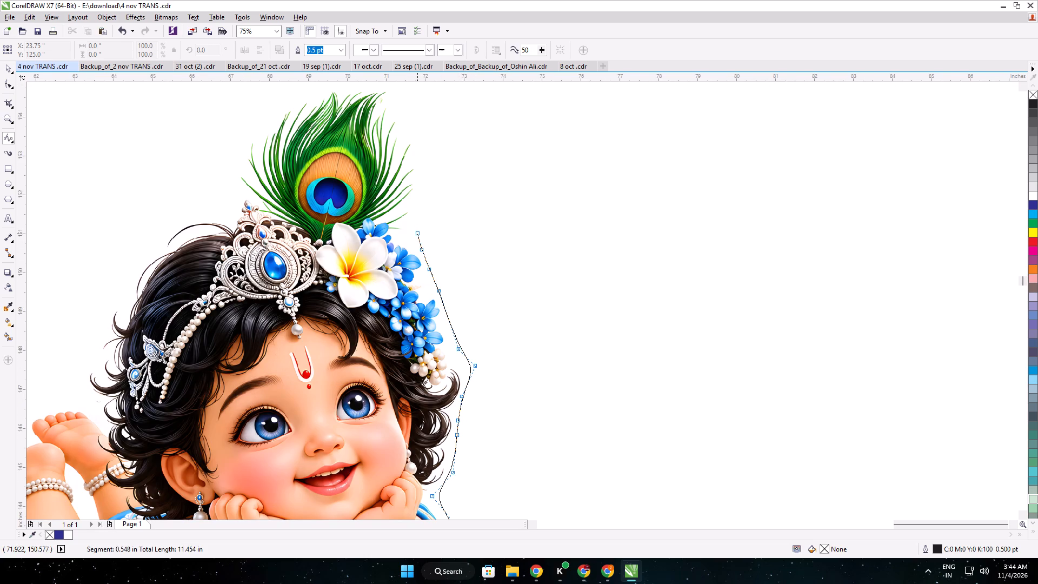
click(416, 228)
click(424, 189)
click(432, 149)
click(413, 122)
click(391, 86)
Carry the cut outline over the top of the peacock feather and down its other side to the crown.
middle_drag(391, 85, 411, 135)
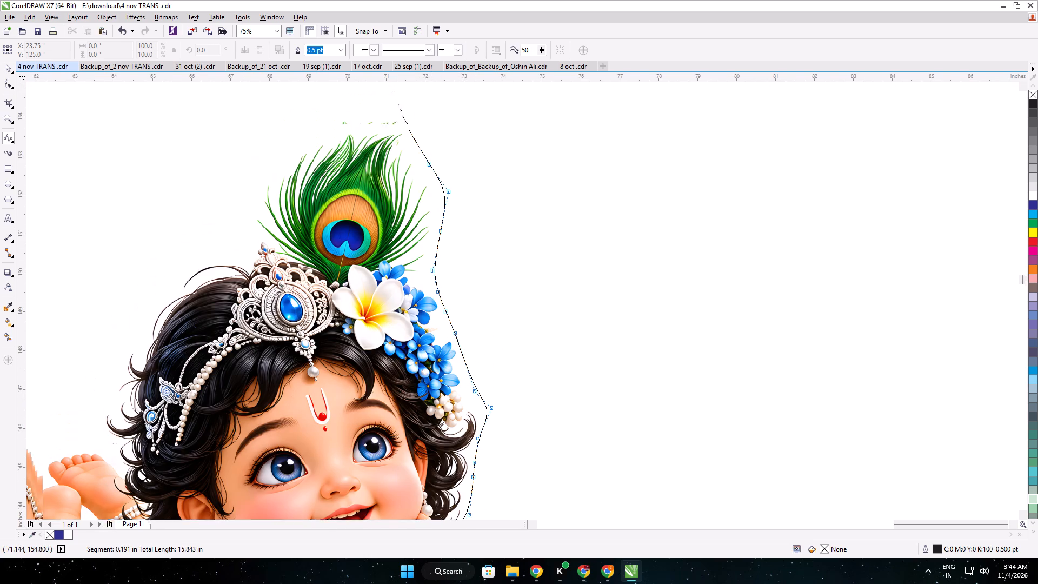
middle_drag(411, 135, 457, 288)
click(435, 284)
drag(397, 293, 391, 293)
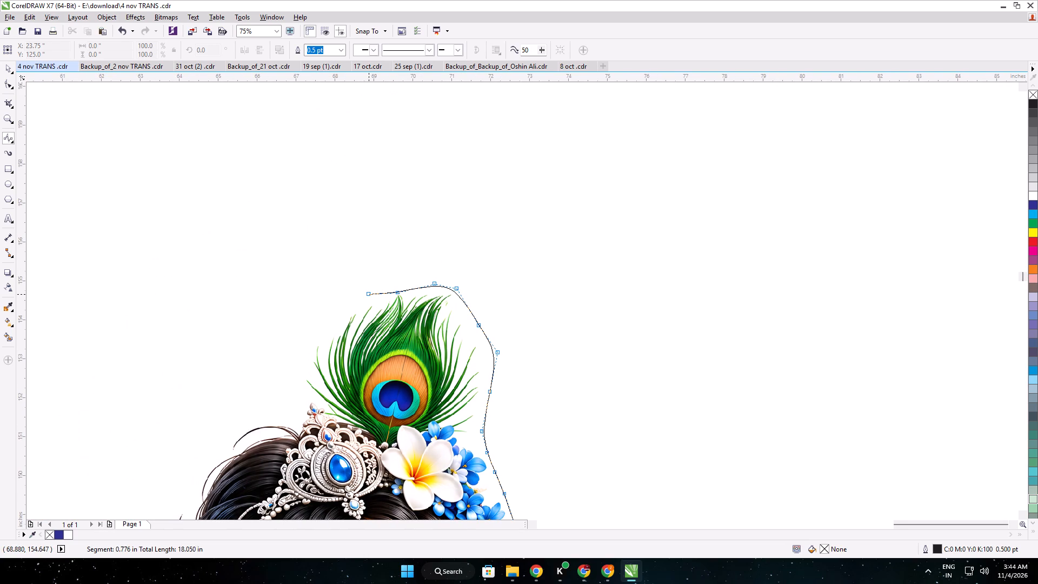
click(369, 294)
click(338, 313)
click(312, 348)
click(291, 378)
click(298, 413)
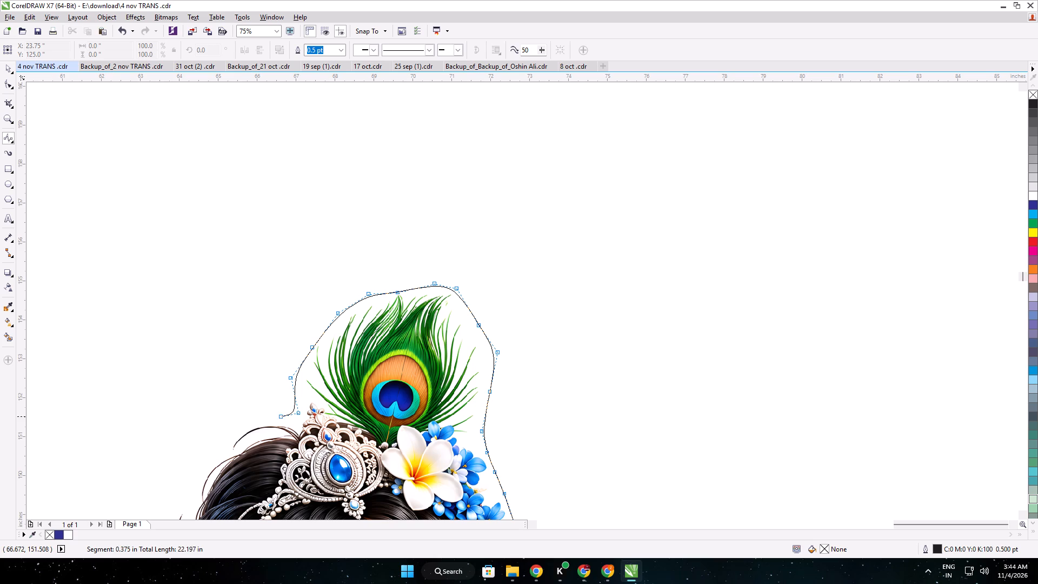
Continue the cut outline from the crown around the back of the hair and over the toes to the raised feet.
click(263, 418)
click(235, 430)
click(204, 463)
middle_drag(239, 439, 577, 216)
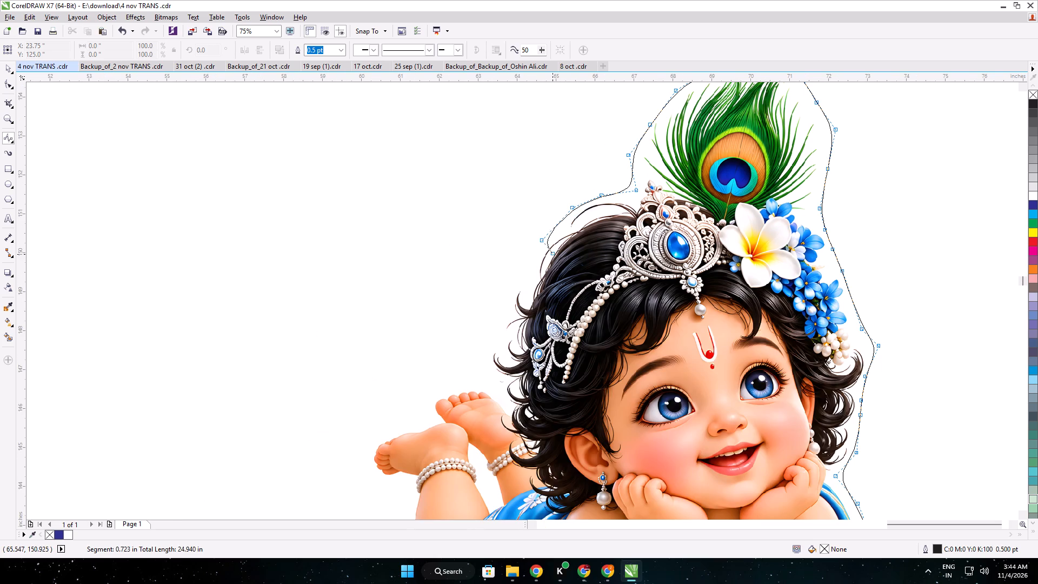
click(527, 262)
click(491, 306)
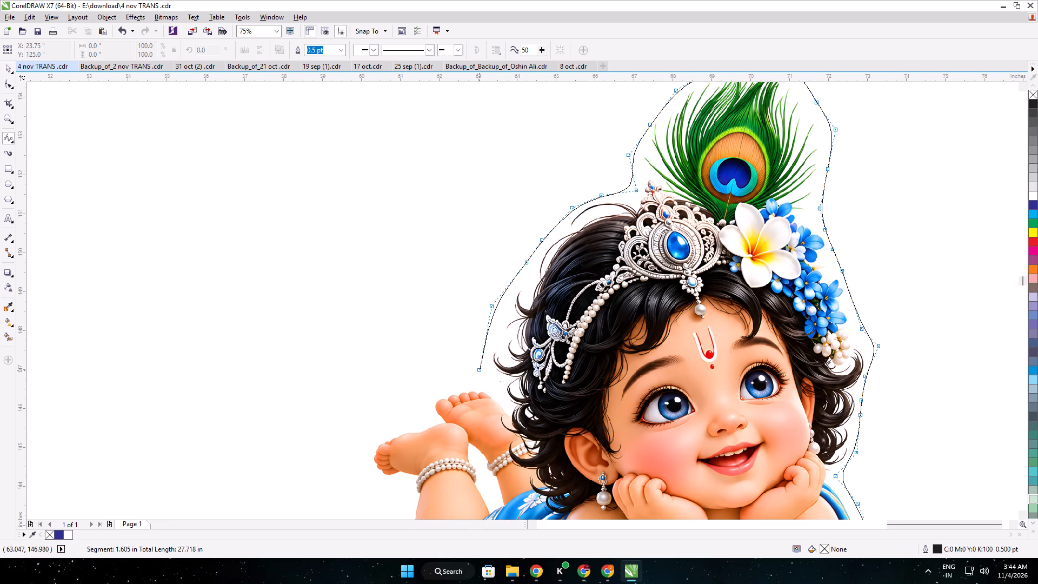
click(480, 371)
click(437, 392)
click(414, 417)
click(363, 433)
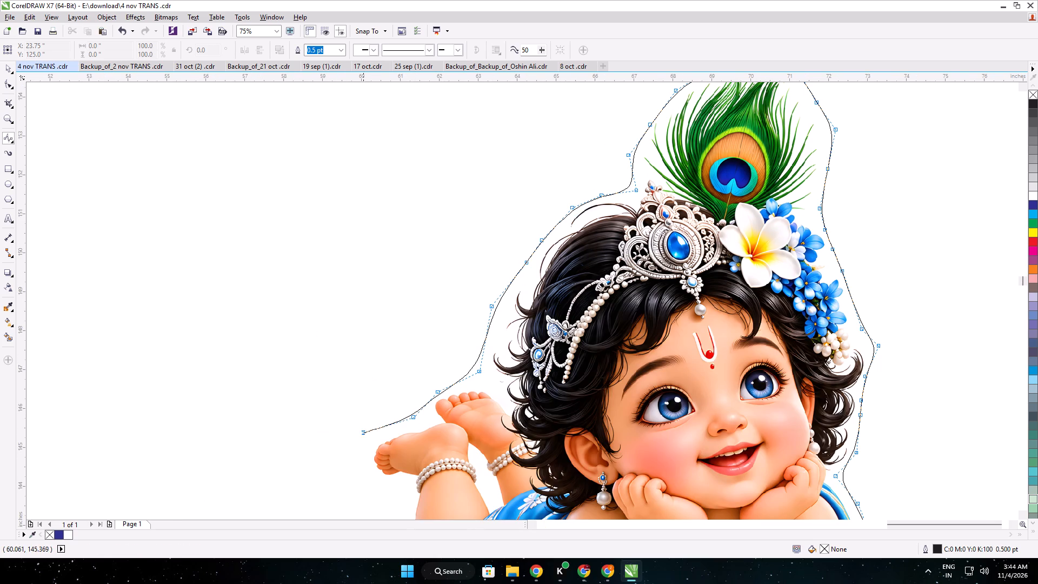
Trace the cut outline around the feet, down the leg and around the rear corner of the blue cloth.
middle_drag(367, 426, 457, 182)
click(456, 224)
click(485, 257)
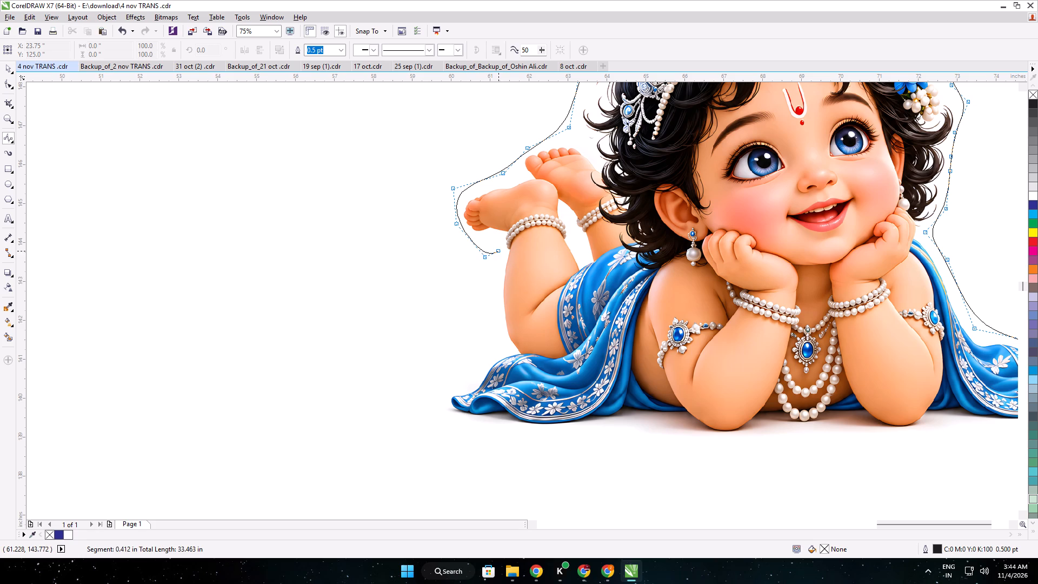
click(498, 251)
click(498, 314)
click(500, 349)
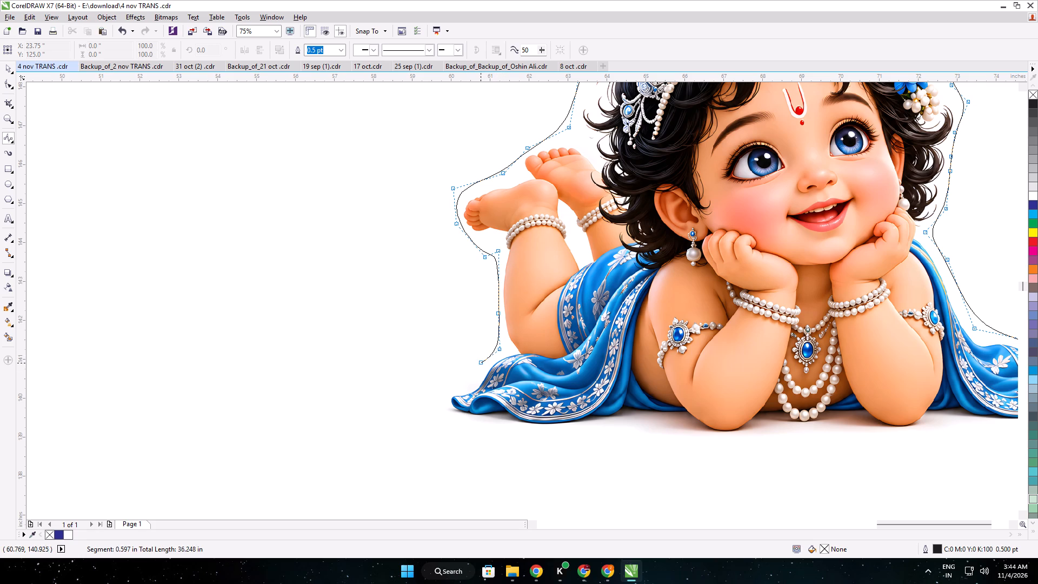
click(481, 363)
click(455, 388)
click(436, 400)
click(457, 422)
Run the cut outline along the underside of the figure, below the blue cloth and both elbows.
click(534, 433)
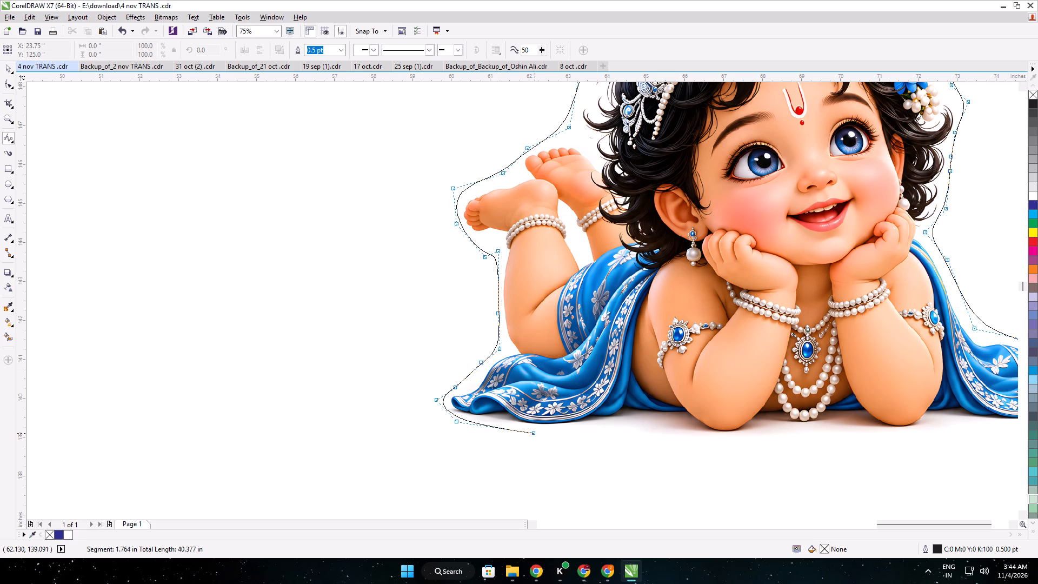
click(594, 430)
click(631, 419)
click(674, 426)
click(698, 436)
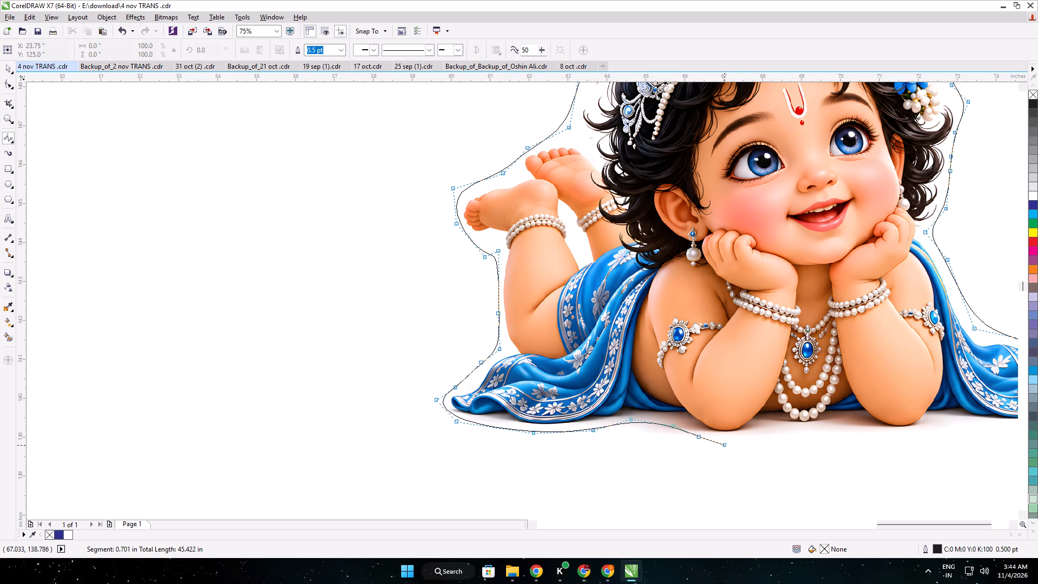
click(725, 445)
drag(753, 431, 760, 430)
click(813, 427)
click(859, 433)
click(911, 440)
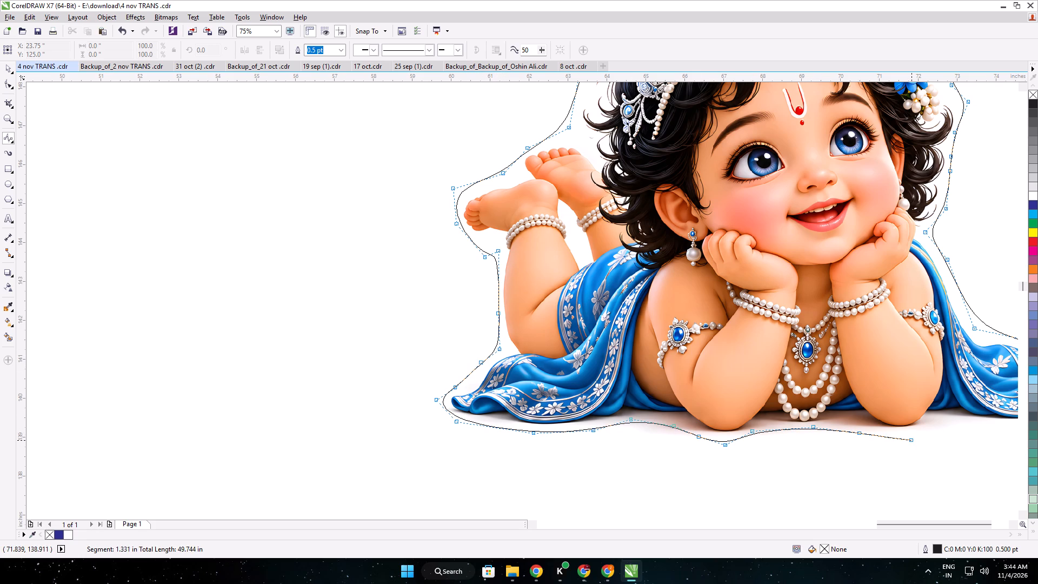
Close the cut outline by passing under the front cloth and joining it to the starting point at the cloth tip.
click(934, 418)
middle_drag(950, 417, 369, 380)
click(405, 384)
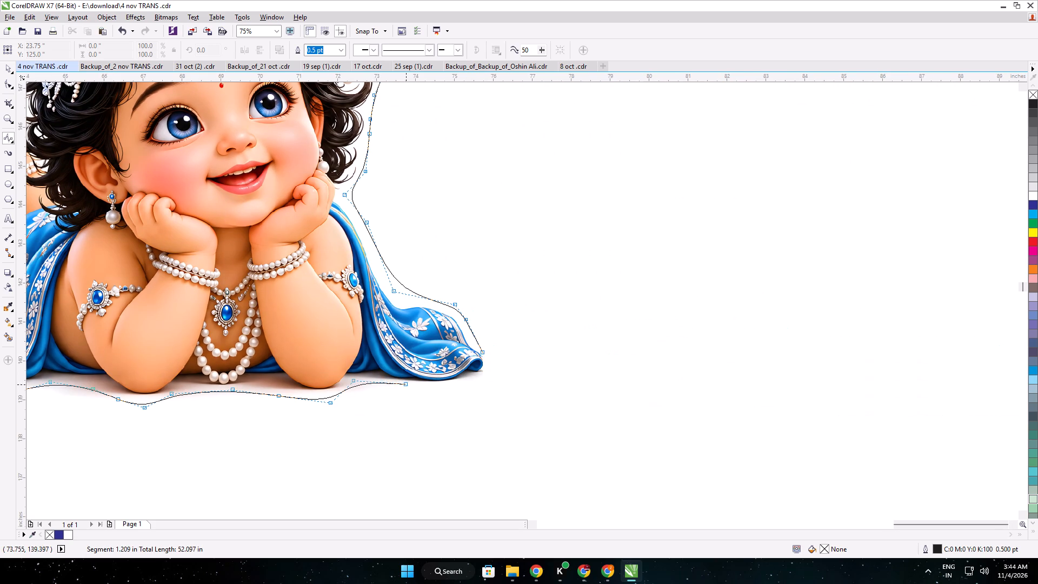
click(461, 390)
click(493, 379)
click(489, 366)
click(485, 354)
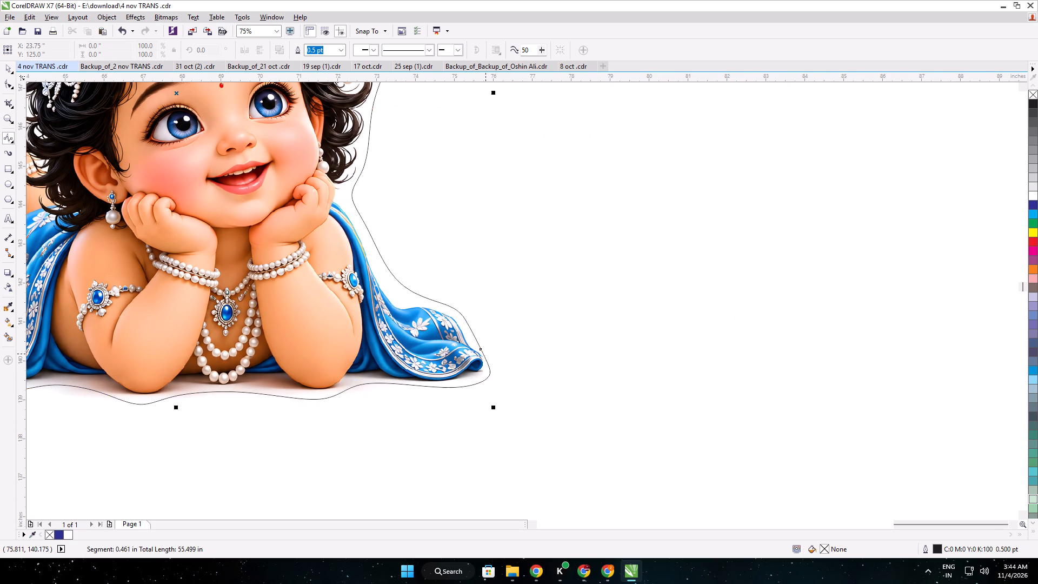
Select the topmost Dreamy Krishna Child with Peacock Feather.png bitmap inside the outline and delete that copy.
scroll(398, 335, down, 1)
middle_drag(374, 316, 494, 345)
click(3, 69)
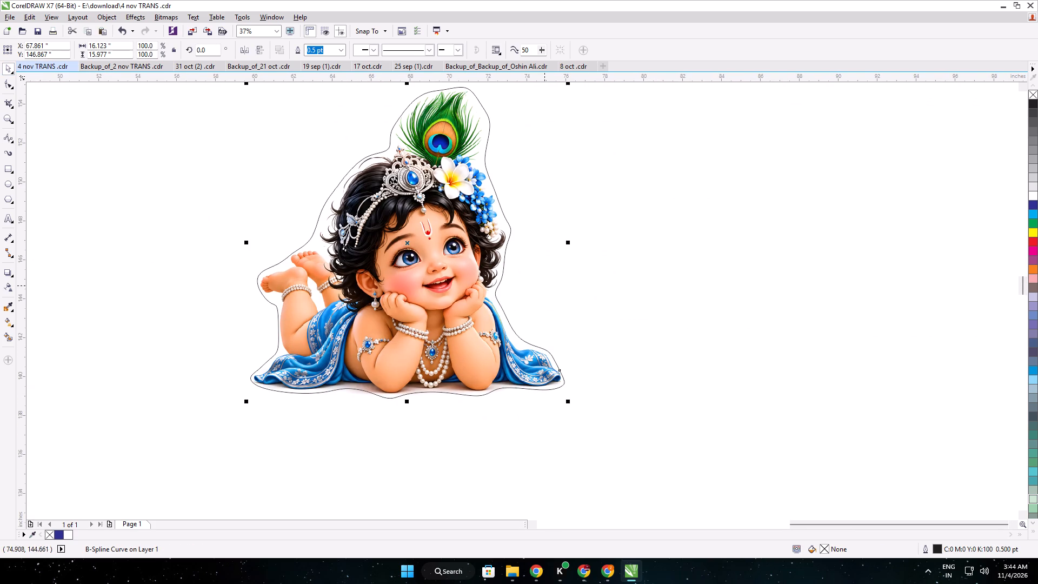
shift+click(542, 287)
click(334, 49)
click(318, 125)
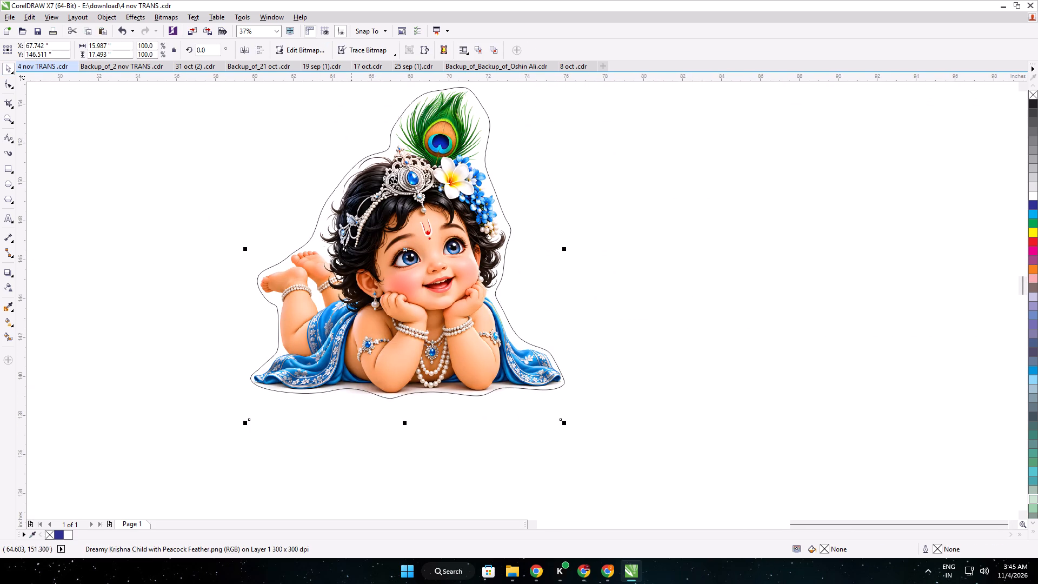
key(Delete)
Draw a rectangle about 17.9 by 22.9 inches around the outlined Krishna artwork.
scroll(374, 168, down, 1)
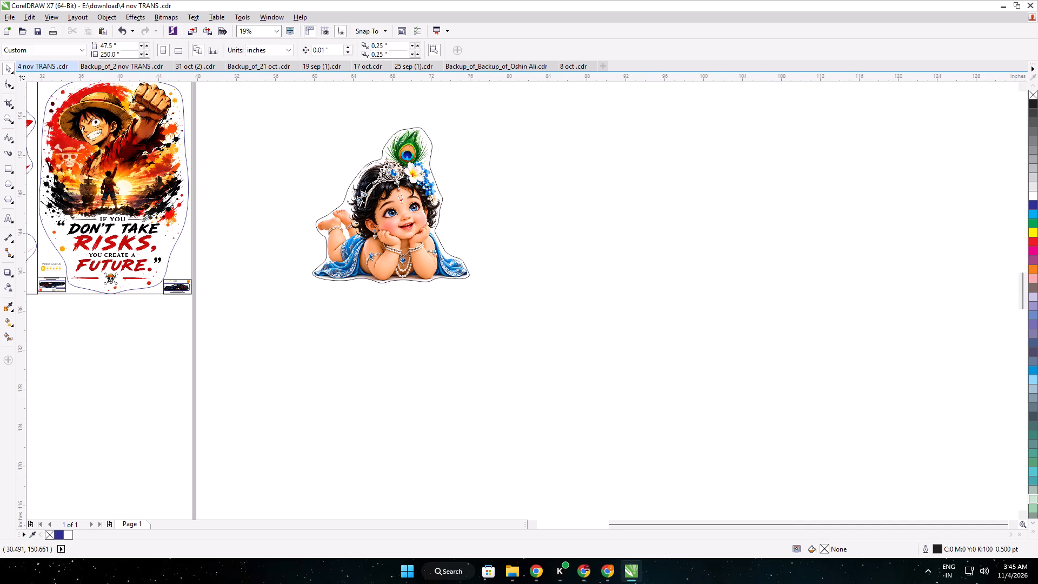
click(7, 171)
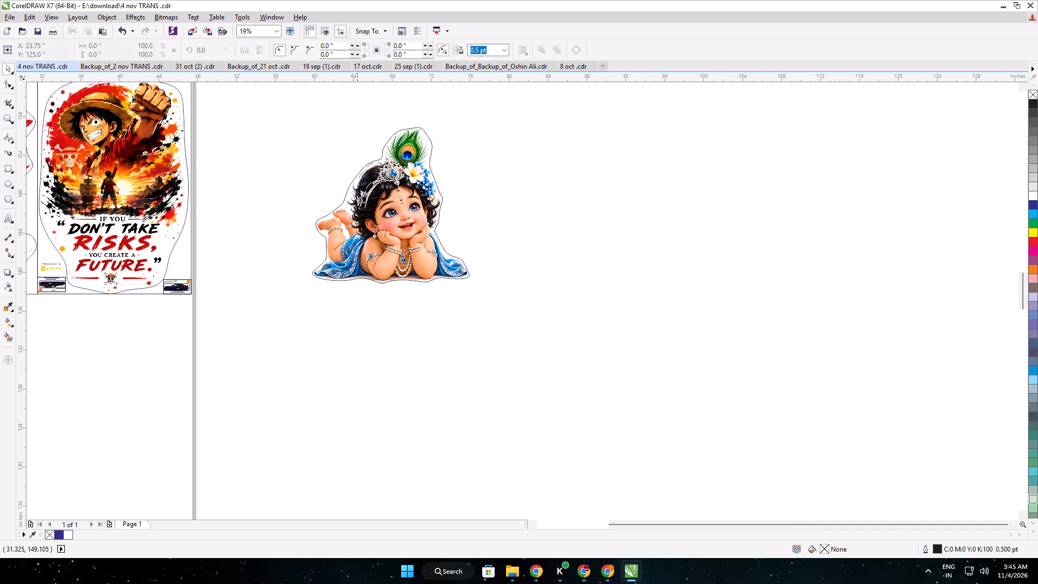
drag(297, 110, 471, 333)
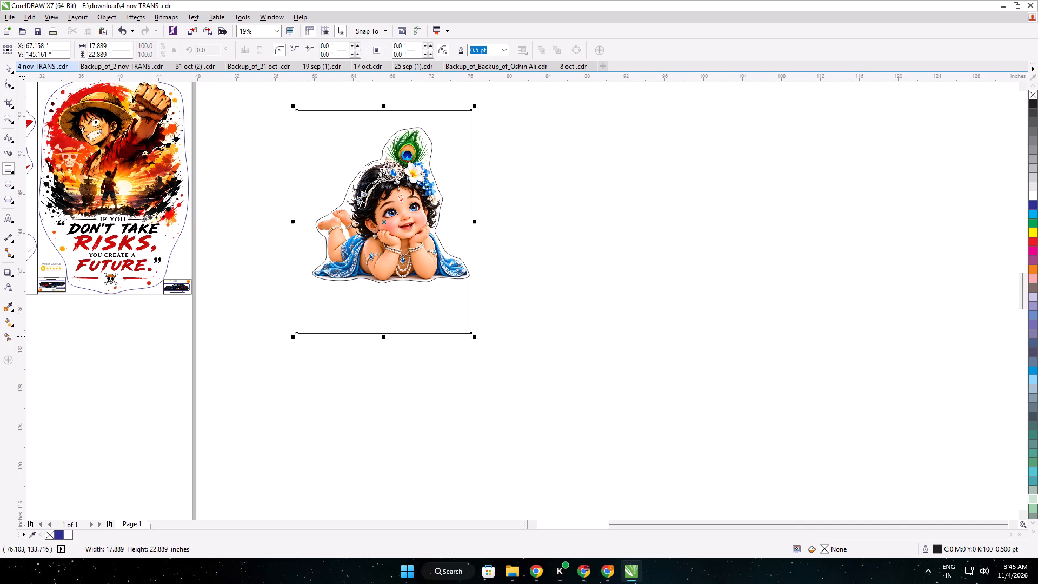
Pull the rectangle's bottom and left edges in close to the cut outline, making it about 16.4 by 17.8 inches.
scroll(385, 336, up, 2)
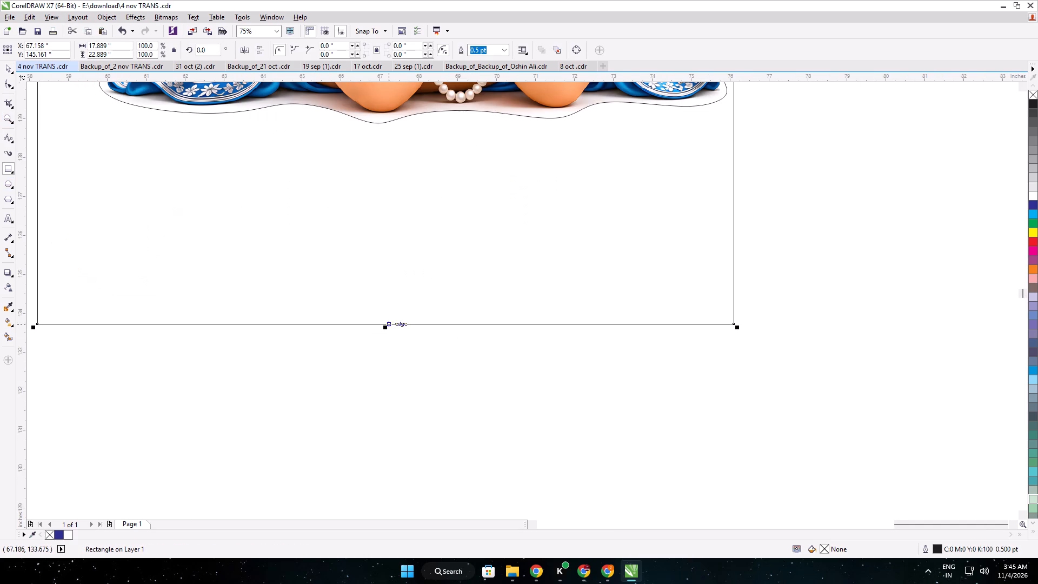
drag(387, 326, 430, 124)
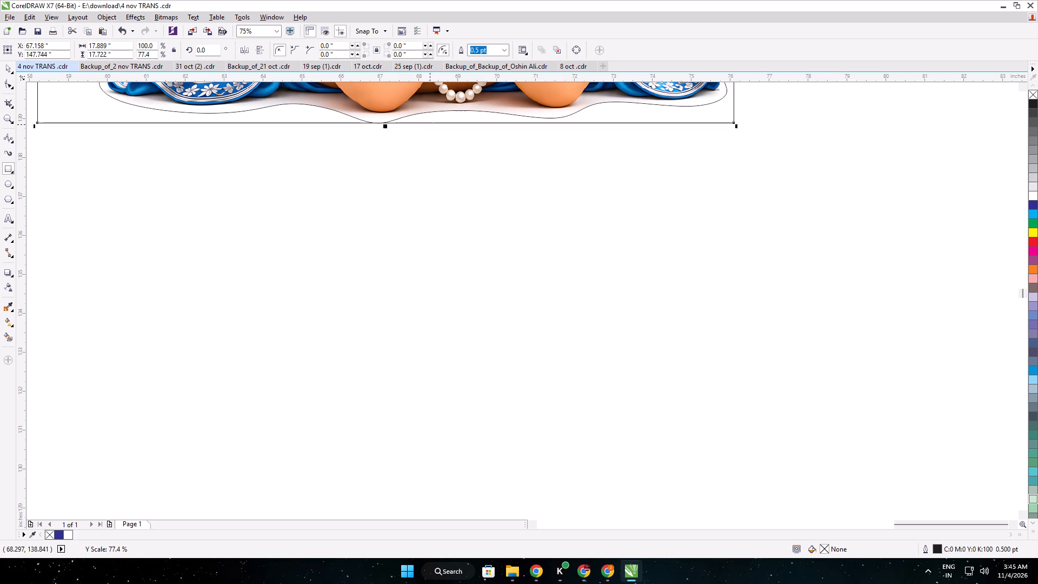
scroll(355, 126, up, 2)
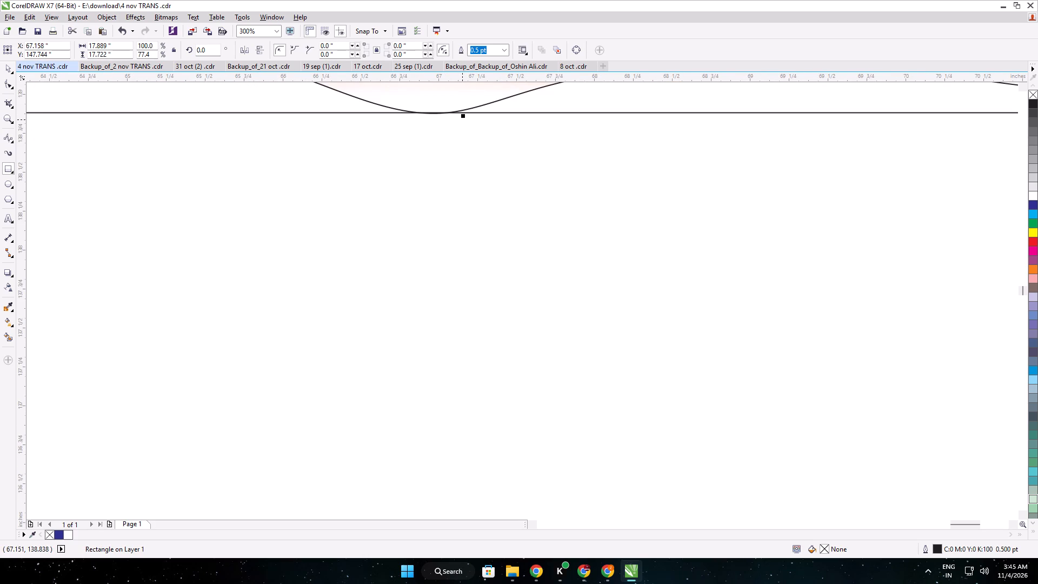
drag(462, 118, 463, 127)
scroll(463, 127, down, 3)
middle_drag(463, 127, 646, 420)
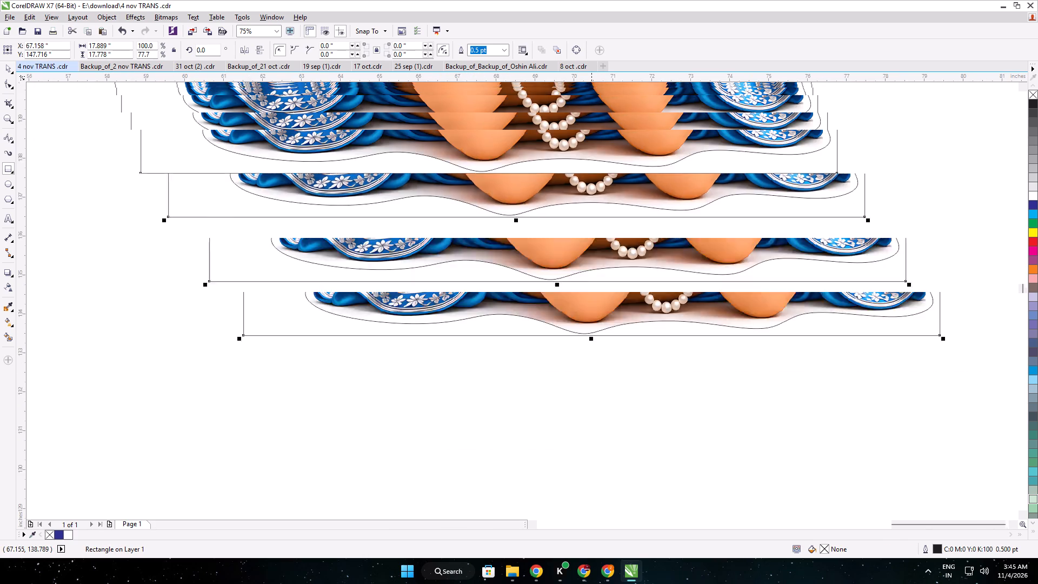
middle_drag(646, 420, 866, 583)
scroll(560, 310, down, 1)
middle_drag(609, 357, 617, 283)
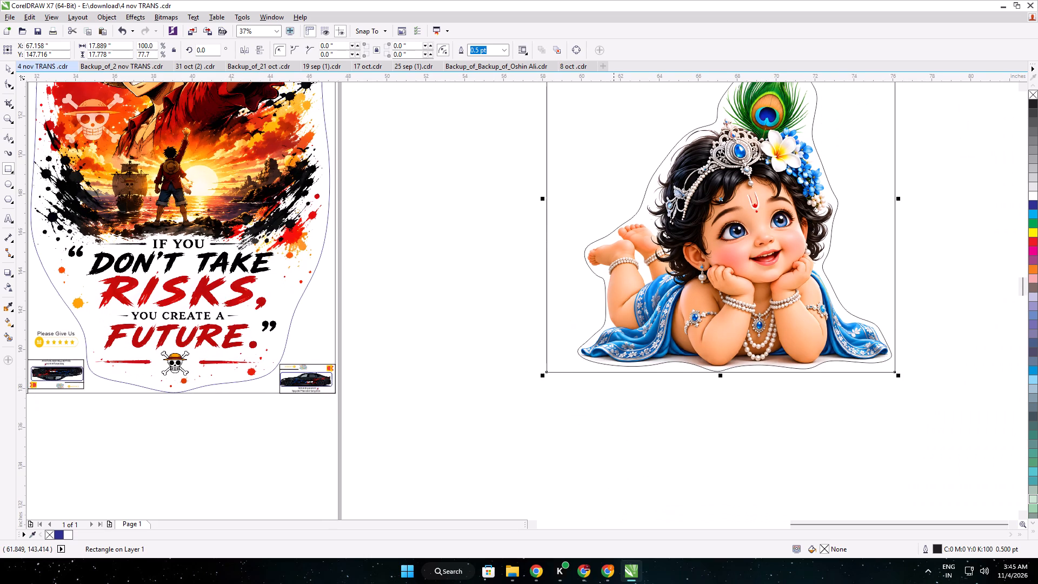
scroll(544, 199, up, 1)
drag(544, 199, 590, 220)
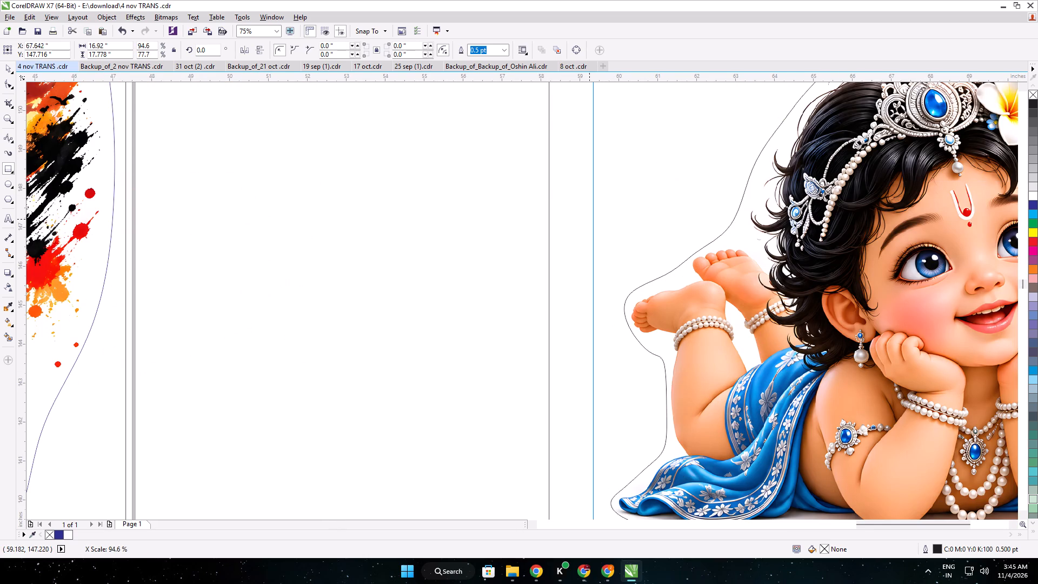
drag(590, 220, 602, 221)
Lower the rectangle's top edge towards the peacock feather, making it about 16.5 inches high.
scroll(734, 214, down, 1)
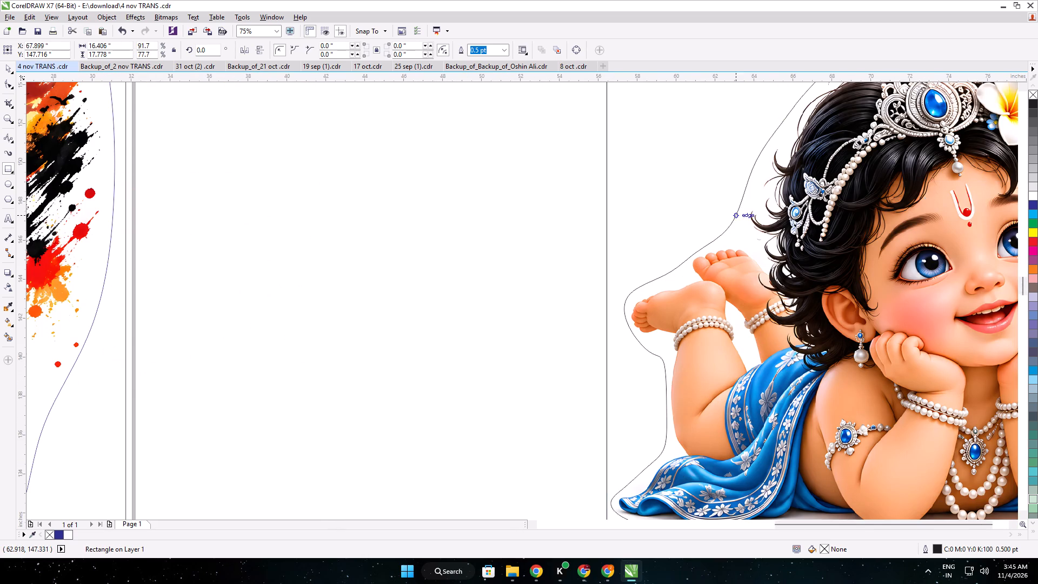
middle_drag(817, 216, 642, 386)
scroll(640, 195, up, 1)
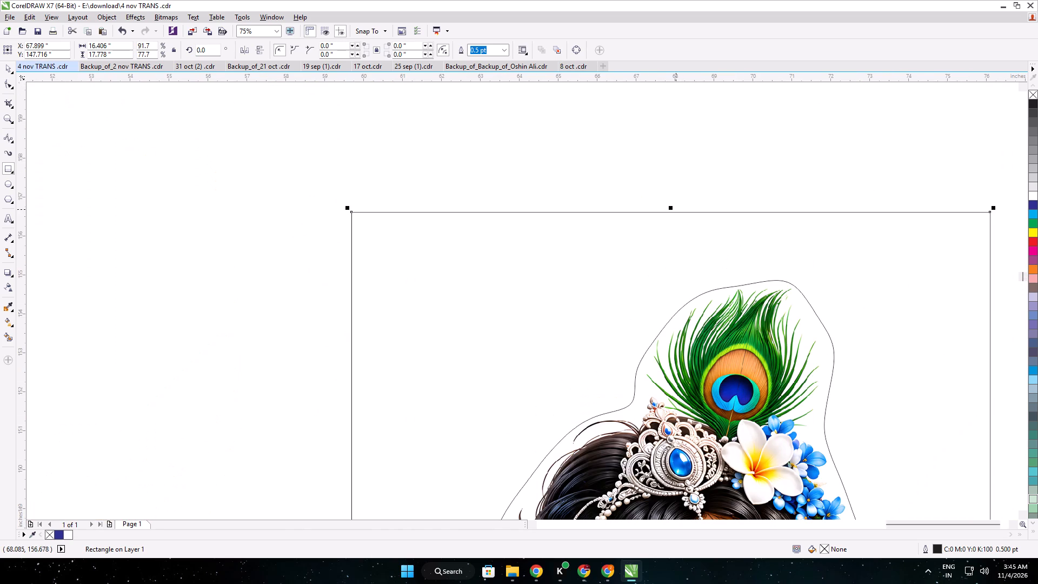
drag(671, 210, 676, 261)
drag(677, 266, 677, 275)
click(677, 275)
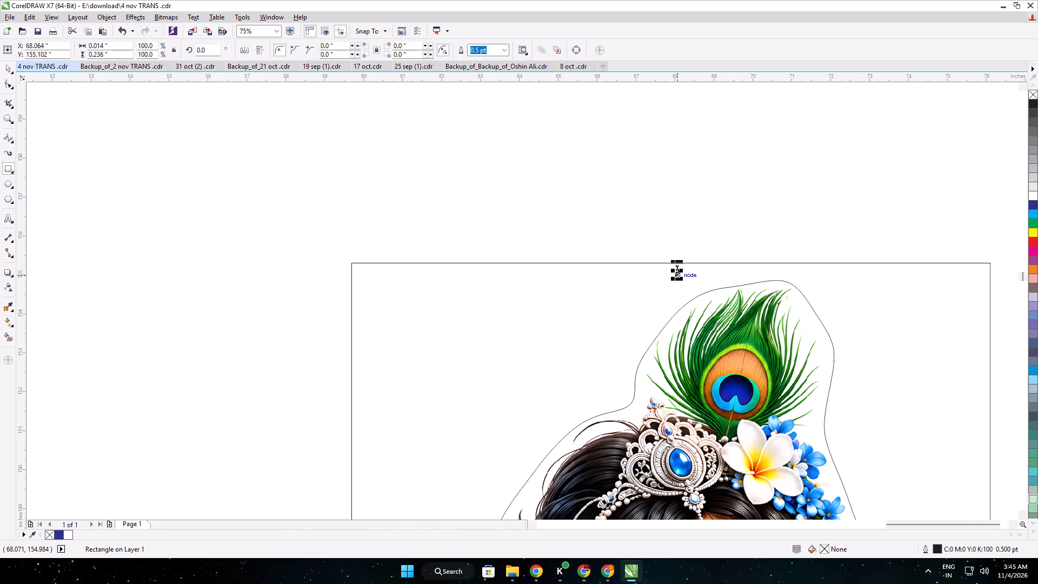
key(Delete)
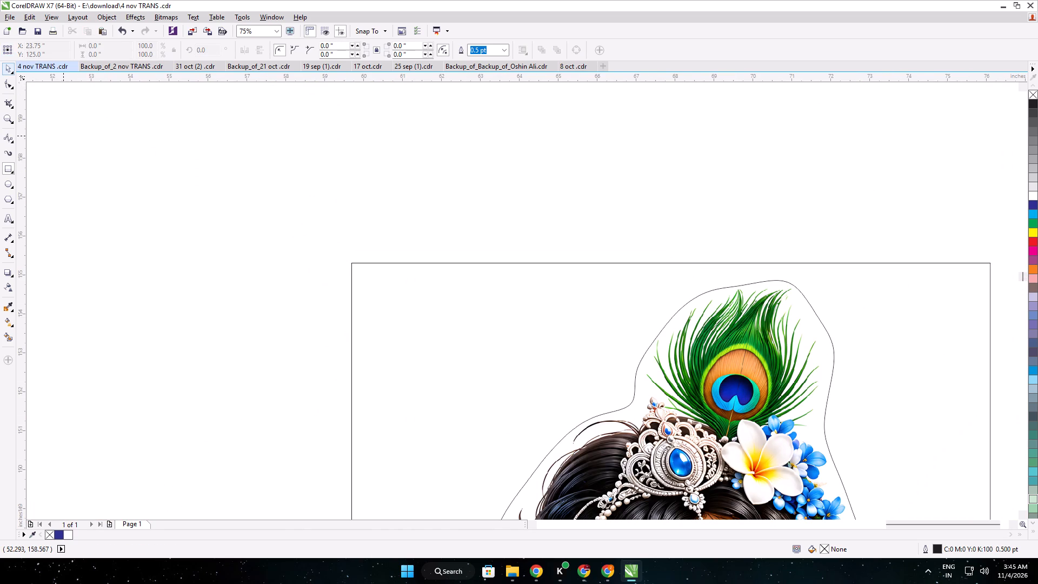
Reselect the rectangle and lower its top edge to just above the feather outline, making it about 16.07 inches high.
click(9, 65)
click(549, 343)
scroll(698, 269, up, 2)
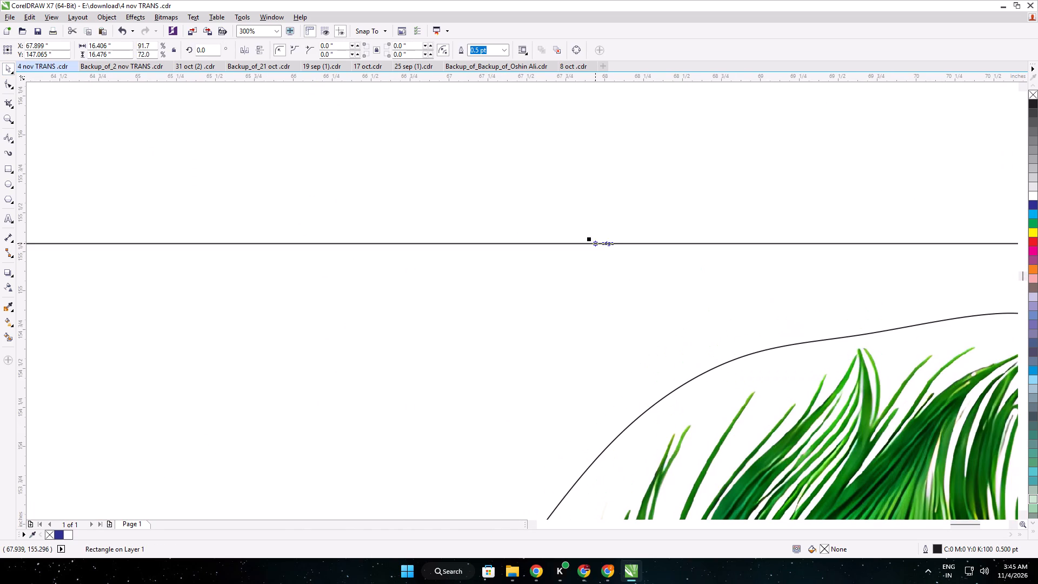
drag(589, 240, 588, 302)
scroll(588, 302, down, 1)
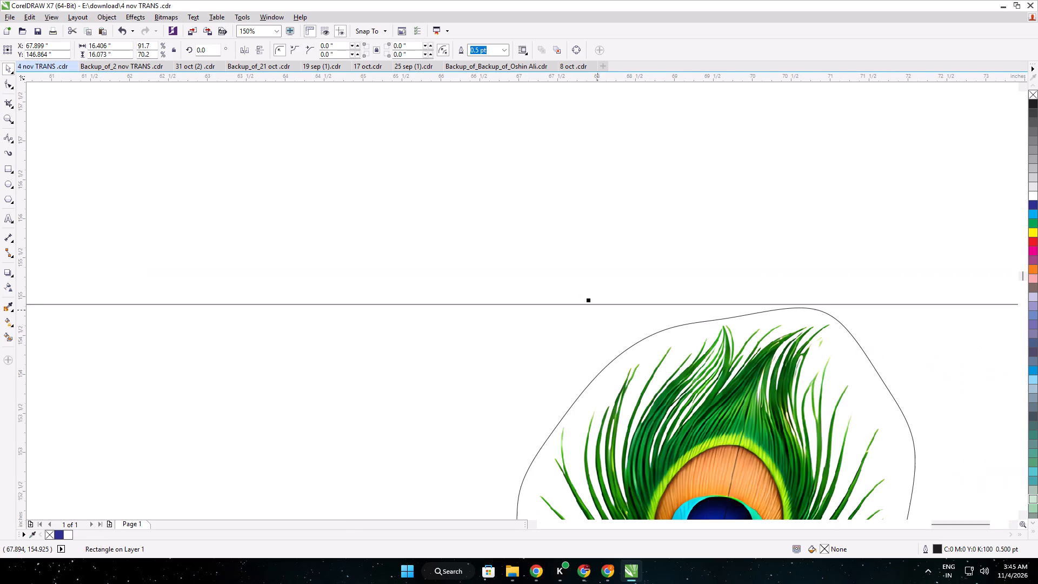
middle_drag(671, 333, 550, 301)
scroll(550, 301, up, 1)
scroll(562, 322, down, 2)
Sample the blue from the Luffy sticker's cut outline and apply it to the Krishna artwork's cut outline.
middle_drag(332, 346, 403, 224)
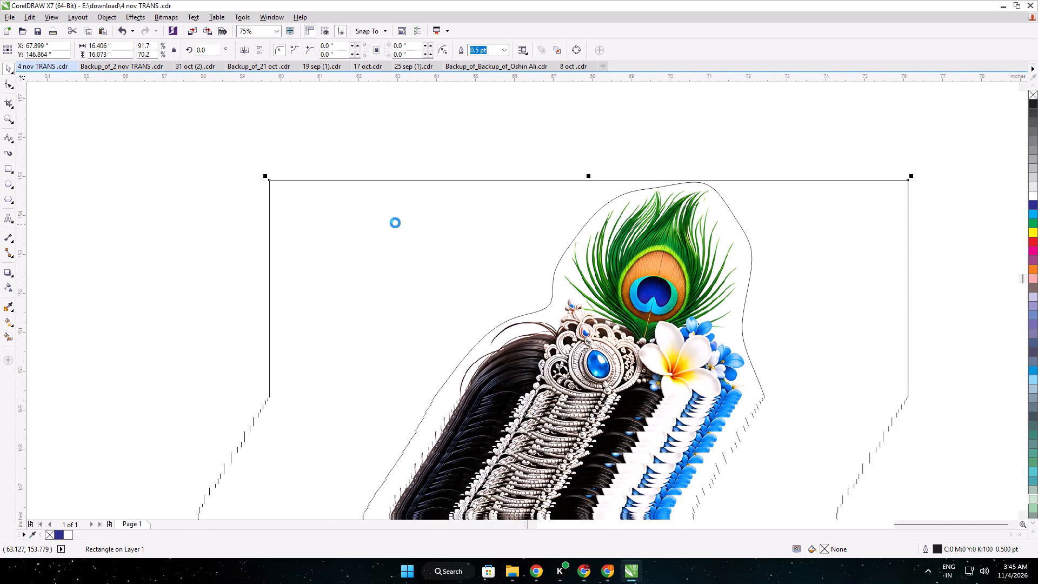
click(8, 309)
scroll(116, 317, down, 1)
middle_drag(116, 317, 136, 317)
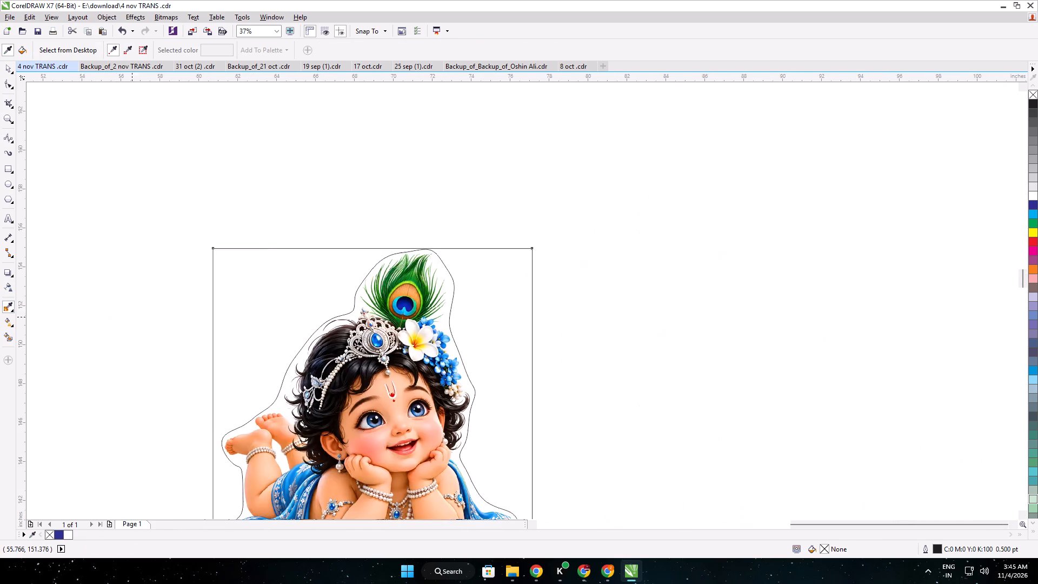
middle_drag(136, 317, 672, 189)
click(501, 209)
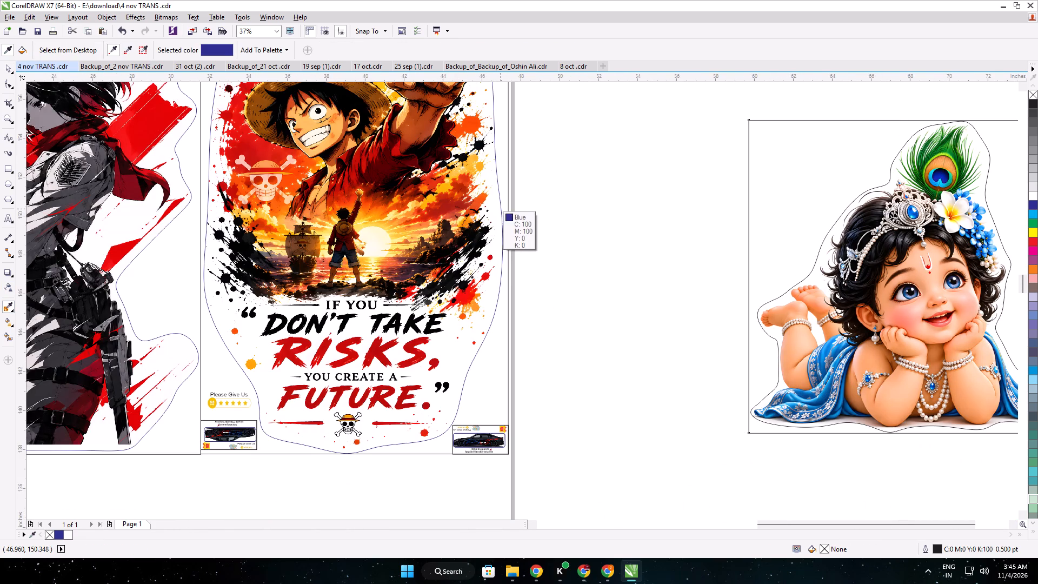
scroll(862, 217, up, 3)
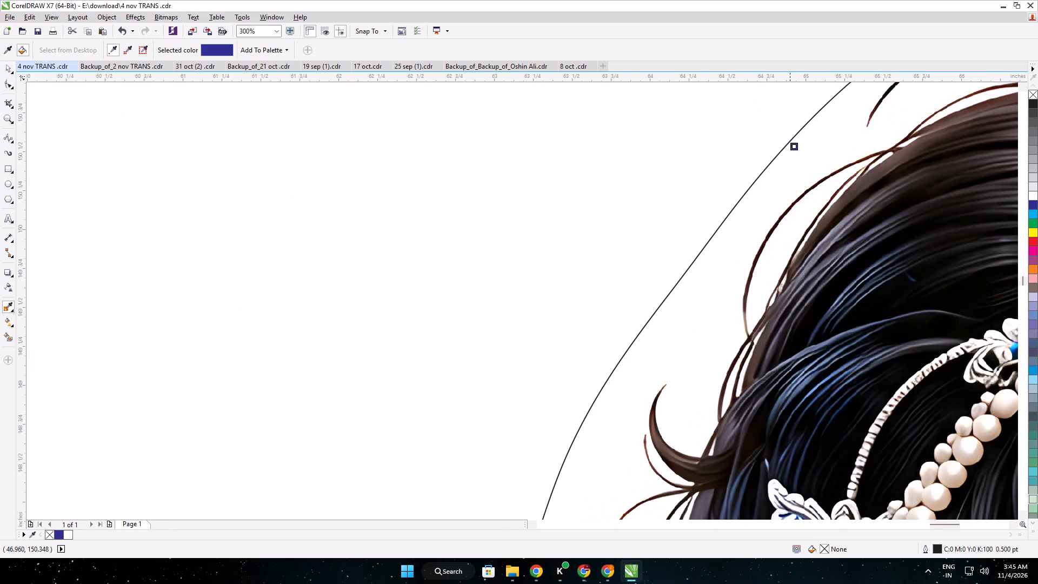
scroll(790, 141, up, 2)
click(791, 141)
scroll(791, 141, down, 9)
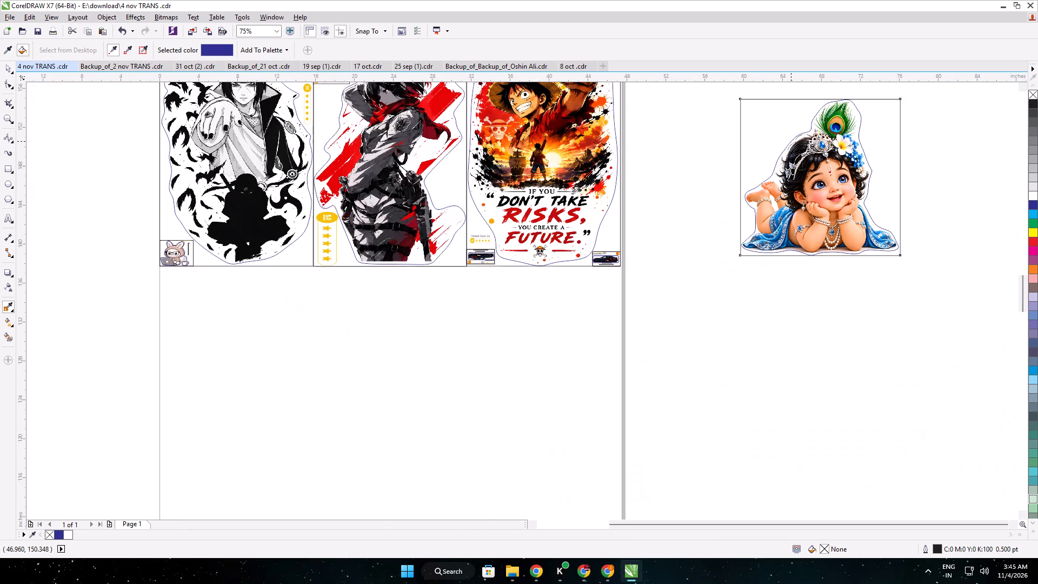
click(4, 68)
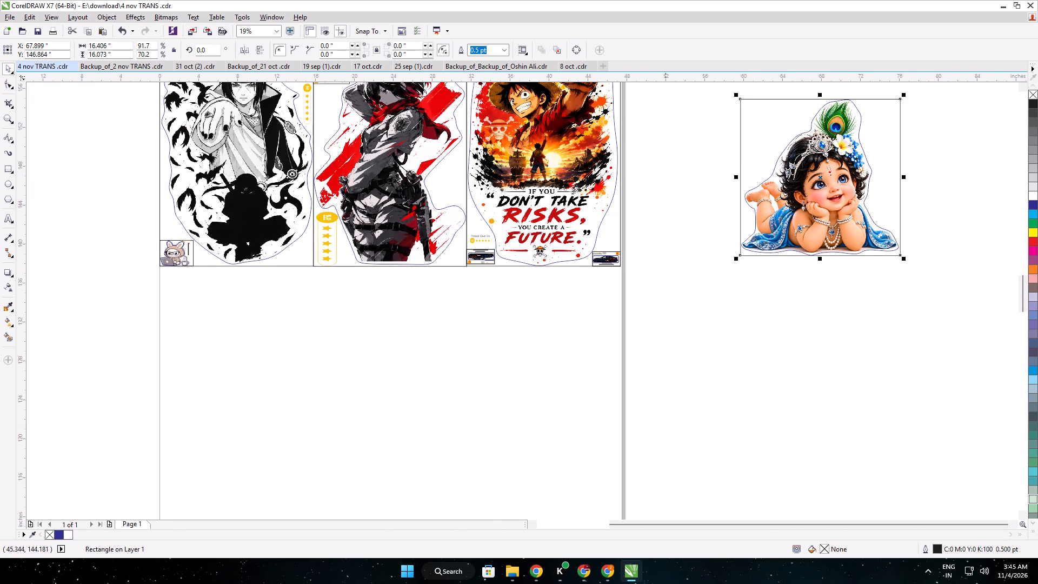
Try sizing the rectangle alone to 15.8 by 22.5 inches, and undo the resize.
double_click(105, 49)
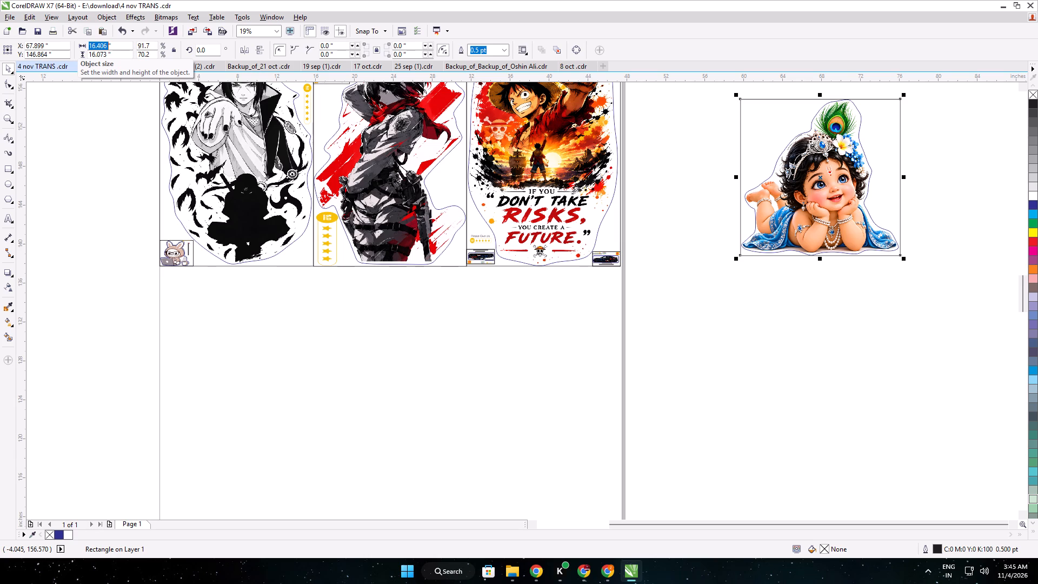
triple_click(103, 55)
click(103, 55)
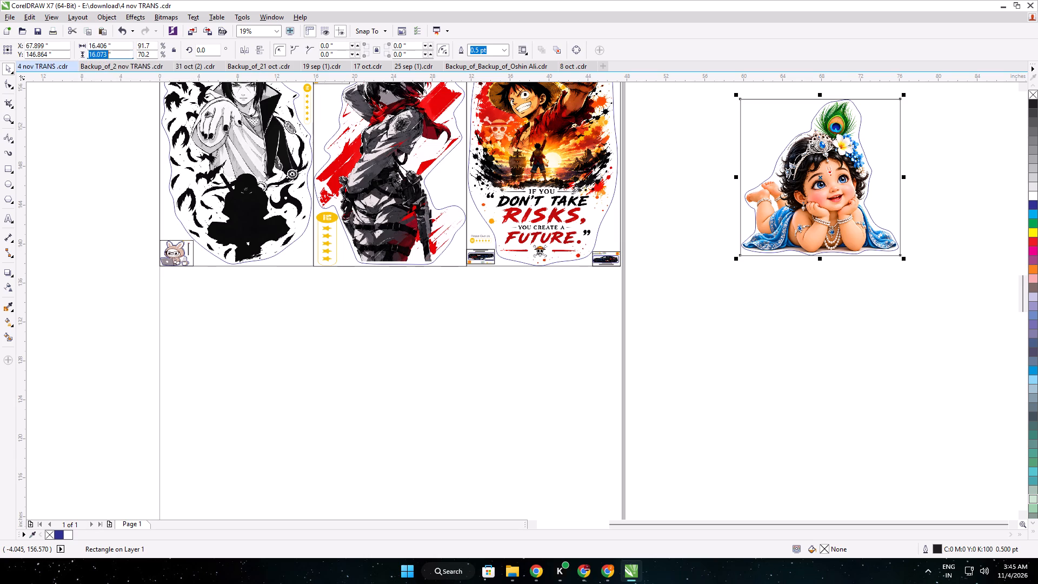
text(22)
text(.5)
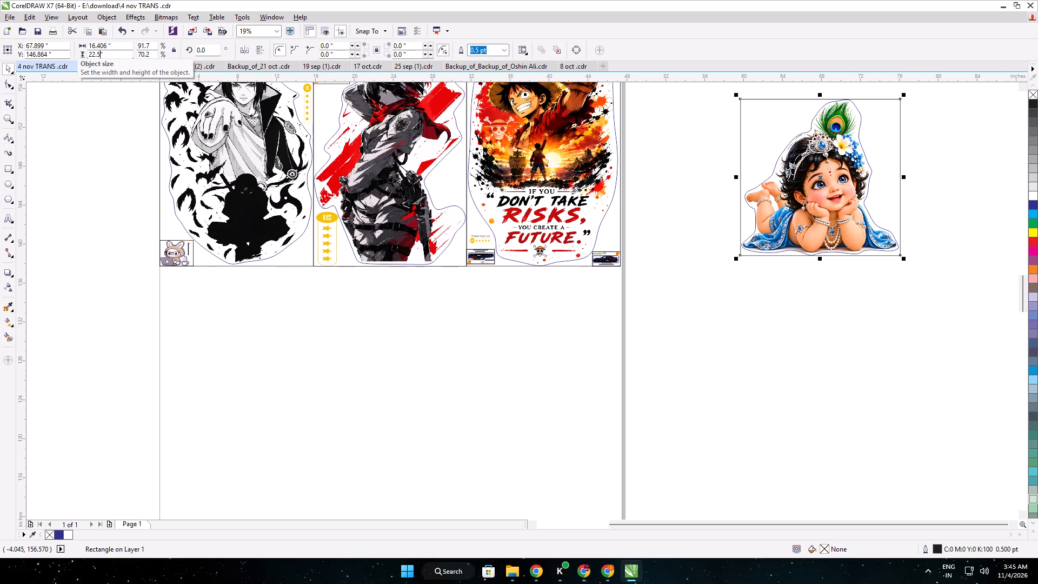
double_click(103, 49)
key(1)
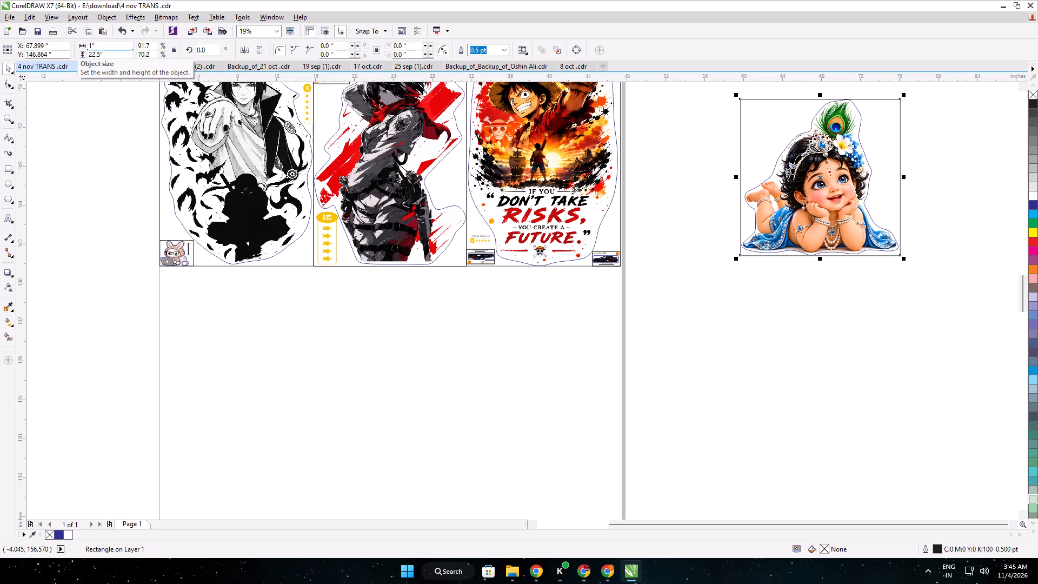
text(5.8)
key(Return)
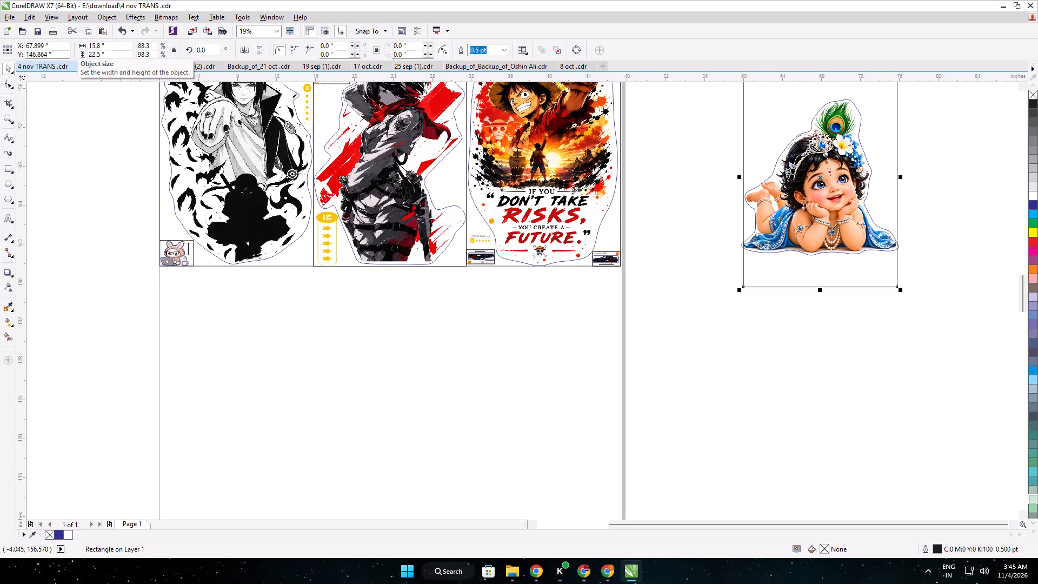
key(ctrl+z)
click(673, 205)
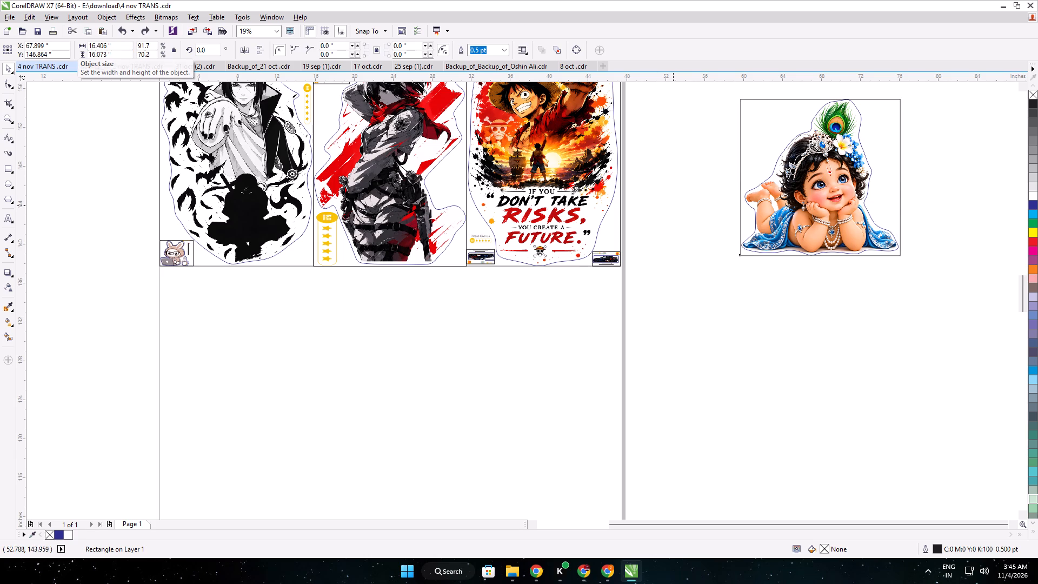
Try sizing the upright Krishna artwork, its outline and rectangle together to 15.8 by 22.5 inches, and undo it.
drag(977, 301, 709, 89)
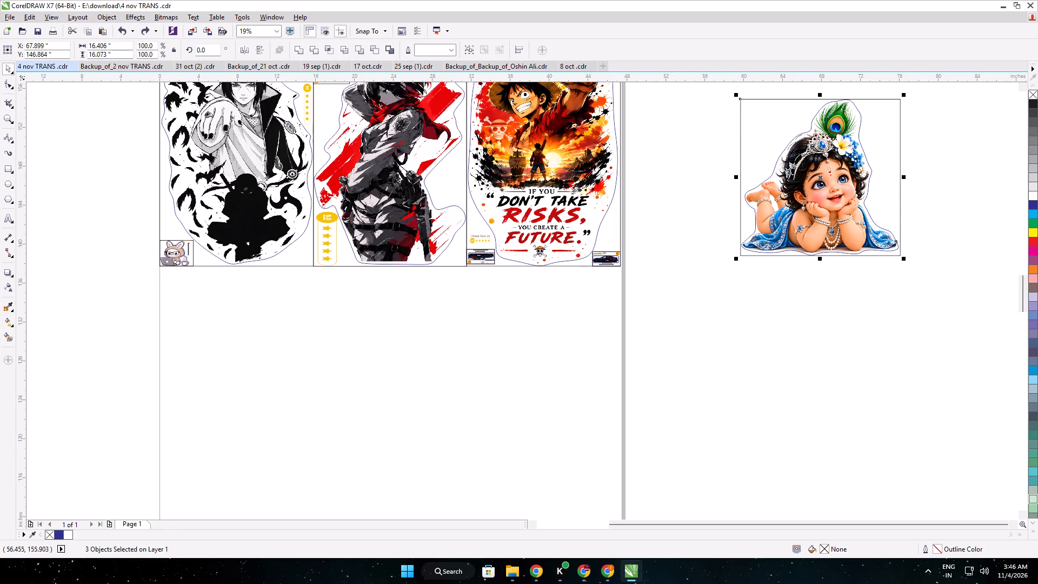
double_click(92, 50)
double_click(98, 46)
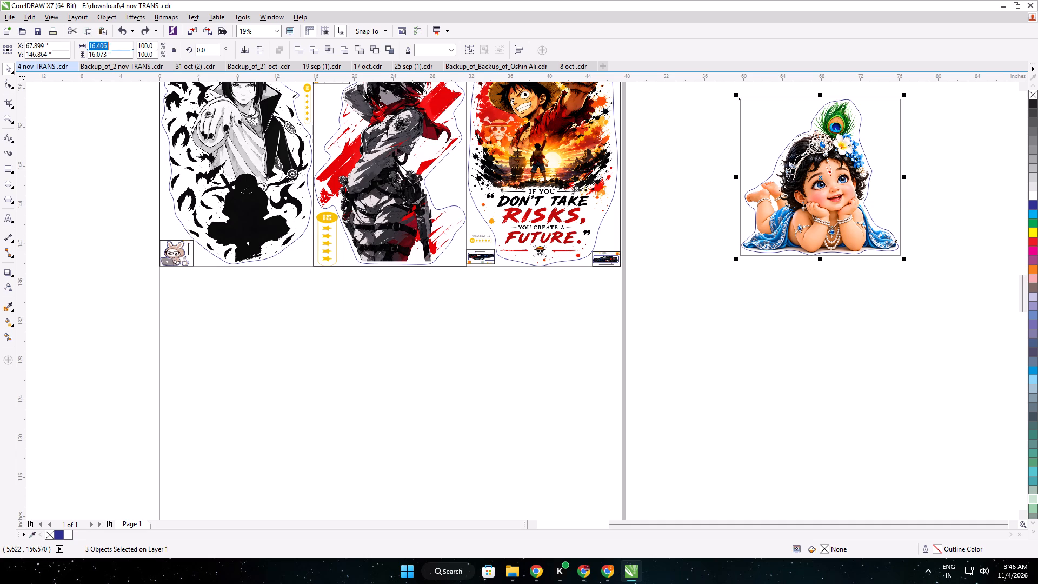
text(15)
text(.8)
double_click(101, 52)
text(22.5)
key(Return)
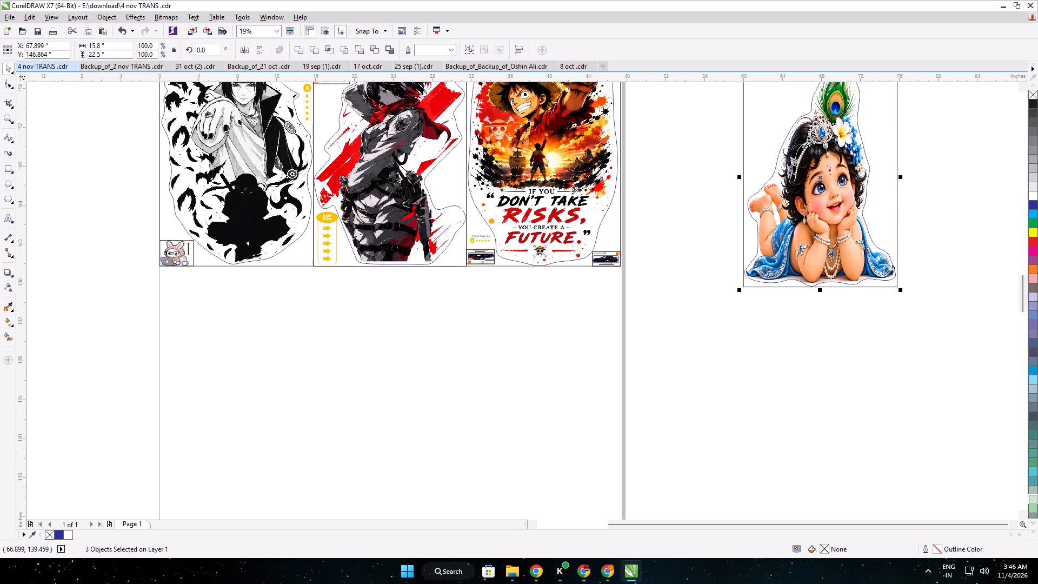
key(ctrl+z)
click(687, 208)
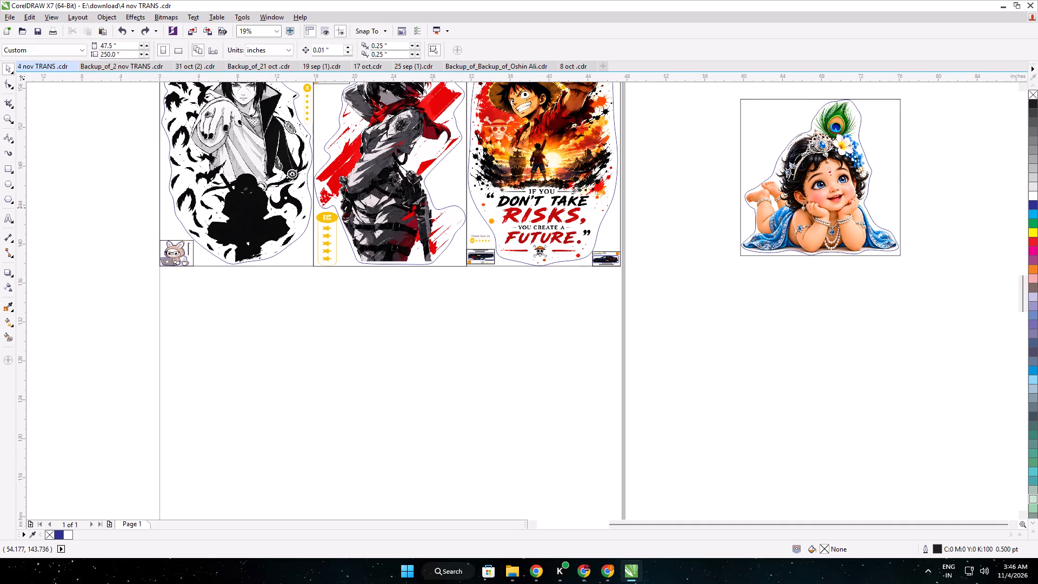
Move the rectangle off the Krishna artwork to the empty space below it.
click(893, 189)
drag(893, 189, 1037, 417)
drag(880, 174, 906, 260)
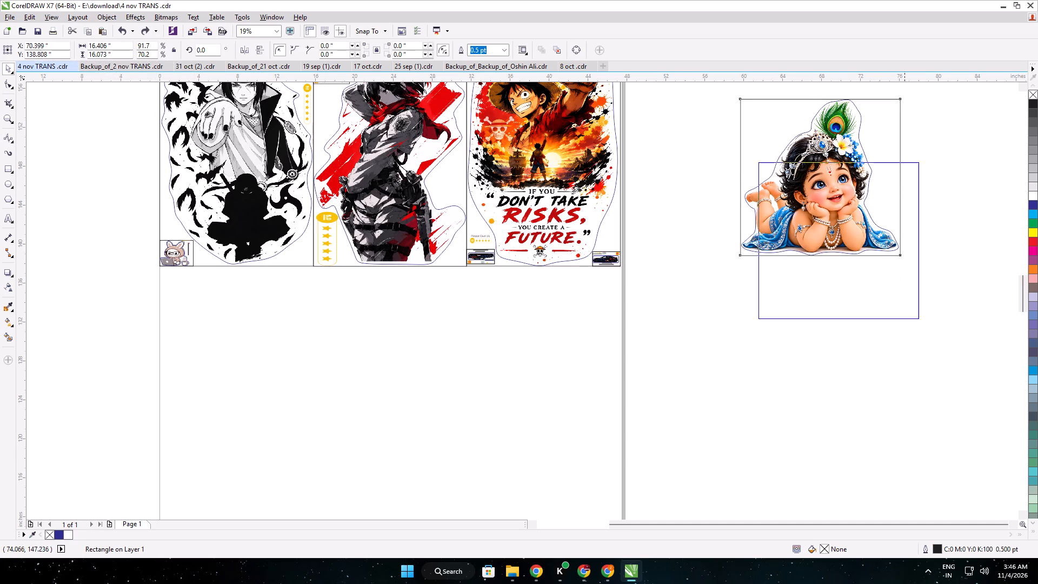
drag(906, 260, 950, 367)
click(920, 273)
Rotate the Krishna artwork together with its cut outline by 90 degrees.
drag(931, 274, 855, 255)
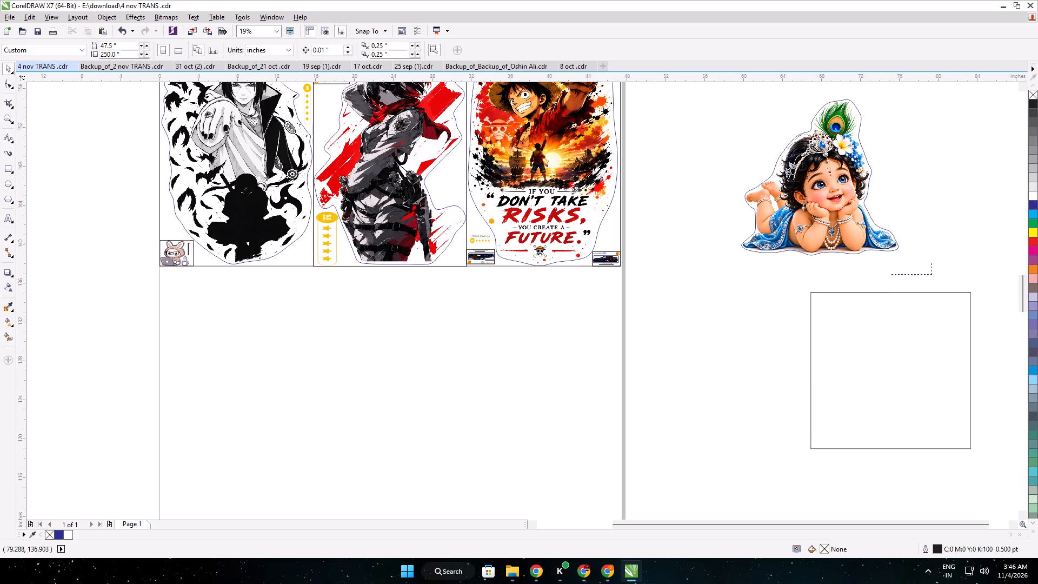
drag(855, 255, 656, 90)
double_click(204, 48)
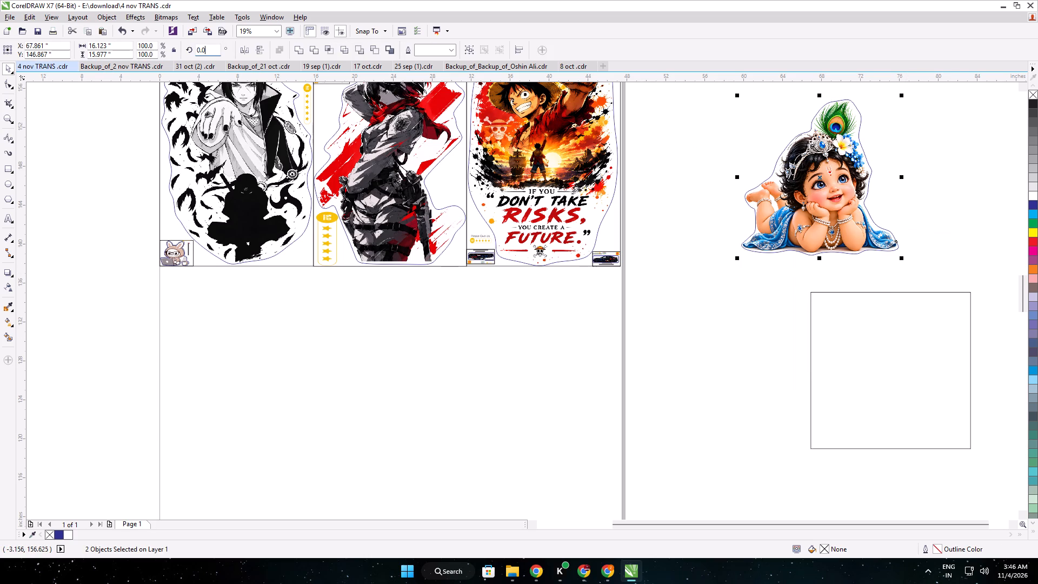
text(90)
key(Return)
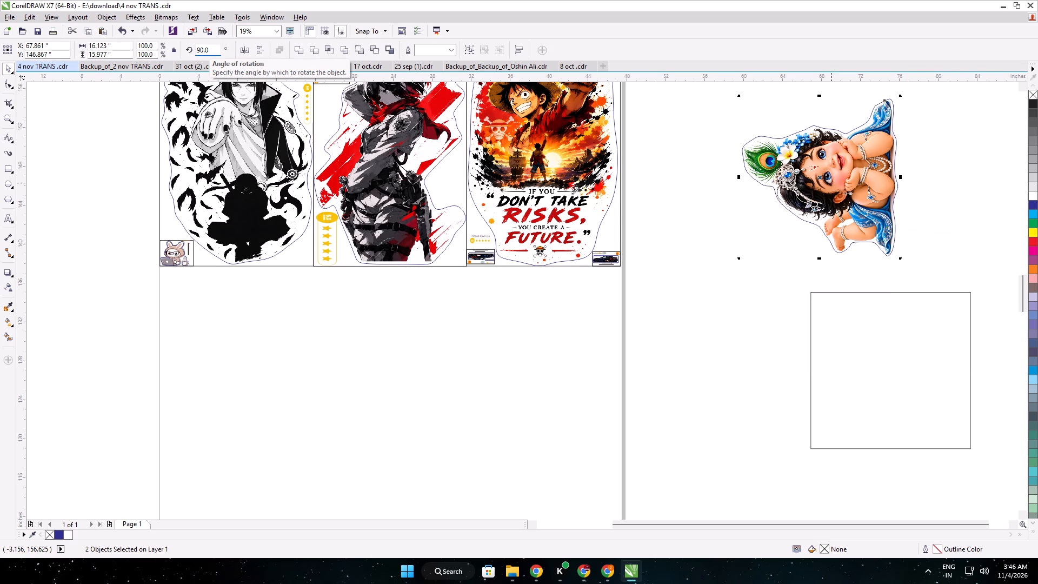
Move the rotated artwork and its outline into the rectangle and nudge them slightly downward to fit.
drag(827, 171, 899, 364)
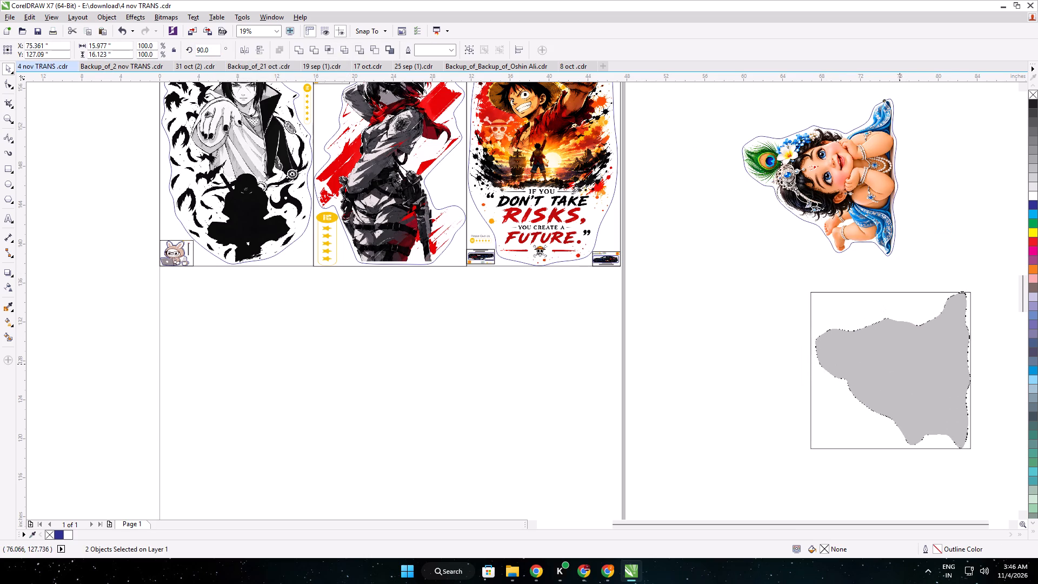
drag(899, 364, 896, 363)
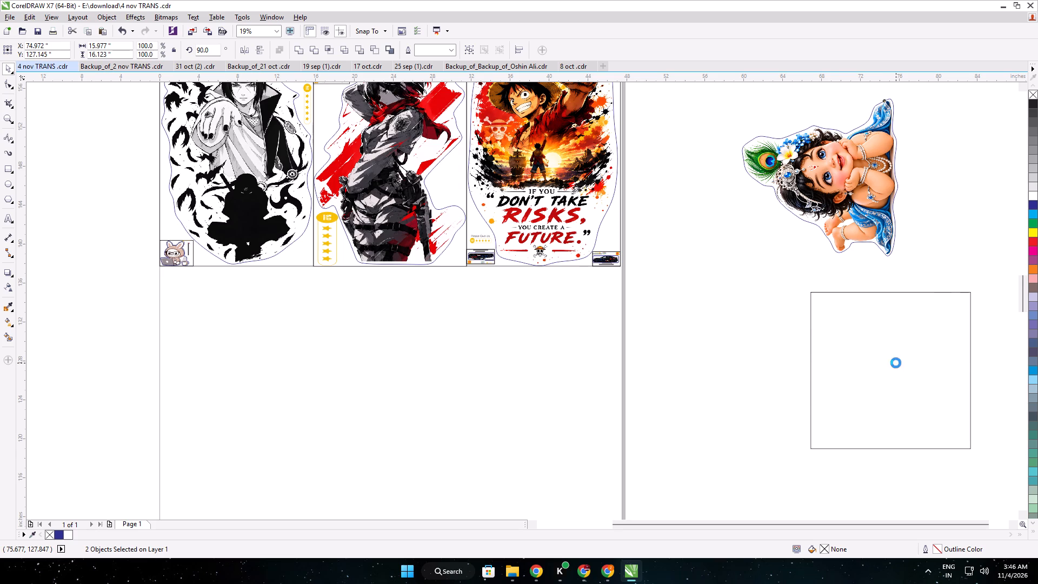
scroll(860, 334, up, 1)
middle_drag(875, 347, 867, 342)
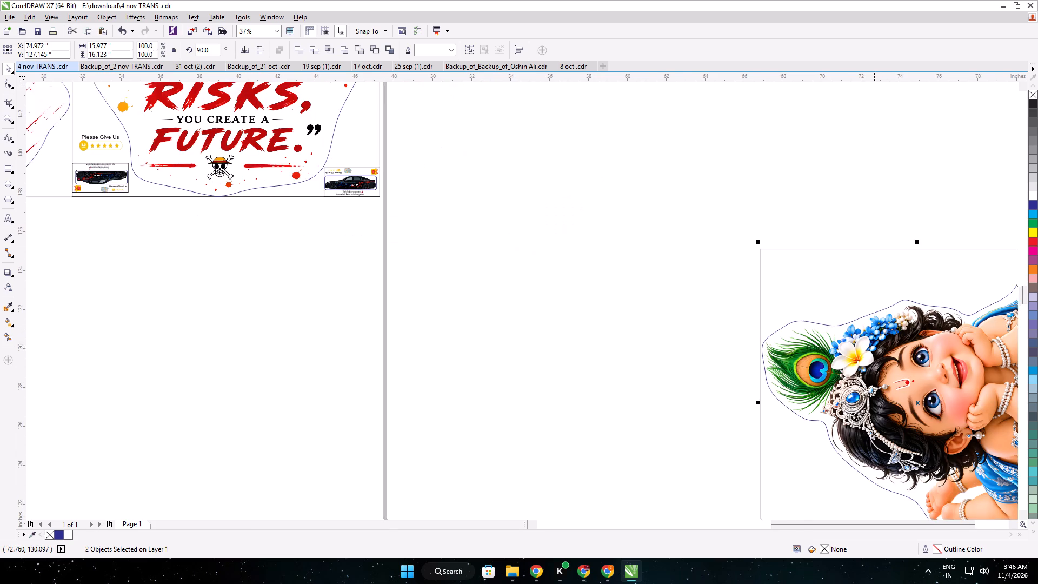
middle_drag(867, 342, 188, 163)
key(Down)
key(Down)
key(Down)
key(Down)
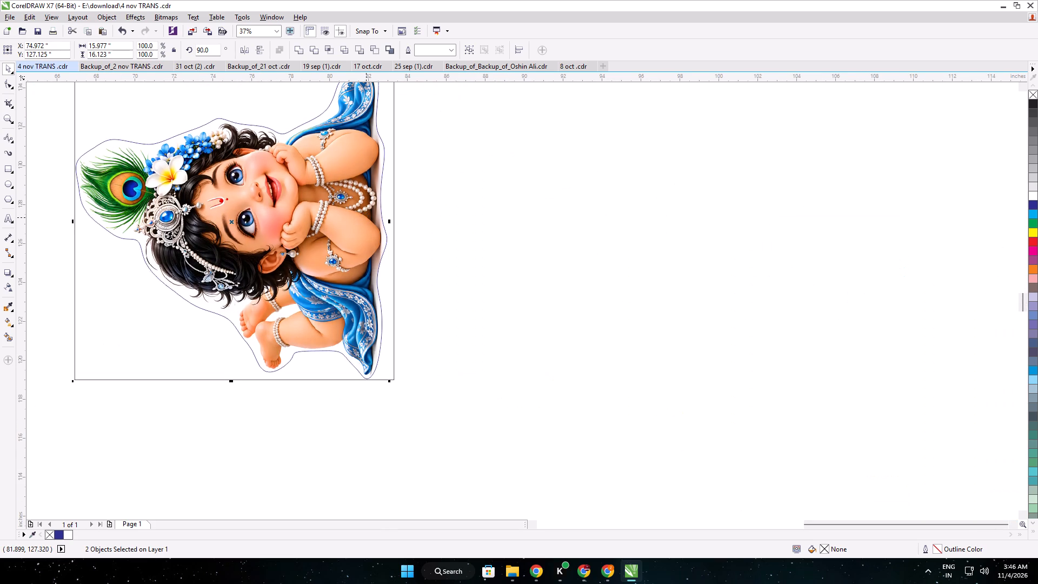
Extend the rectangle's top and bottom edges slightly beyond the cut outline, making it about 16.8 inches high.
middle_drag(365, 217, 482, 327)
click(369, 187)
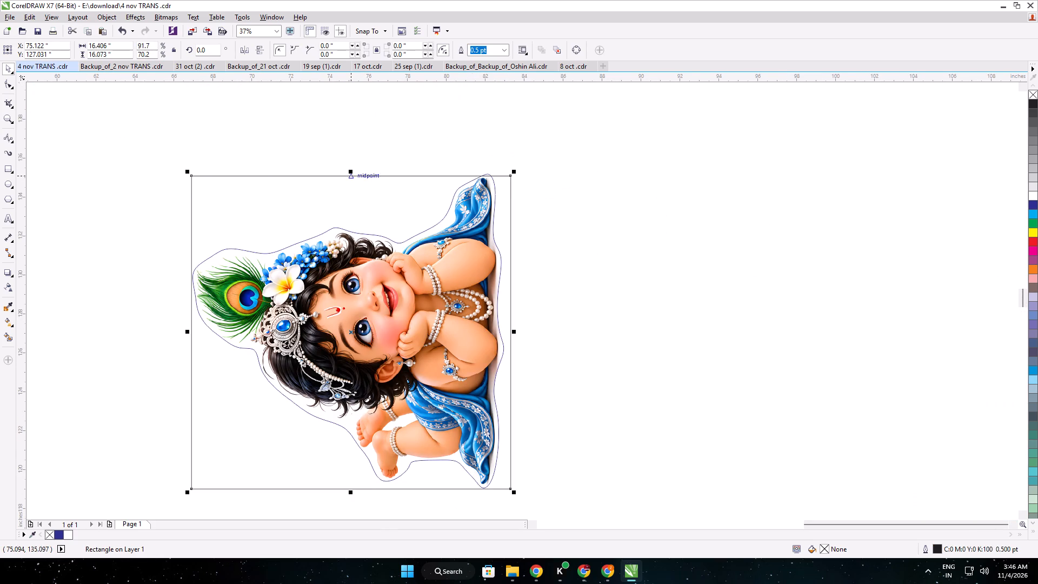
drag(350, 171, 351, 164)
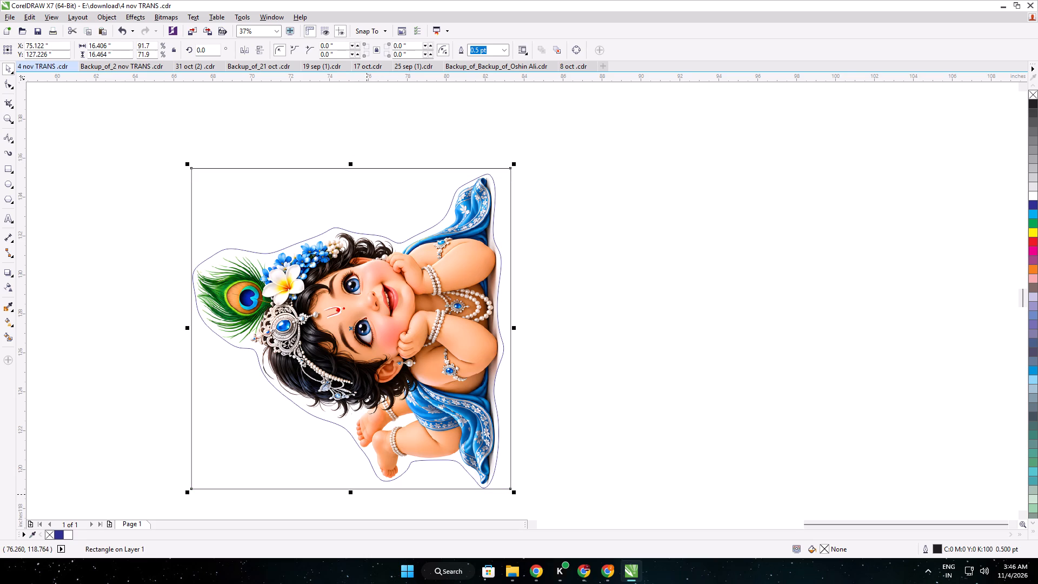
drag(350, 492, 350, 497)
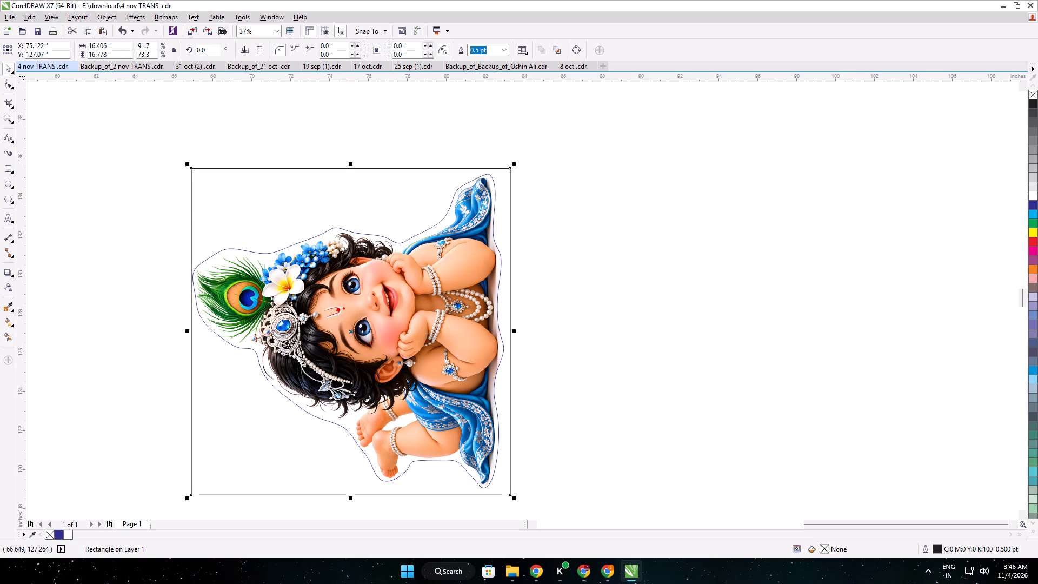
click(8, 65)
click(137, 140)
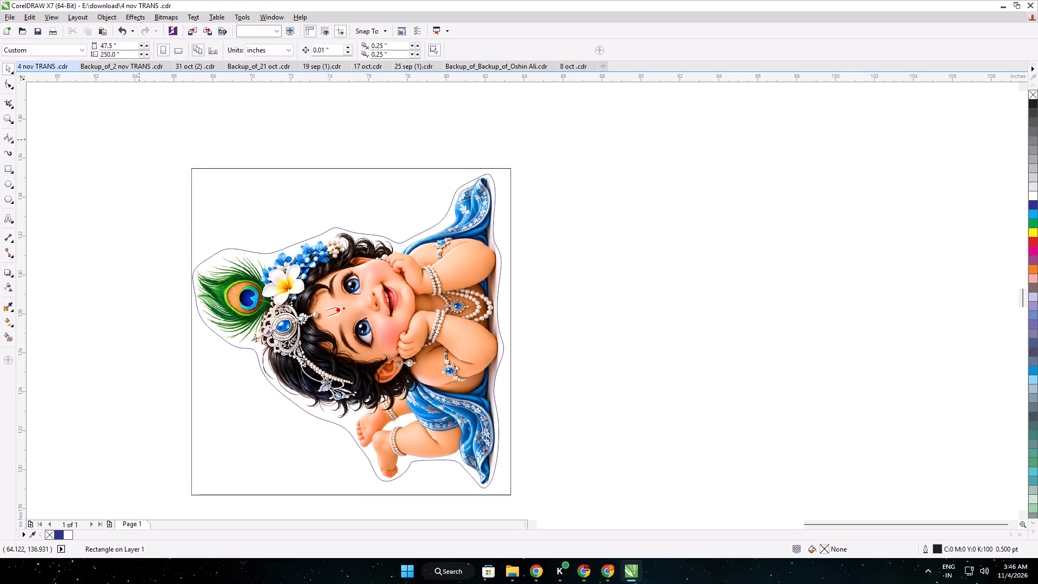
Set the rotated artwork, cut outline and rectangle together to 15.8 inches wide and 22.5 inches high.
drag(139, 140, 585, 492)
double_click(104, 48)
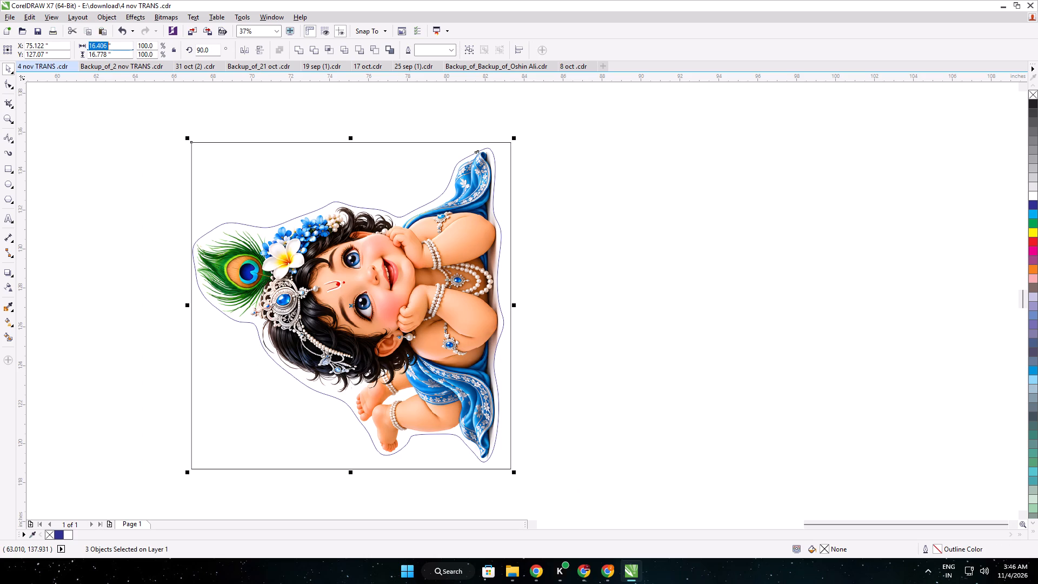
key(1)
text(5.8)
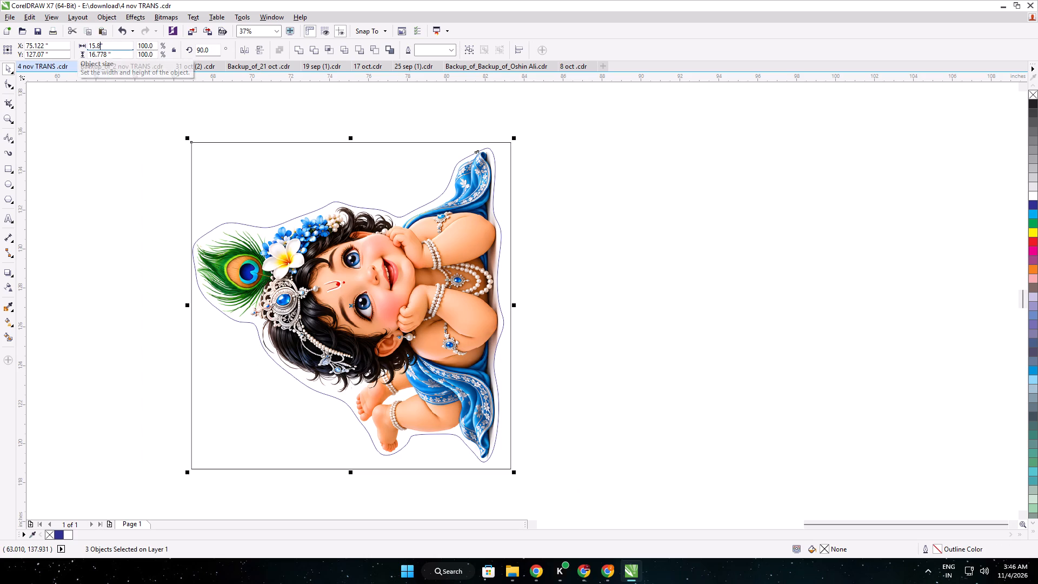
double_click(101, 56)
text(22.5)
key(Return)
Move the framed Krishna sticker onto the page, below the Luffy sticker near the page's right edge.
scroll(208, 128, down, 1)
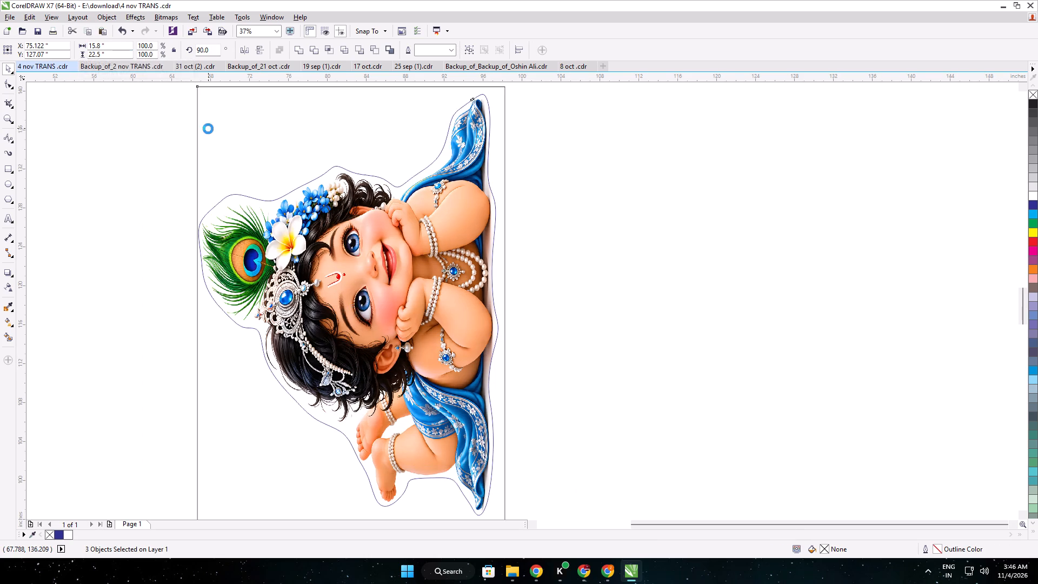
scroll(261, 209, up, 3)
scroll(348, 171, down, 1)
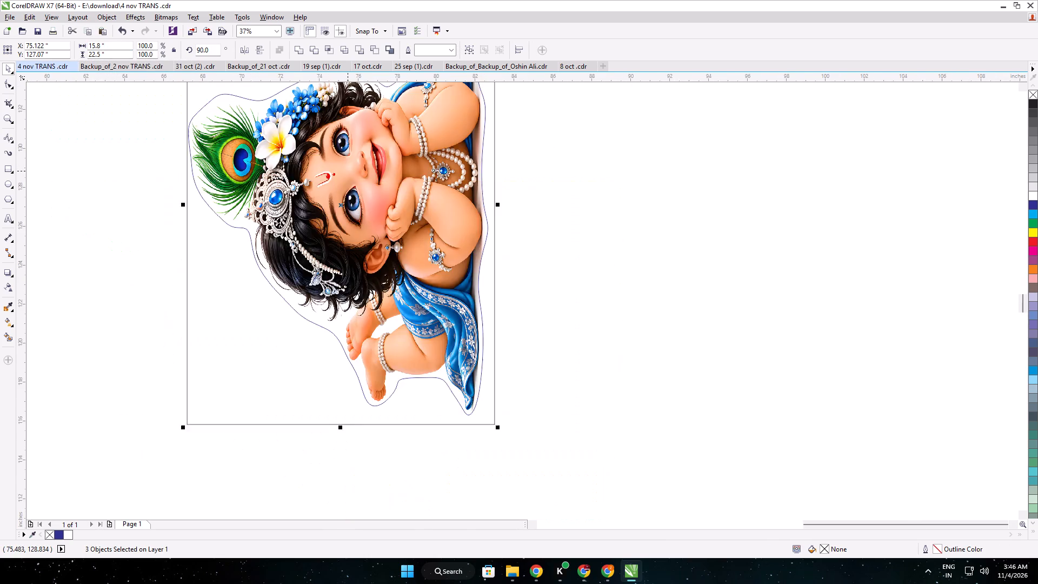
scroll(348, 171, down, 1)
middle_drag(348, 171, 723, 223)
drag(724, 223, 574, 263)
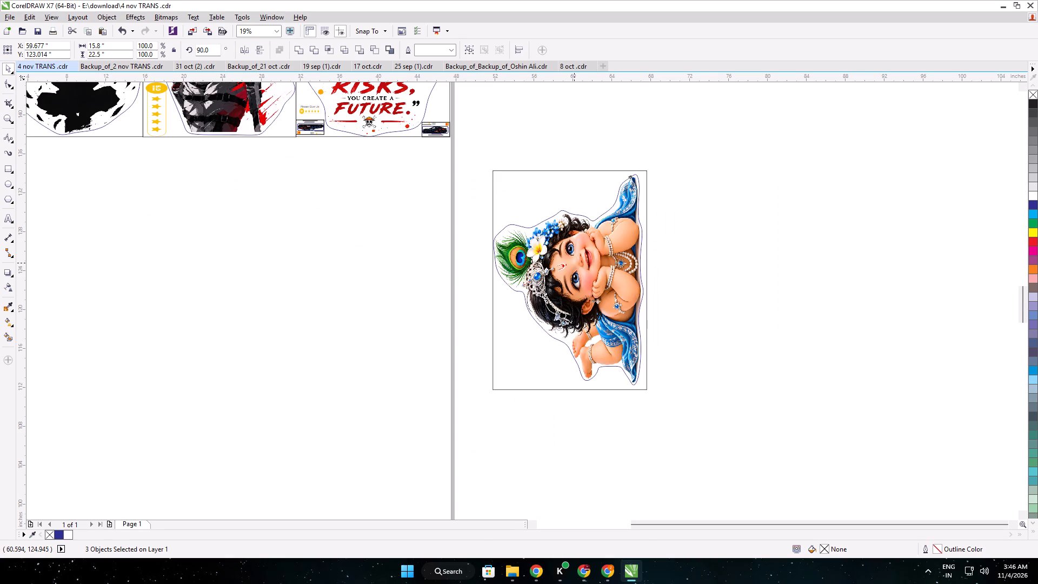
drag(561, 264, 352, 282)
middle_drag(341, 282, 793, 273)
scroll(793, 273, up, 1)
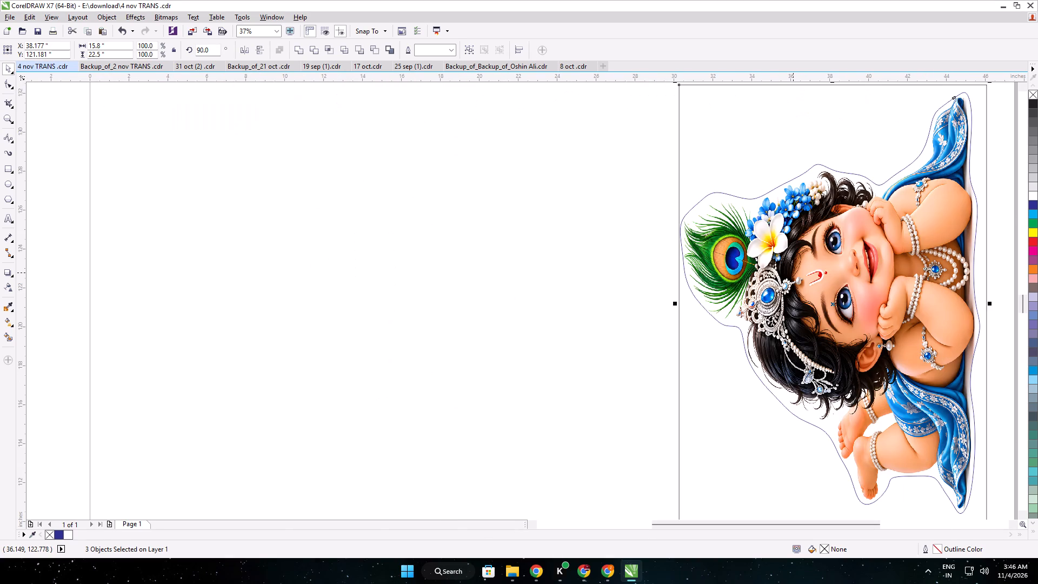
scroll(793, 273, down, 1)
Set the framed Krishna sticker's rotation angle to 0 degrees.
double_click(198, 49)
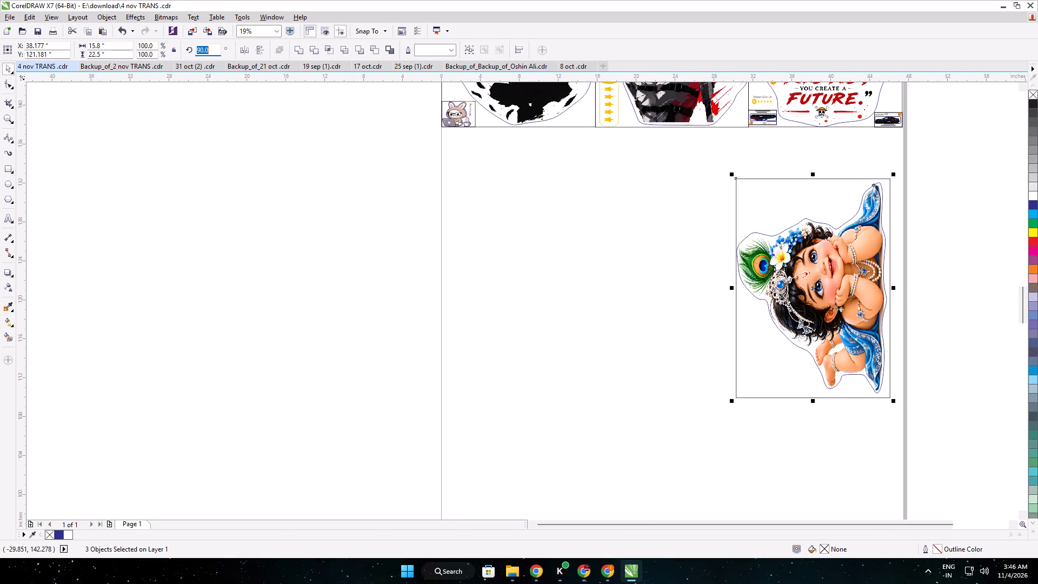
key(0)
key(Return)
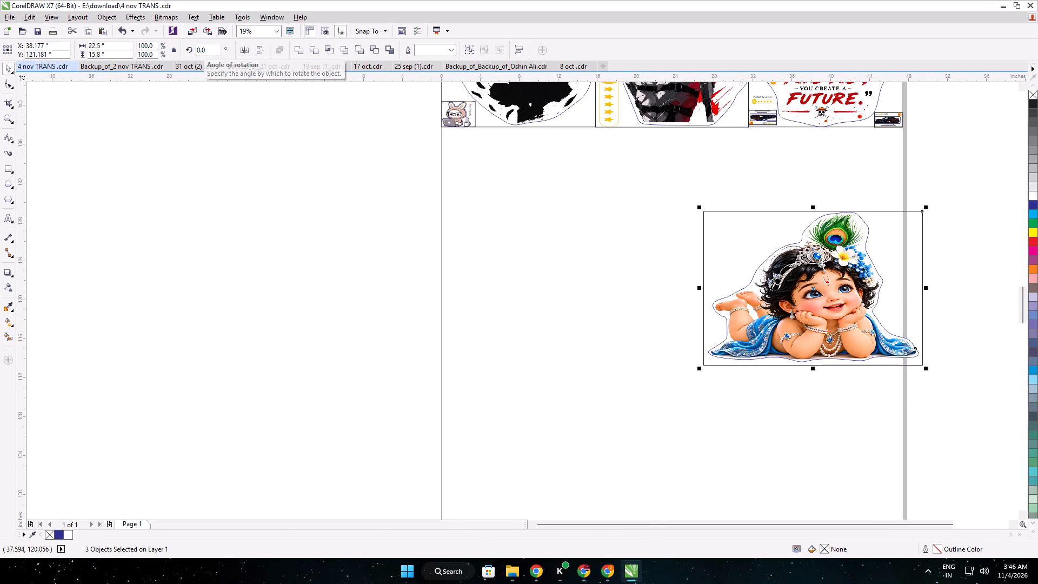
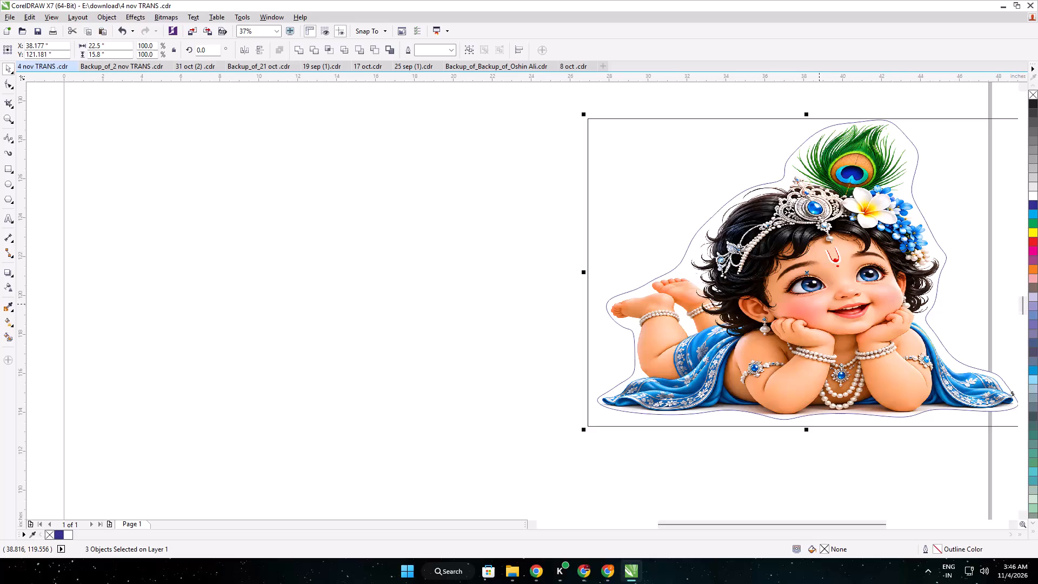
Undo the framed Krishna sticker's rotation to 0 degrees.
scroll(819, 304, down, 1)
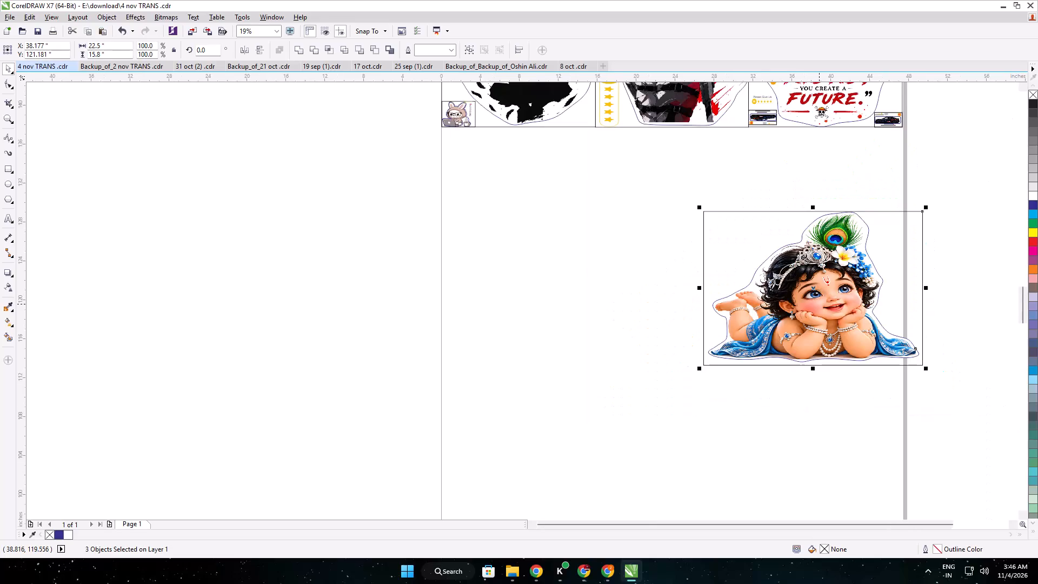
key(ctrl+x)
key(ctrl+z)
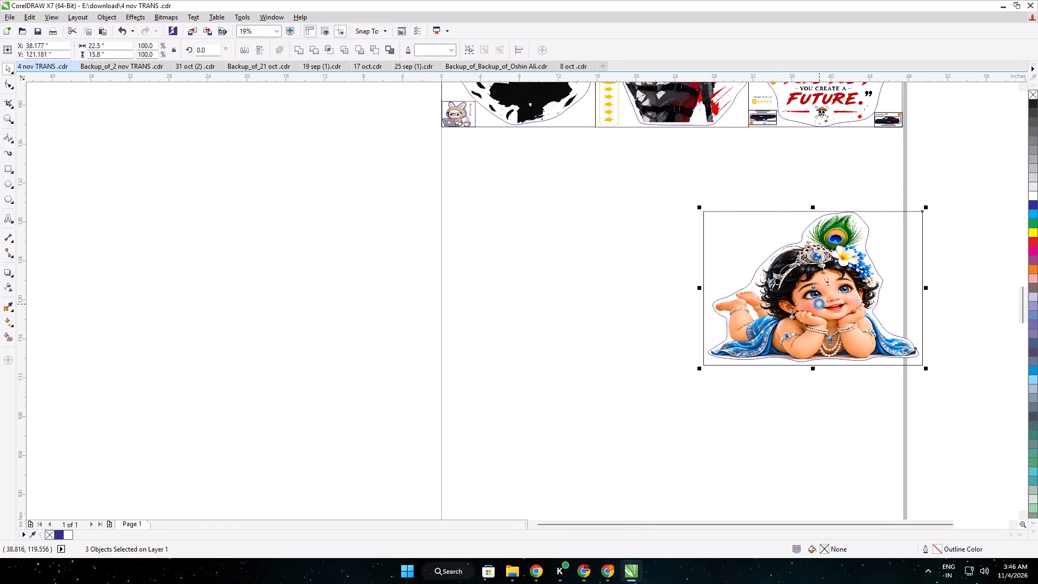
key(ctrl+z)
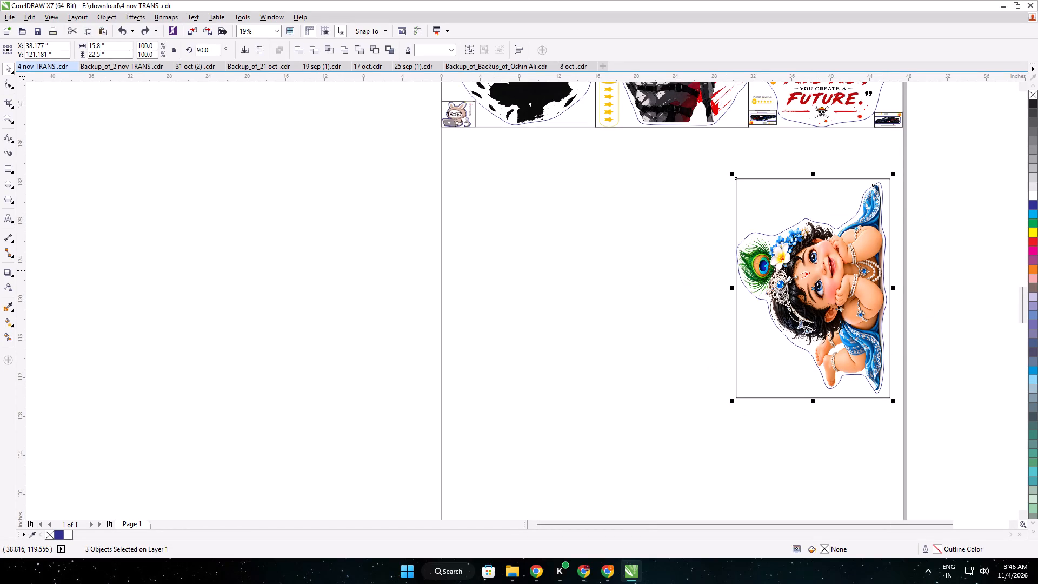
Move the framed Krishna sticker across to the page's left edge, below the bottom row of stickers.
drag(816, 270, 505, 260)
click(283, 212)
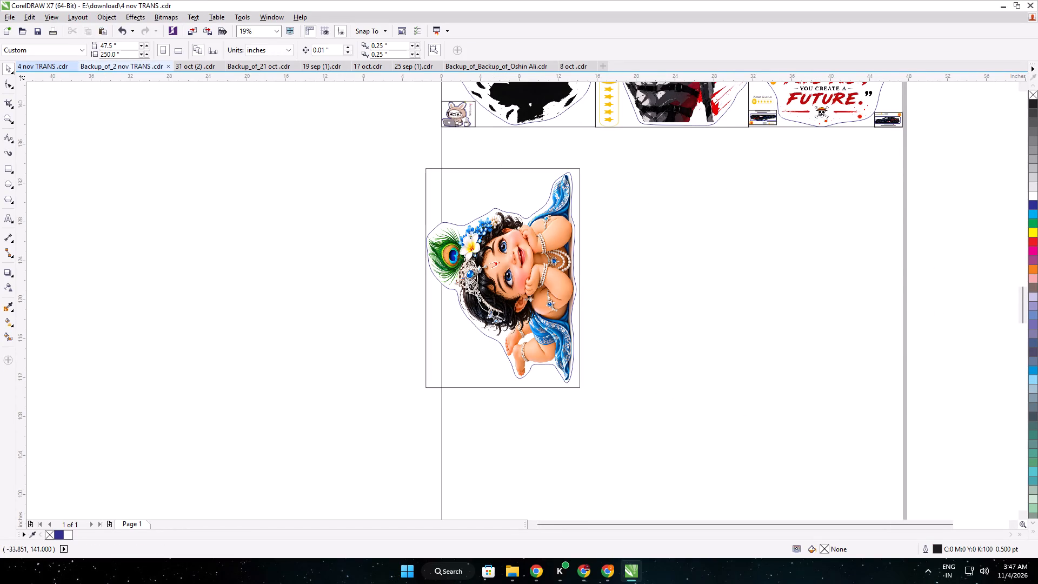
Look through the sticker rows in Backup_of_2 nov TRANS for a small filler sticker to reuse.
click(89, 64)
click(552, 243)
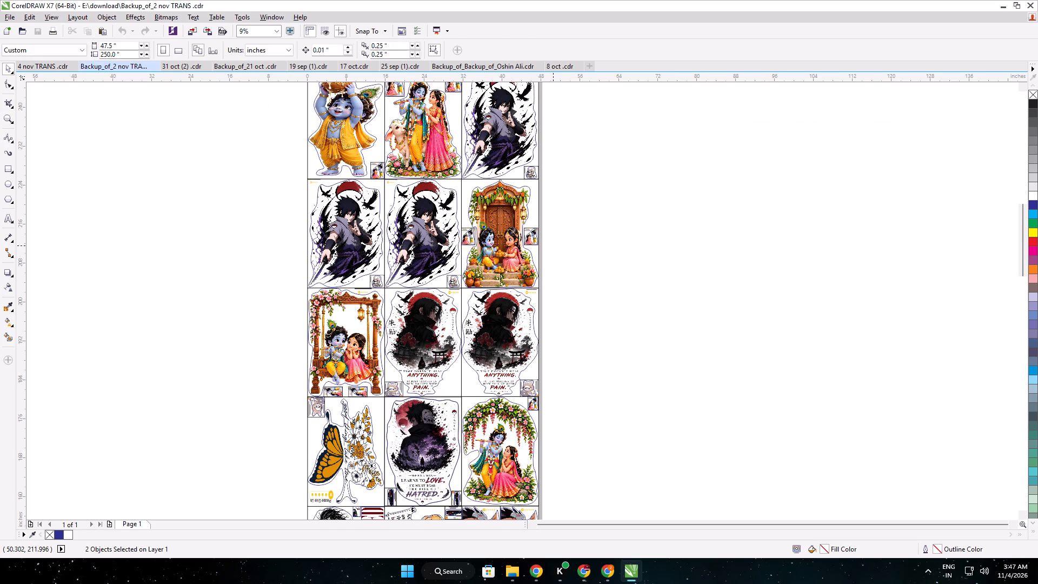
drag(553, 247, 518, 216)
drag(545, 258, 497, 205)
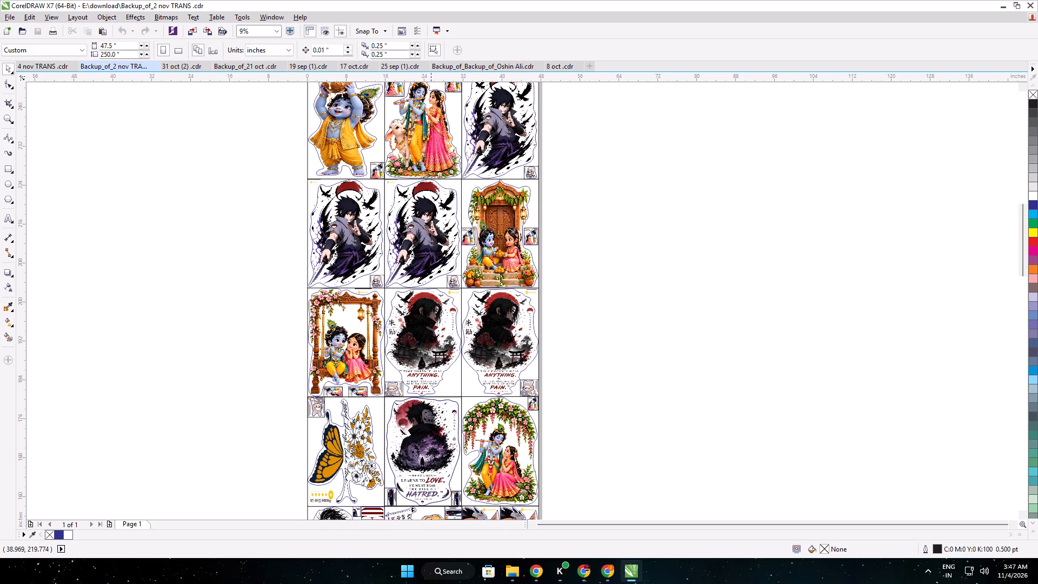
middle_drag(351, 402, 490, 181)
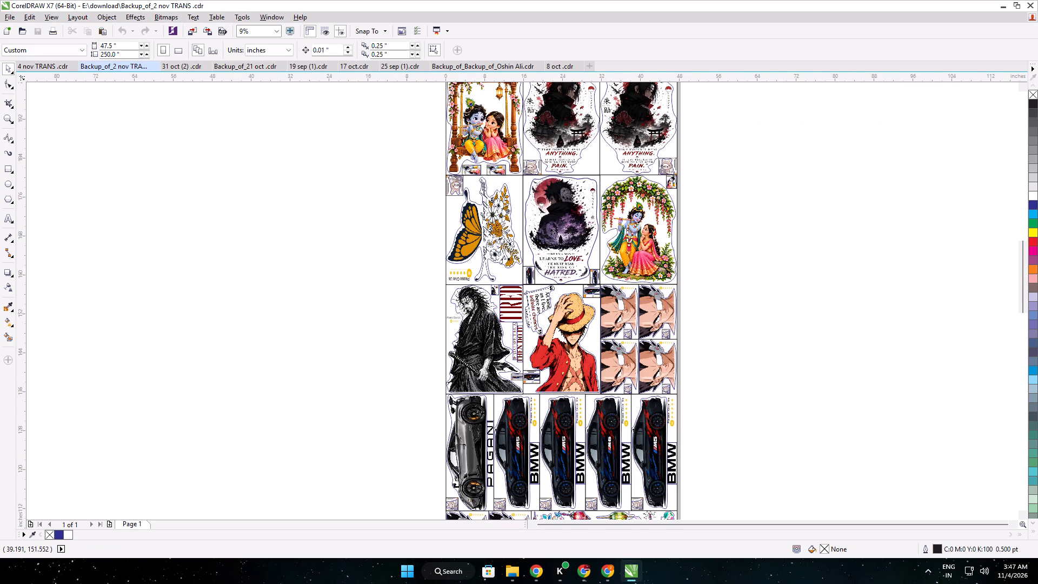
scroll(632, 374, up, 1)
middle_drag(632, 371, 557, 236)
scroll(369, 227, down, 1)
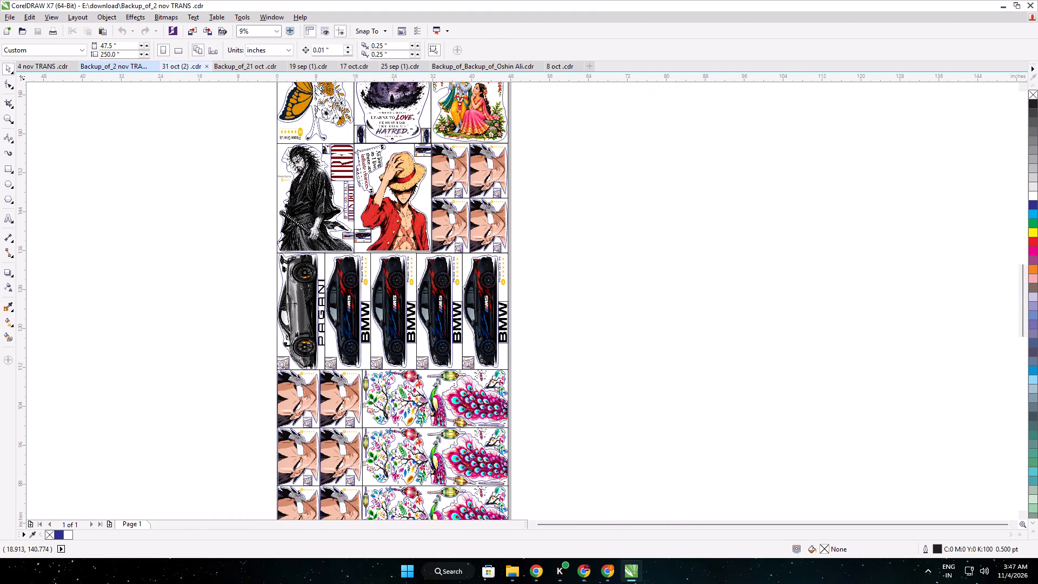
Copy the small Radha Krishna thank-you sticker beside the flute-playing Krishna from 31 oct (2) and paste it into 4 nov TRANS.
click(192, 69)
scroll(702, 286, down, 1)
middle_drag(702, 286, 296, 189)
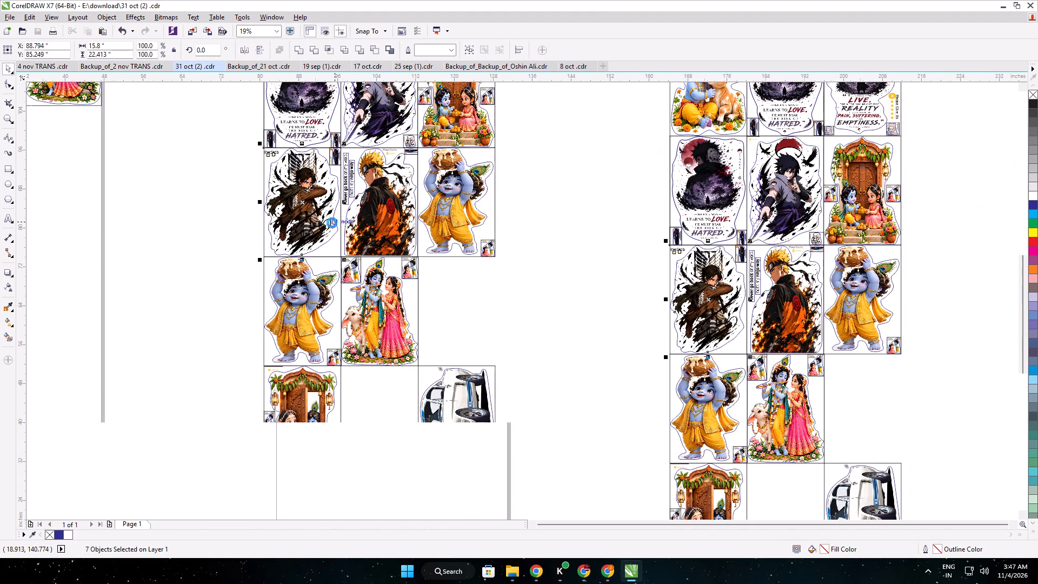
click(438, 295)
drag(431, 294, 392, 249)
key(ctrl+c)
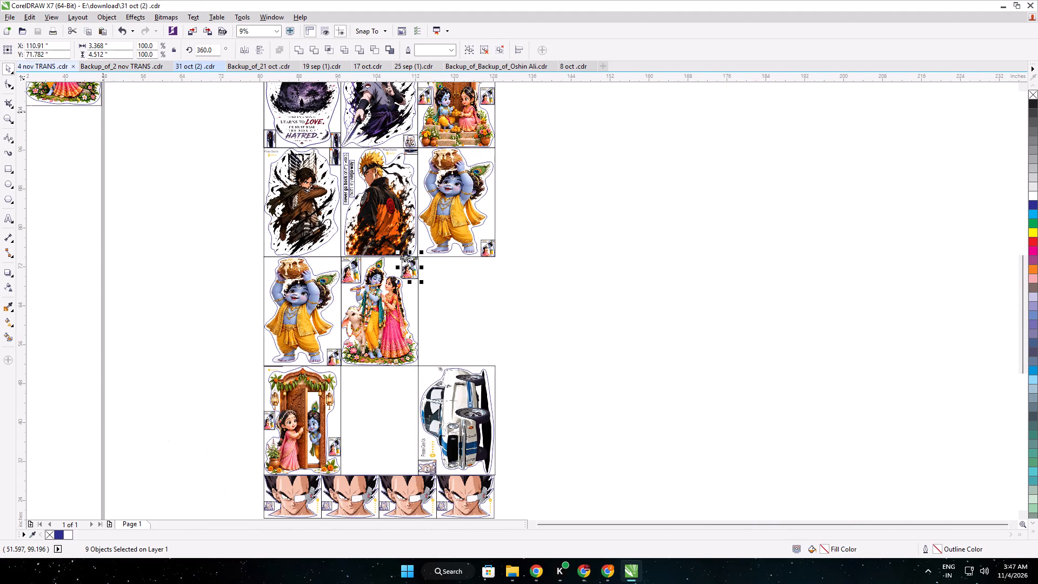
click(31, 65)
key(ctrl+v)
Move the pasted Radha Krishna sticker into the upper-left corner of the large Krishna sticker's frame, aligning it with the frame edges.
scroll(551, 212, down, 1)
middle_drag(753, 243, 747, 386)
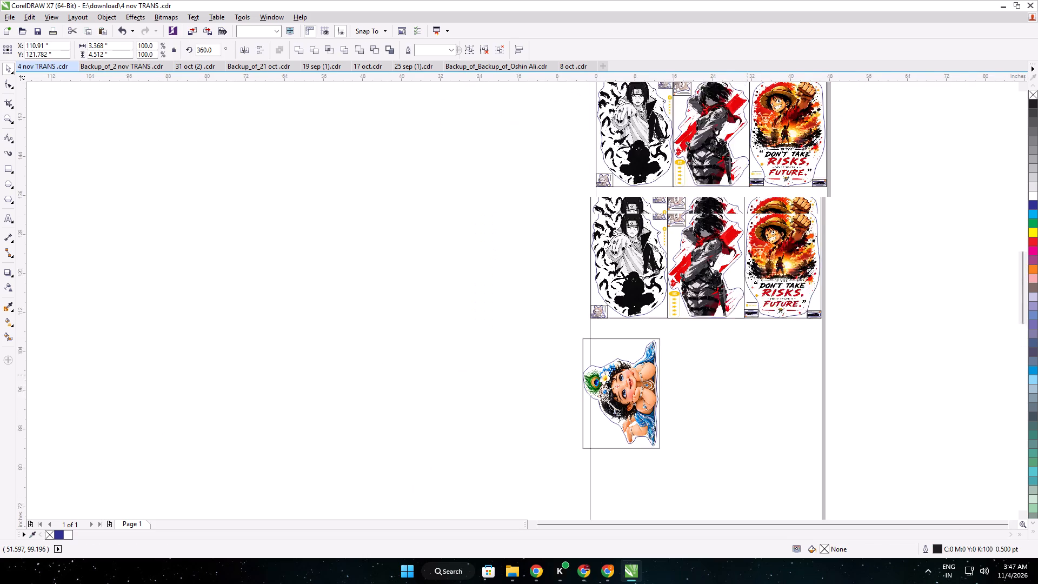
middle_drag(747, 386, 746, 406)
scroll(806, 198, down, 1)
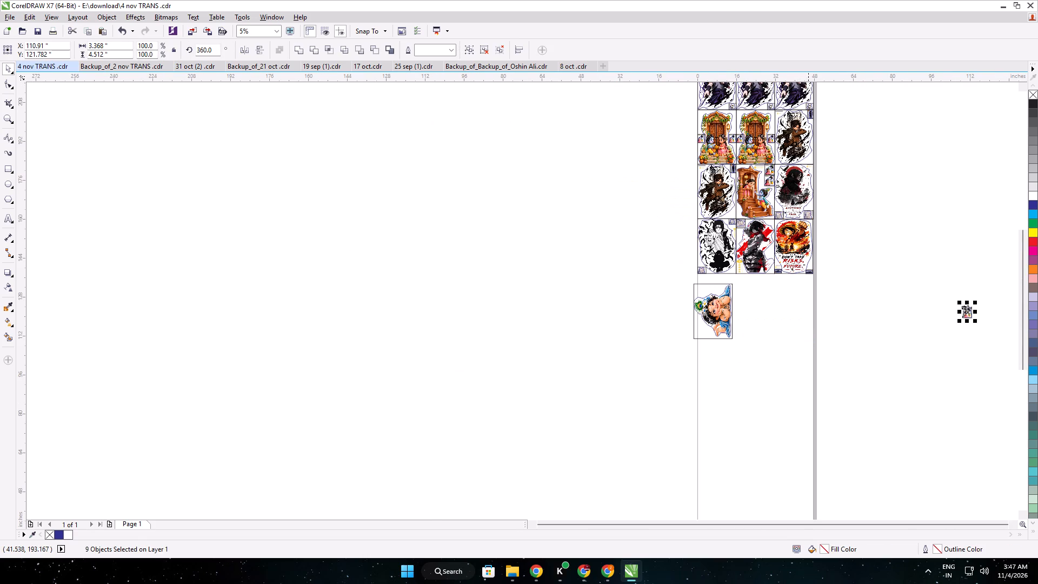
drag(966, 316, 689, 294)
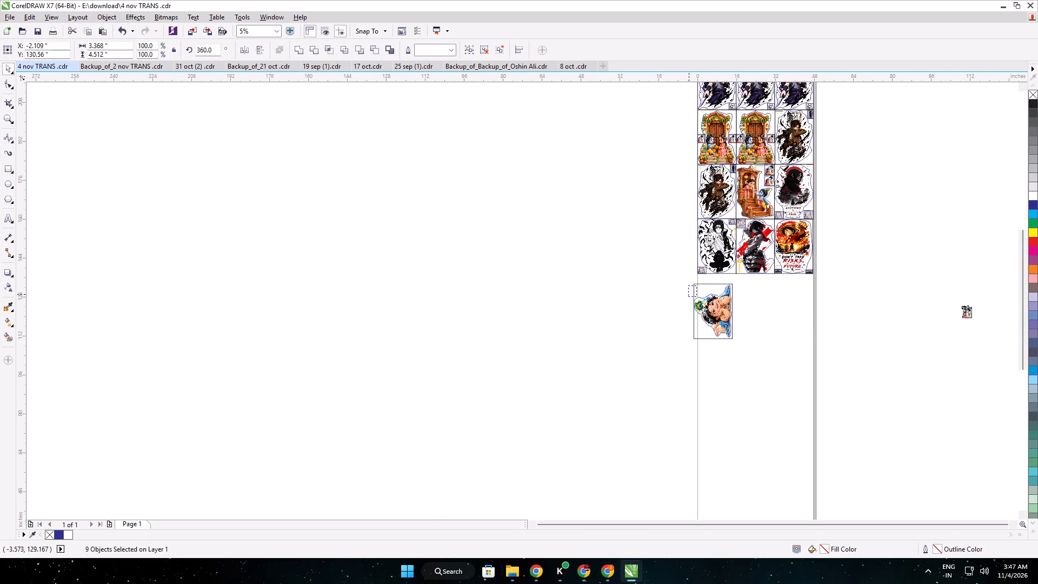
drag(689, 294, 698, 293)
scroll(698, 291, up, 6)
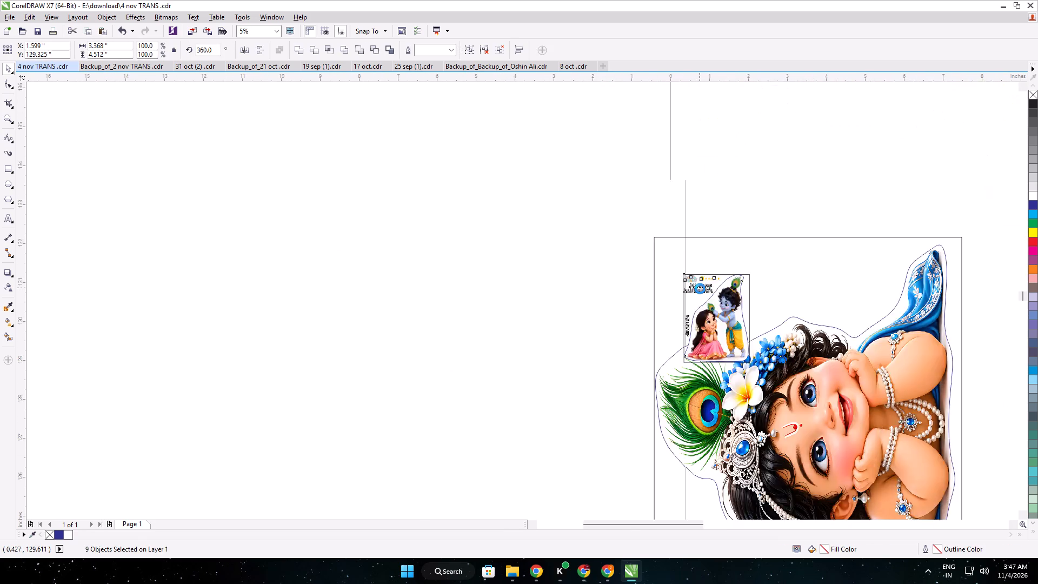
scroll(700, 289, up, 1)
drag(768, 408, 656, 260)
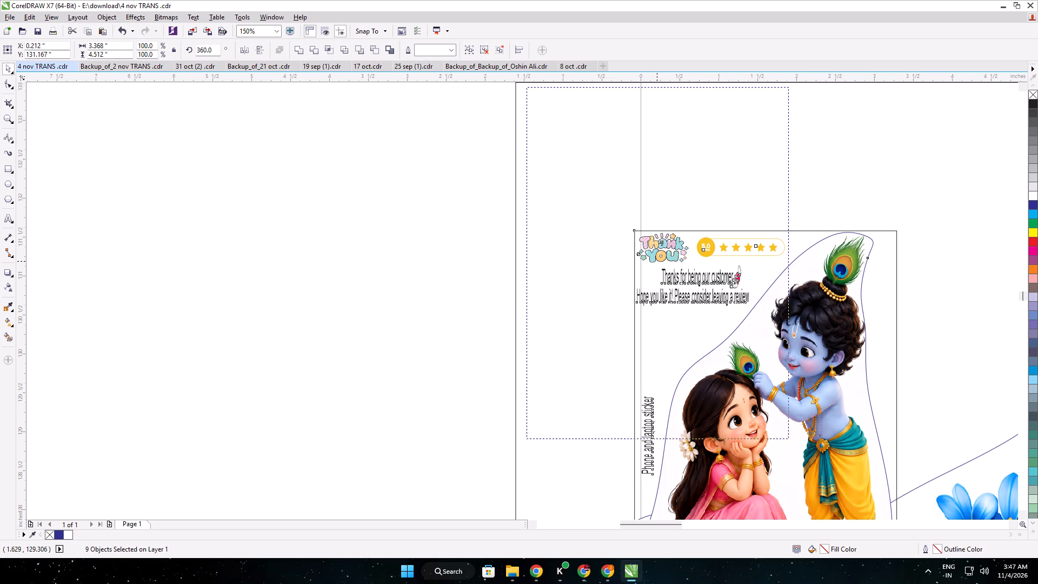
drag(656, 260, 650, 266)
scroll(624, 242, down, 1)
key(Up)
key(Up)
key(Up)
key(Up)
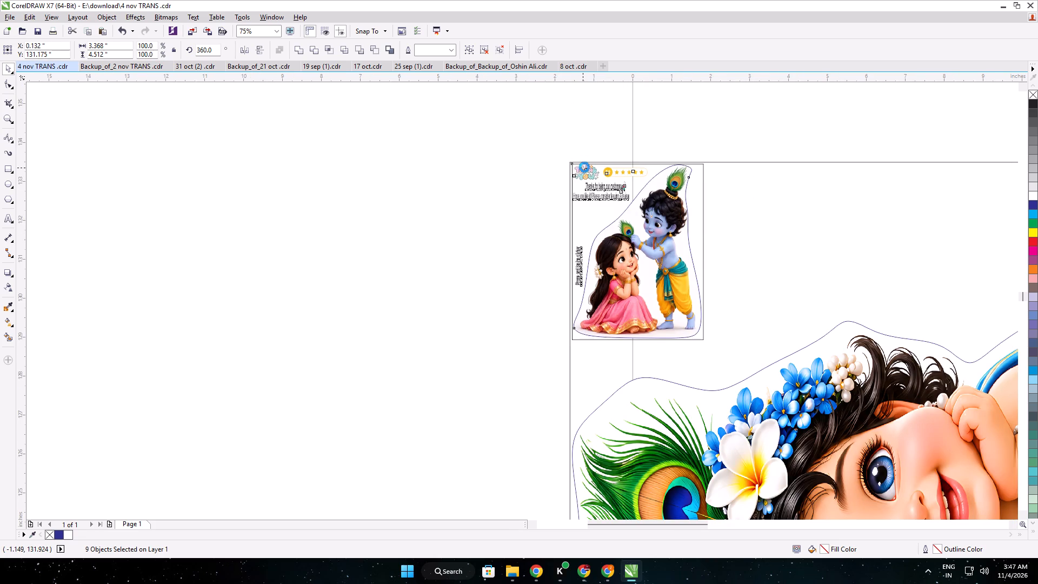
key(Up)
scroll(585, 167, up, 1)
key(Up)
key(Left)
key(Left)
key(Left)
key(Left)
key(Left)
key(Left)
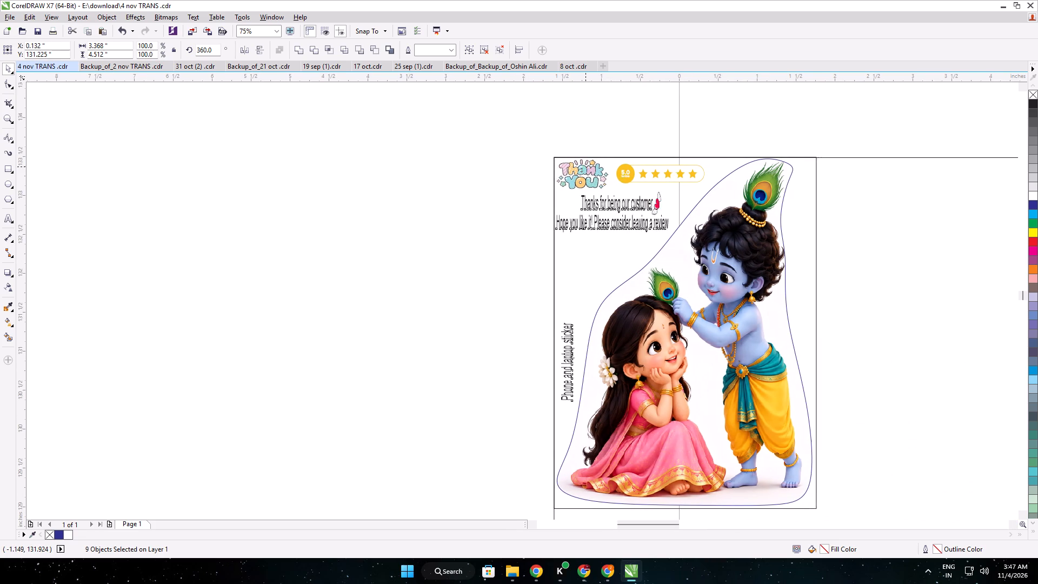
key(Down)
Enlarge the small Radha Krishna sticker from its fixed upper-left corner to about 4 inches wide and 5.4 inches high.
scroll(730, 274, down, 1)
middle_drag(749, 294, 554, 171)
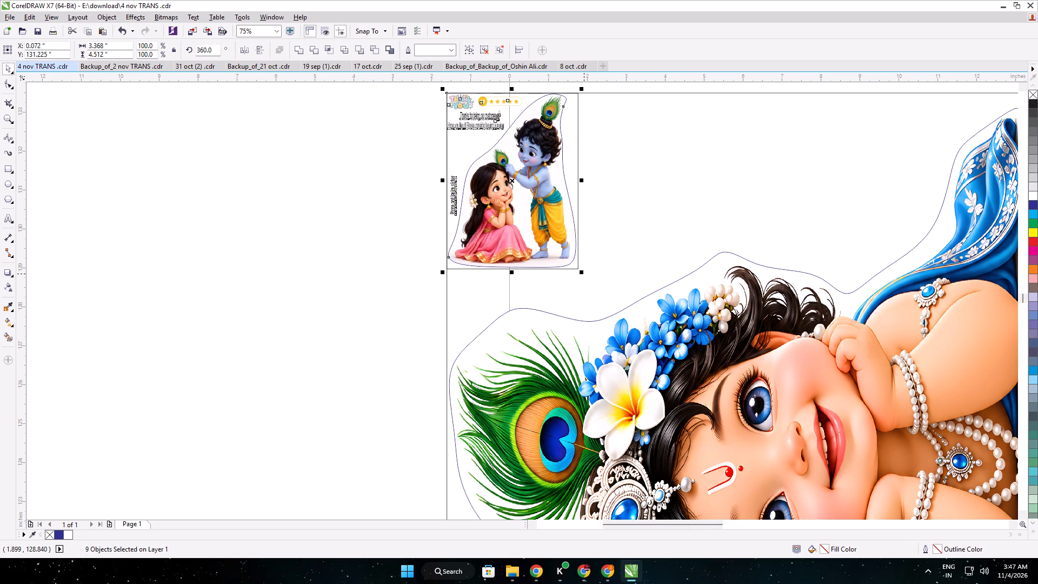
drag(584, 274, 612, 308)
Duplicate the small Radha Krishna sticker and align the copy in the lower-left corner of the large Krishna sticker's frame.
scroll(610, 309, down, 1)
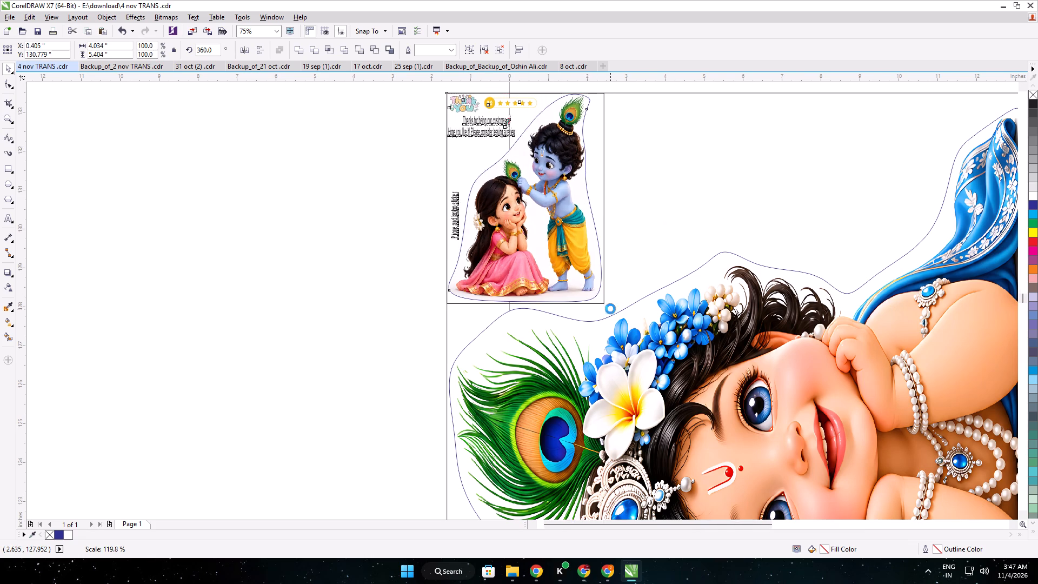
scroll(694, 334, down, 1)
middle_drag(694, 334, 595, 248)
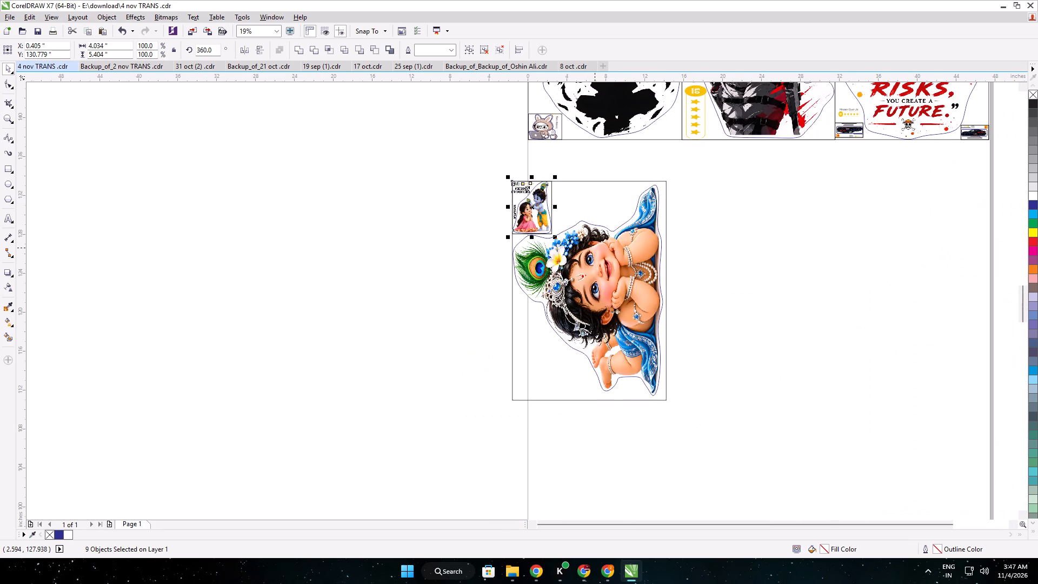
key(ctrl+d)
drag(529, 197, 528, 364)
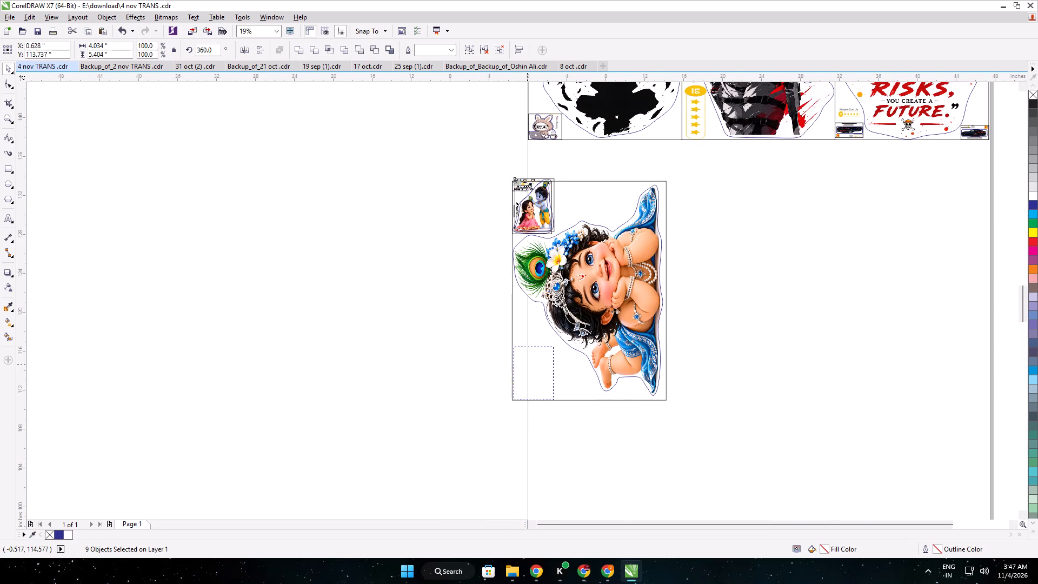
drag(528, 364, 525, 363)
scroll(523, 367, up, 3)
key(Down)
key(Down)
scroll(523, 377, down, 1)
middle_drag(523, 377, 518, 298)
key(Down)
key(Down)
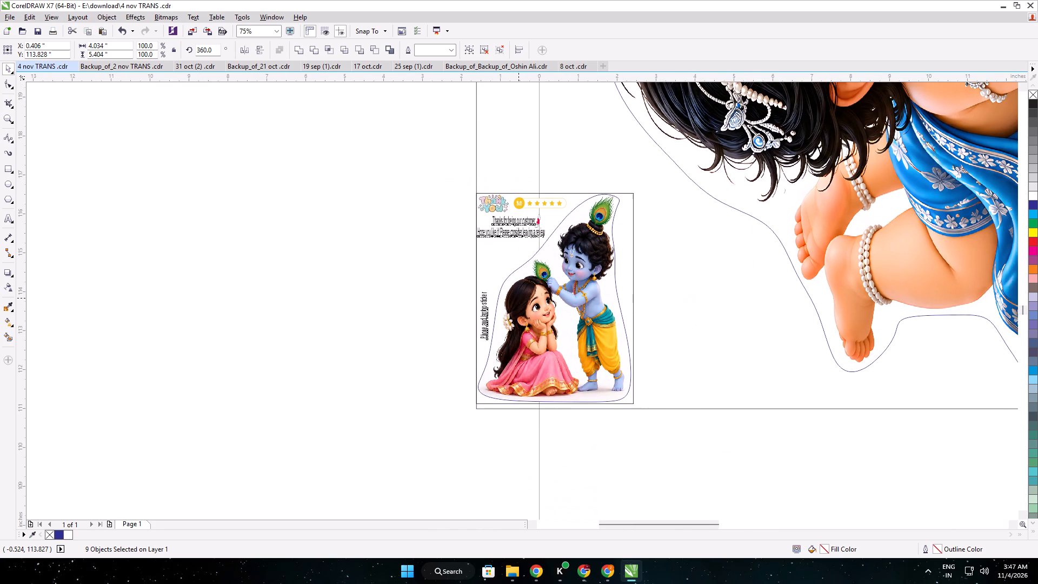
key(Down)
key(Down)
key(Down)
key(Down)
key(Down)
key(Down)
key(Down)
key(Down)
key(Down)
key(Down)
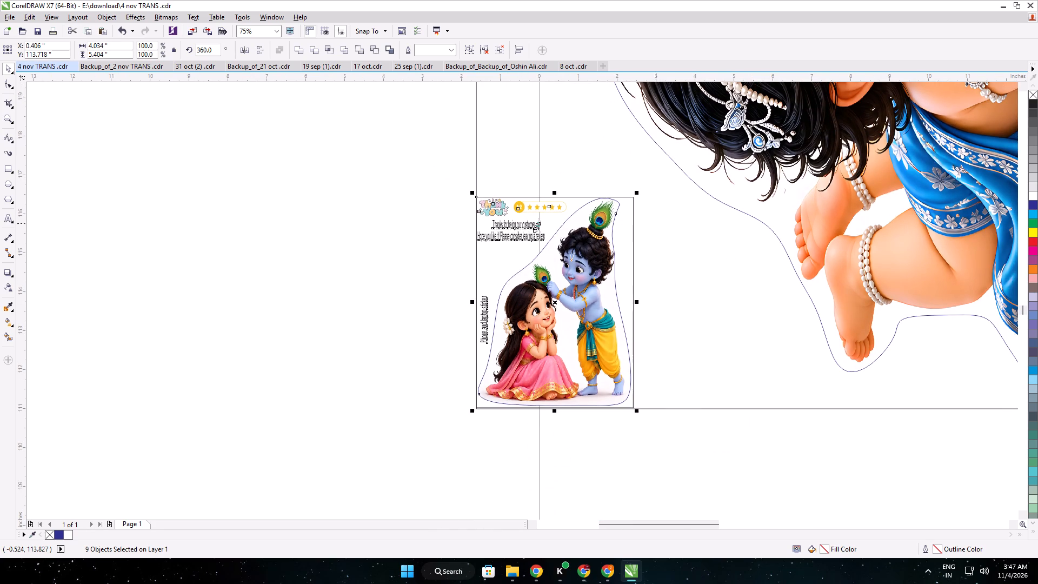
Enlarge the lower Radha Krishna sticker from its lower-left corner to about 4.8 inches wide and 6.4 inches high.
drag(637, 194, 691, 154)
Copy the "Please Give Us" text and star rating group beside the car from 31 oct (2) and paste it into 4 nov TRANS.
scroll(641, 183, down, 2)
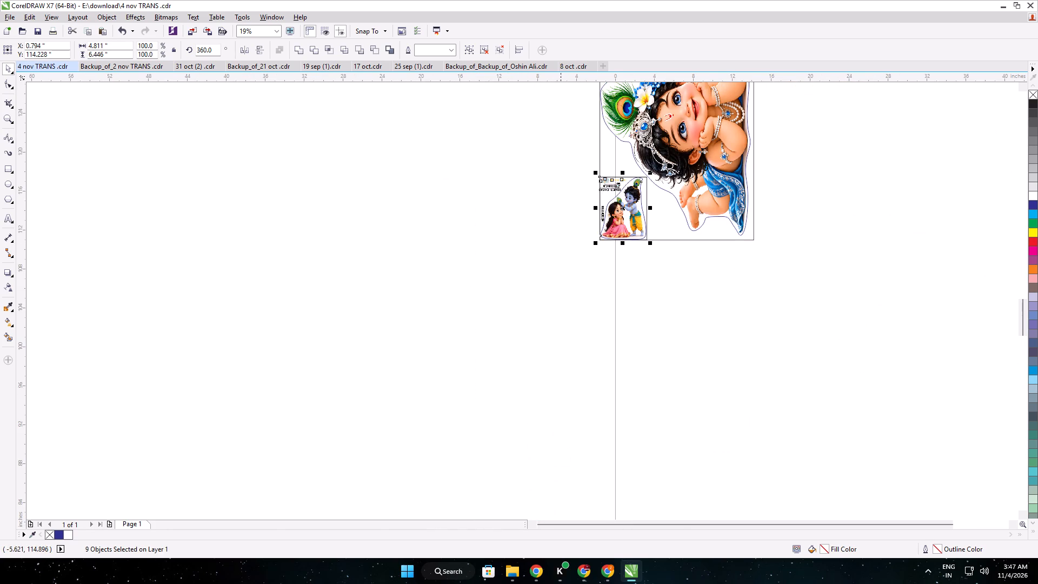
click(195, 66)
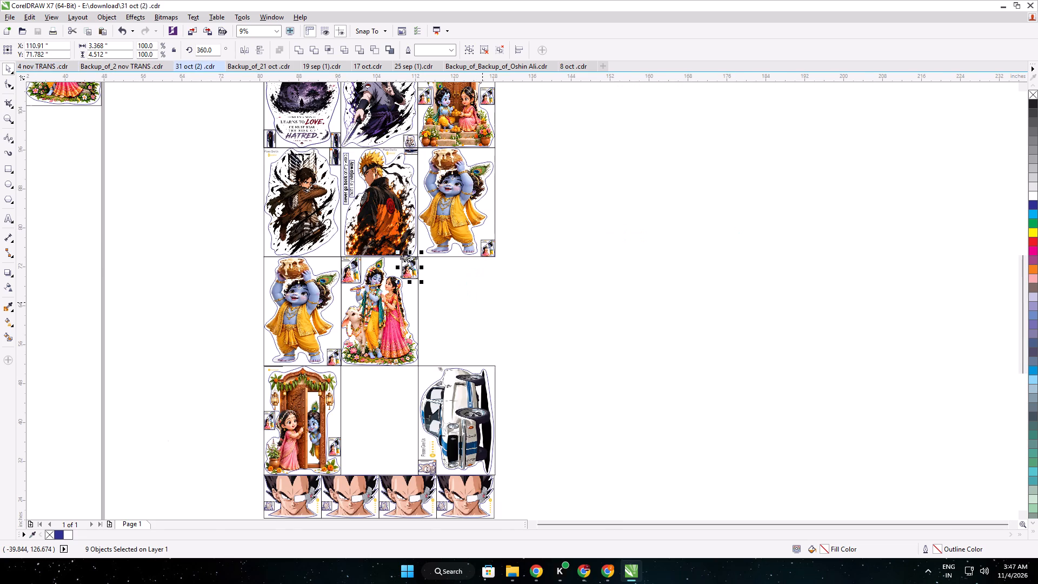
click(482, 295)
drag(557, 472, 417, 395)
right_drag(542, 404, 427, 399)
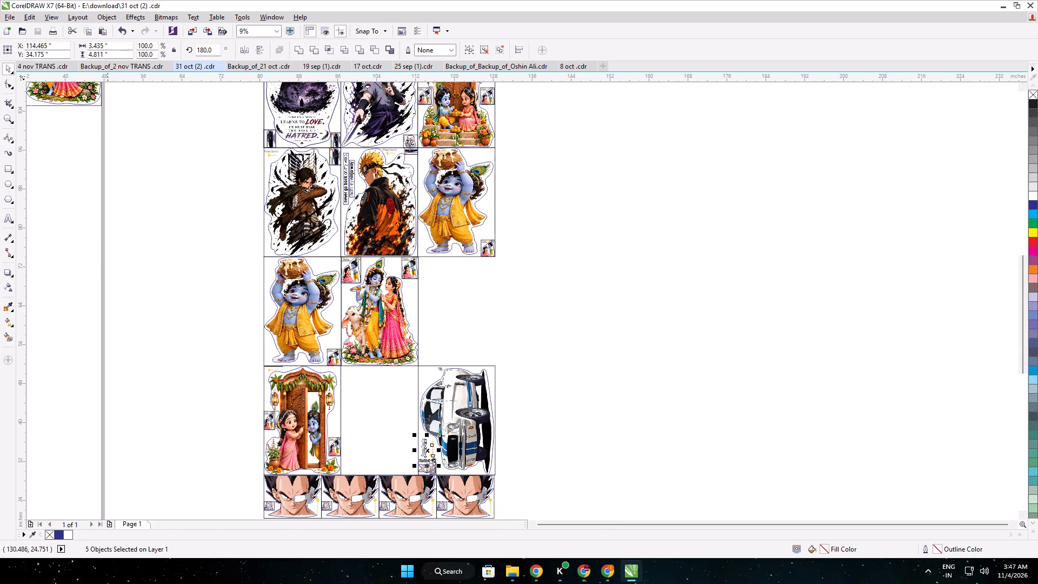
key(ctrl+c)
click(43, 72)
click(42, 66)
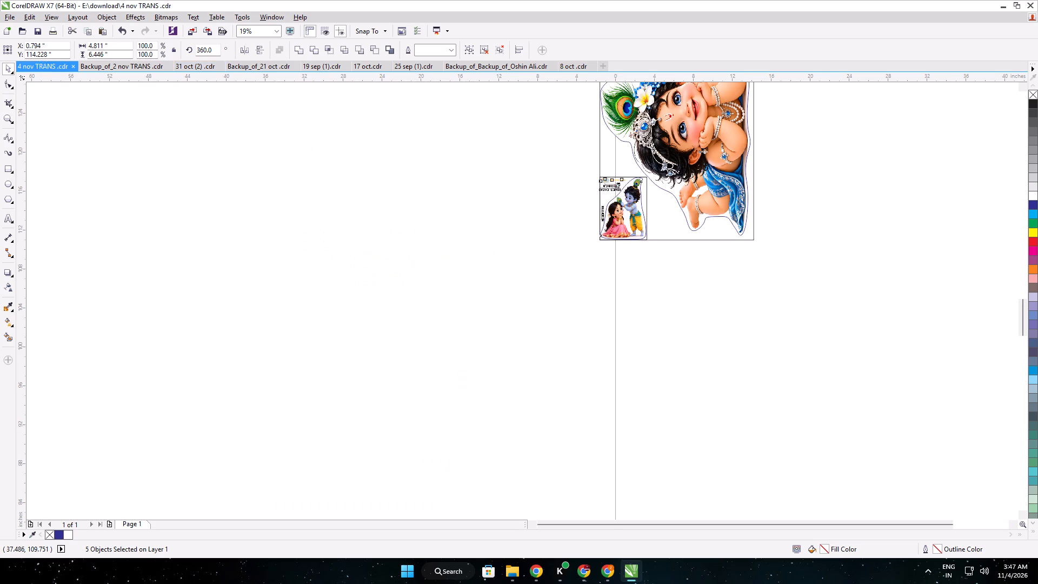
key(ctrl+v)
Move the pasted review text and rating group onto the empty page area below the Krishna sticker.
scroll(477, 241, down, 2)
middle_drag(834, 298, 599, 262)
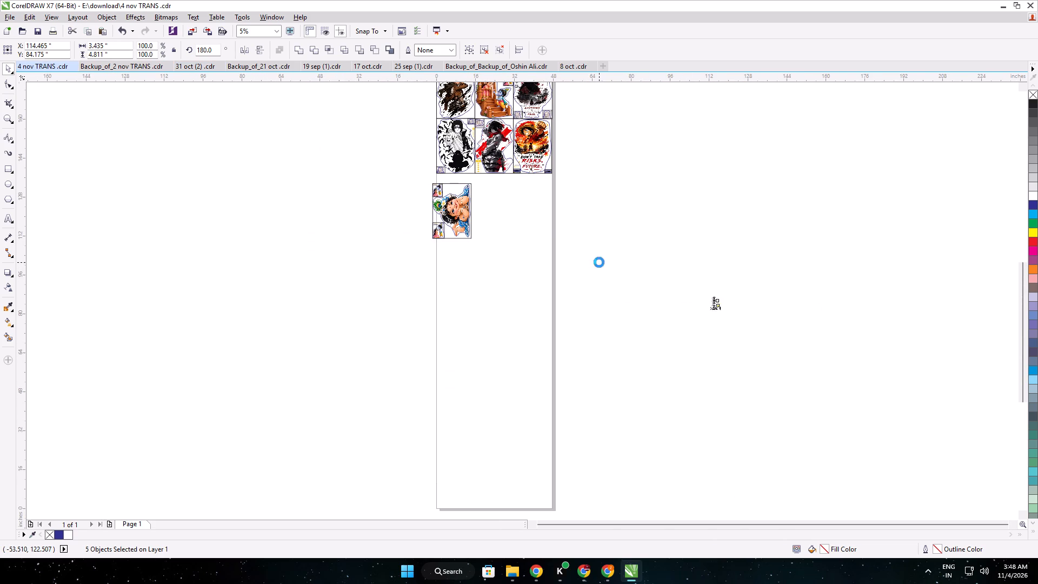
drag(717, 305, 505, 257)
Delete the three small objects below the "Please Give Us" text and rating badge.
scroll(505, 257, up, 4)
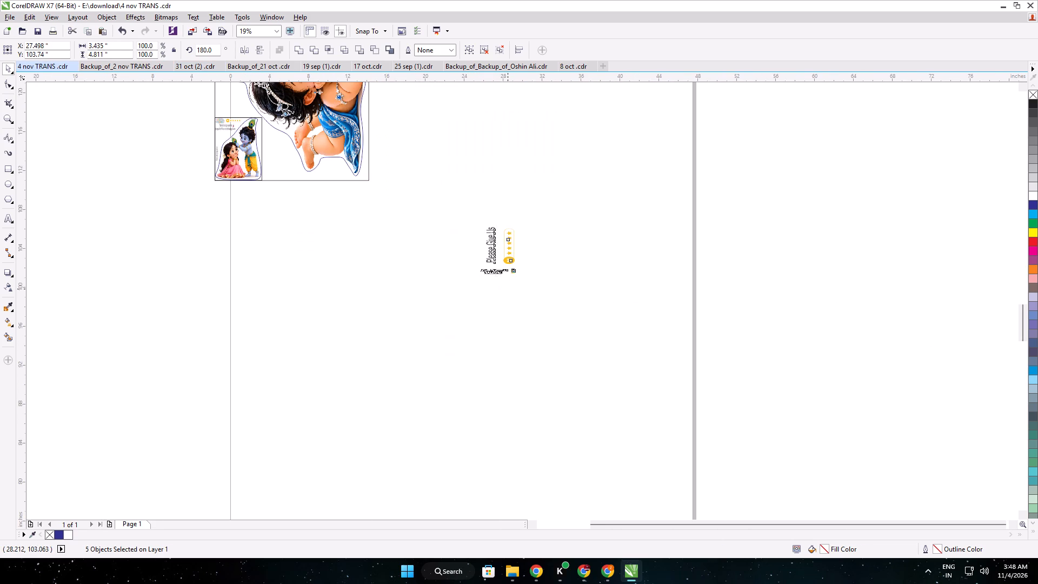
click(508, 289)
drag(602, 326, 411, 267)
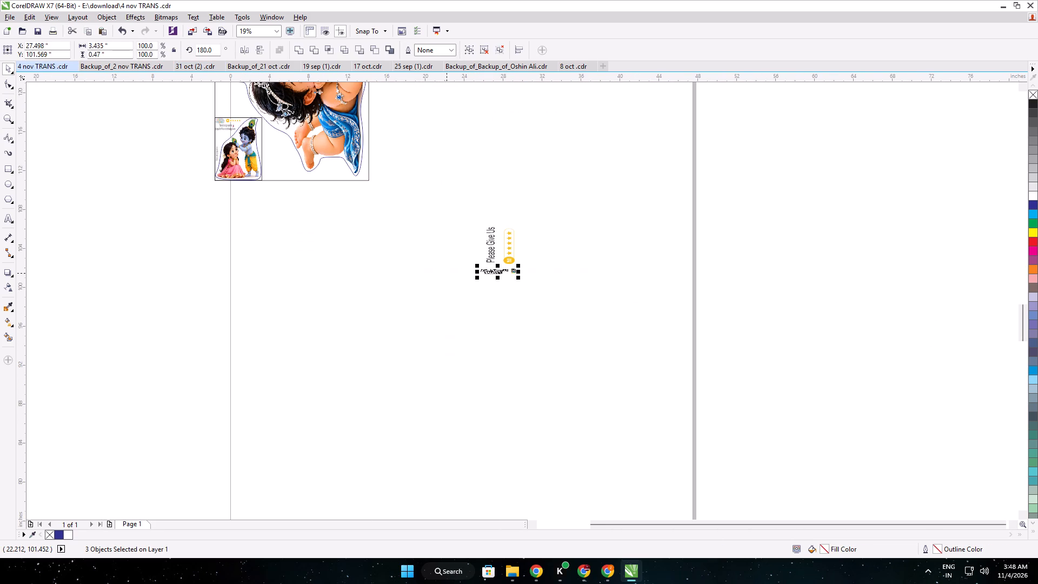
key(Delete)
Move the vertical "Please Give Us" text about 0.5 inch closer to the star rating badge.
drag(577, 297, 460, 216)
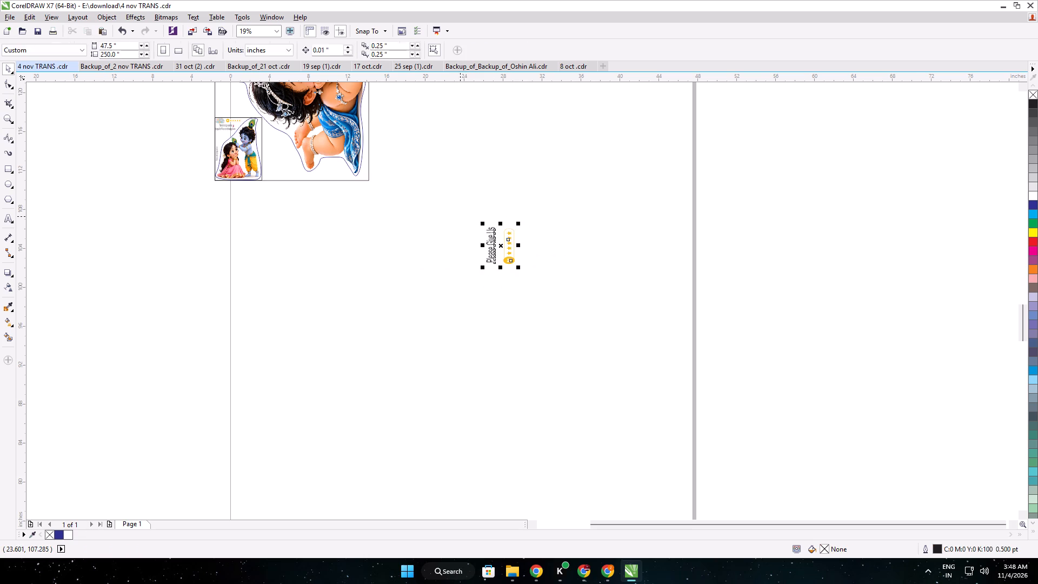
middle_drag(460, 216, 569, 280)
click(581, 310)
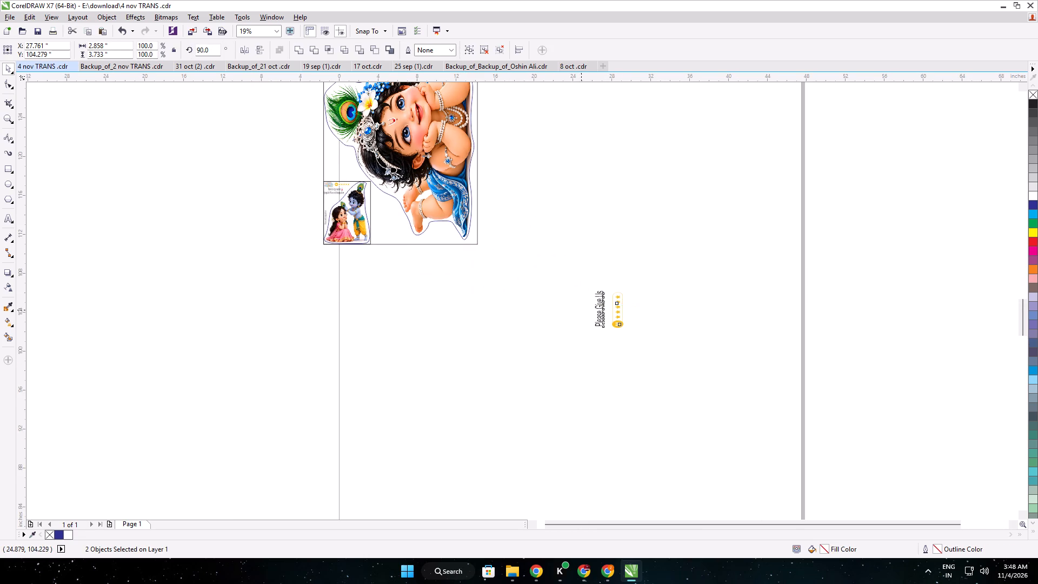
click(598, 304)
key(Right)
key(Right)
key(Right)
key(Right)
key(Right)
key(Right)
key(Right)
key(Right)
key(Right)
key(Right)
key(Right)
key(Right)
key(Right)
key(Right)
key(Right)
key(Right)
key(Right)
key(Right)
key(Right)
key(Right)
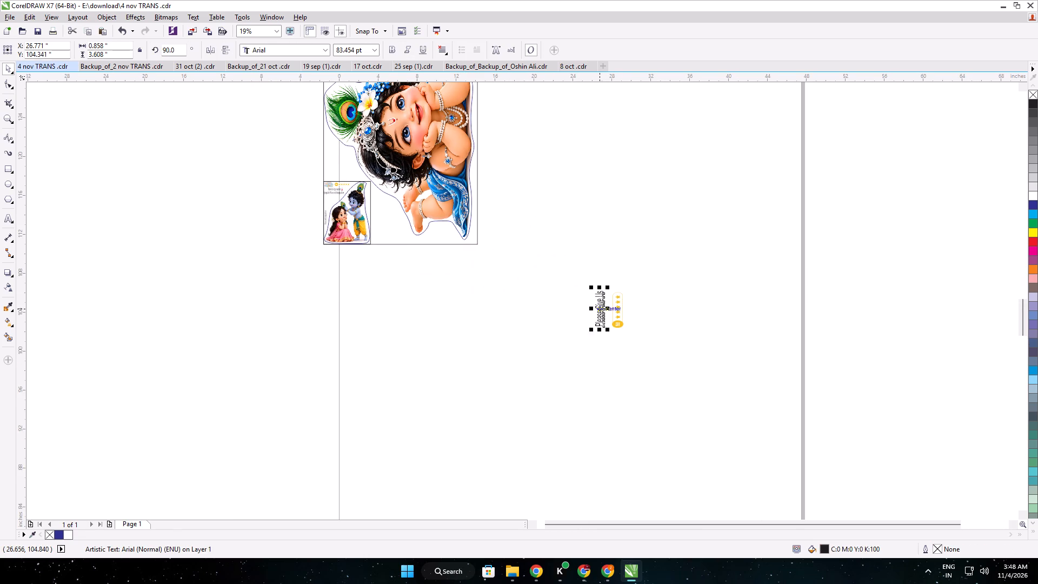
key(Right)
key(Right)
key(Right)
key(Right)
scroll(602, 315, up, 6)
drag(611, 270, 662, 264)
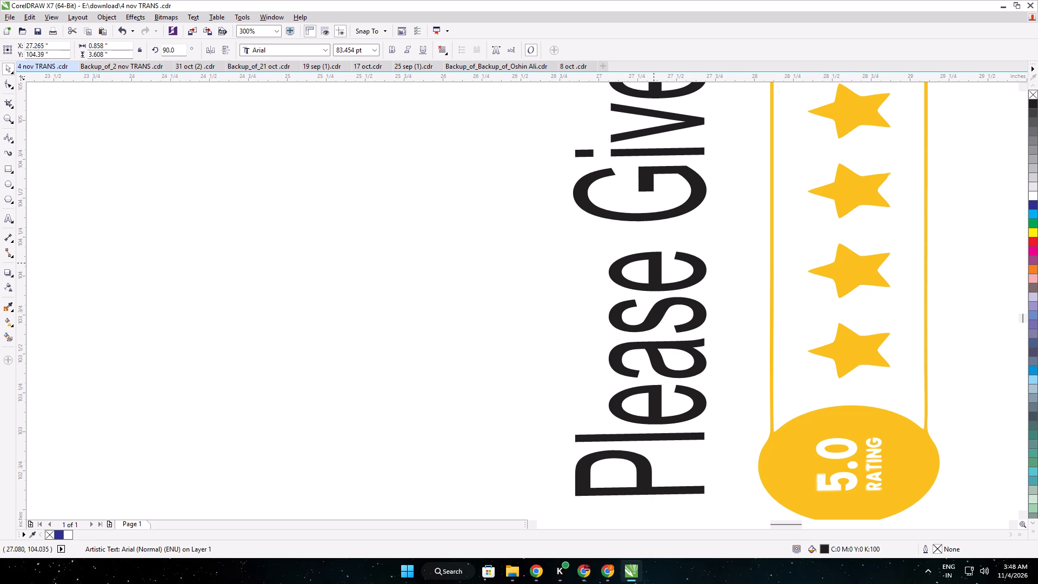
Shift the vertical "Please Give Us" text about 0.12 inch closer to the star rating badge.
drag(662, 264, 673, 269)
click(556, 293)
Move the "Please Give Us" text and rating badge together into the blank area between the lower Radha Krishna filler sticker and baby Krishna's feet.
scroll(555, 293, down, 2)
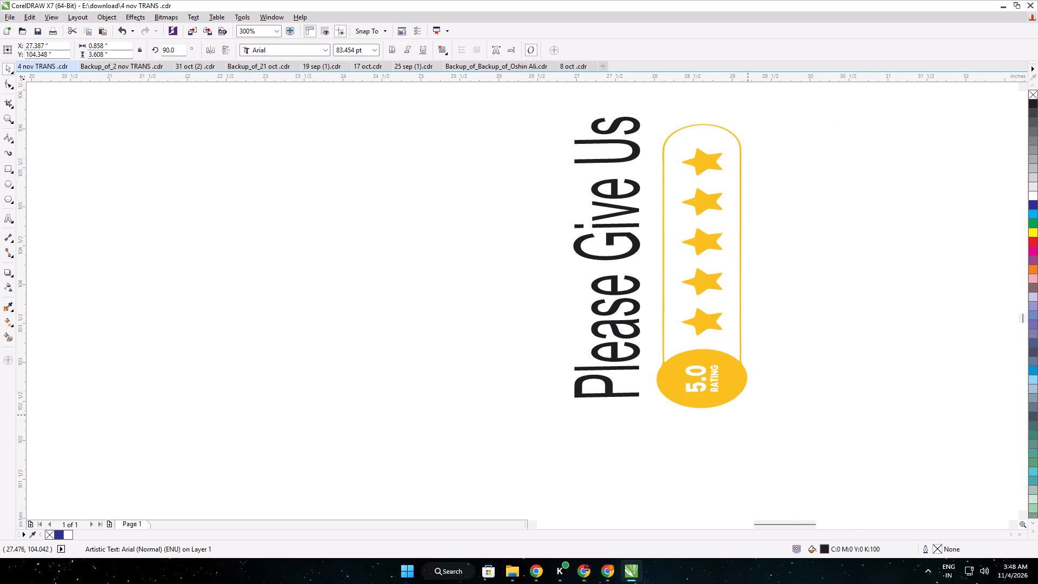
scroll(763, 423, down, 2)
drag(784, 442, 536, 194)
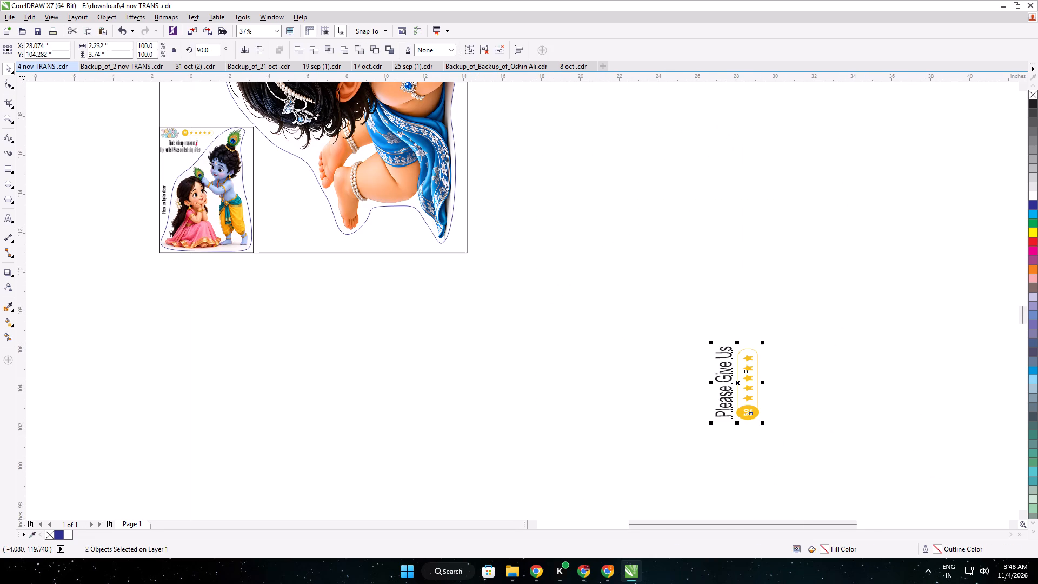
drag(740, 381, 297, 233)
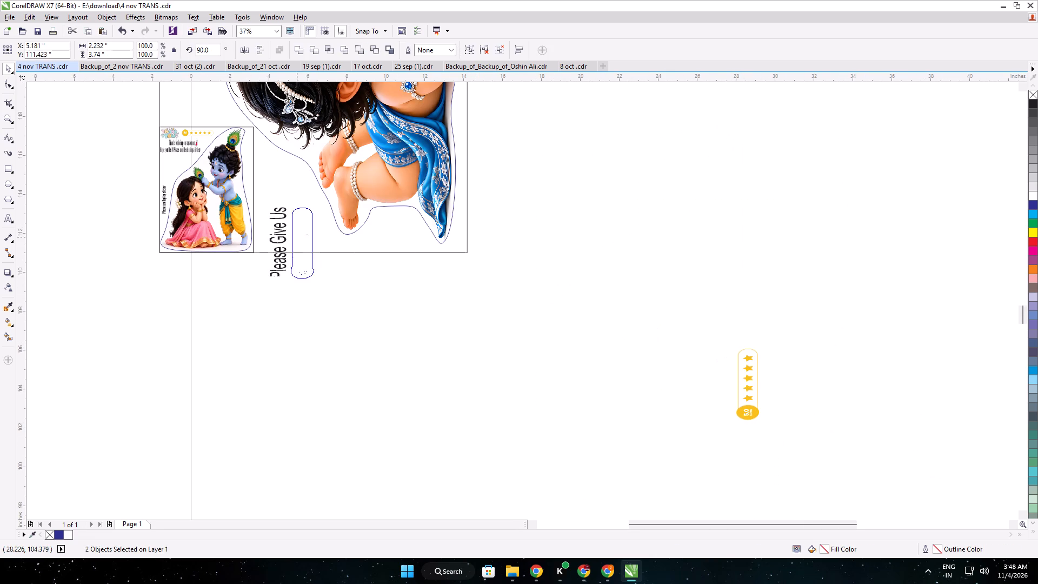
drag(297, 233, 294, 204)
click(347, 338)
Group the whole baby Krishna layout, including both filler stickers, the review text and the rating badge.
scroll(314, 306, down, 1)
middle_drag(314, 306, 418, 367)
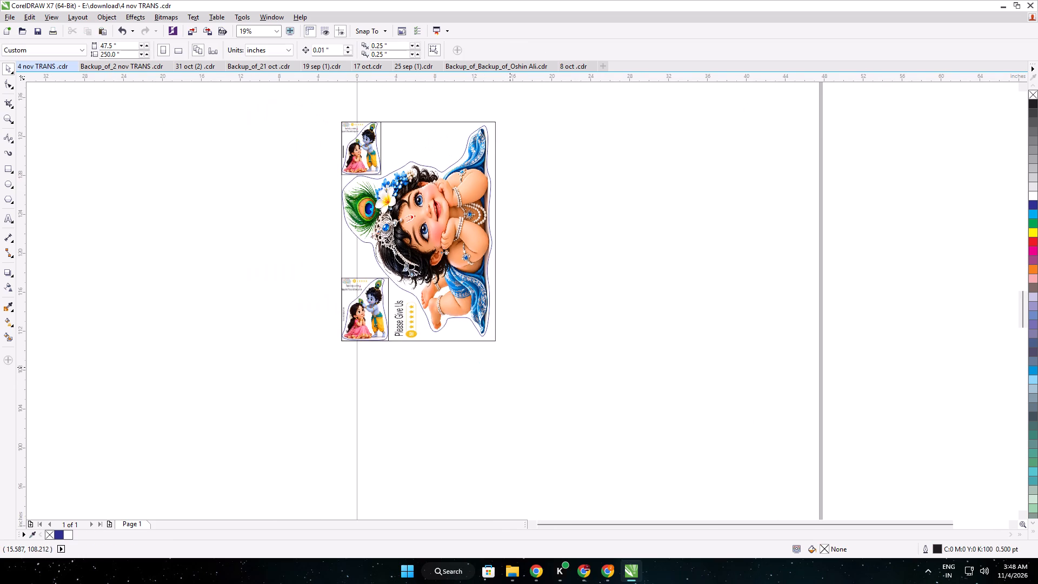
drag(519, 366, 292, 158)
click(283, 178)
drag(315, 152, 582, 384)
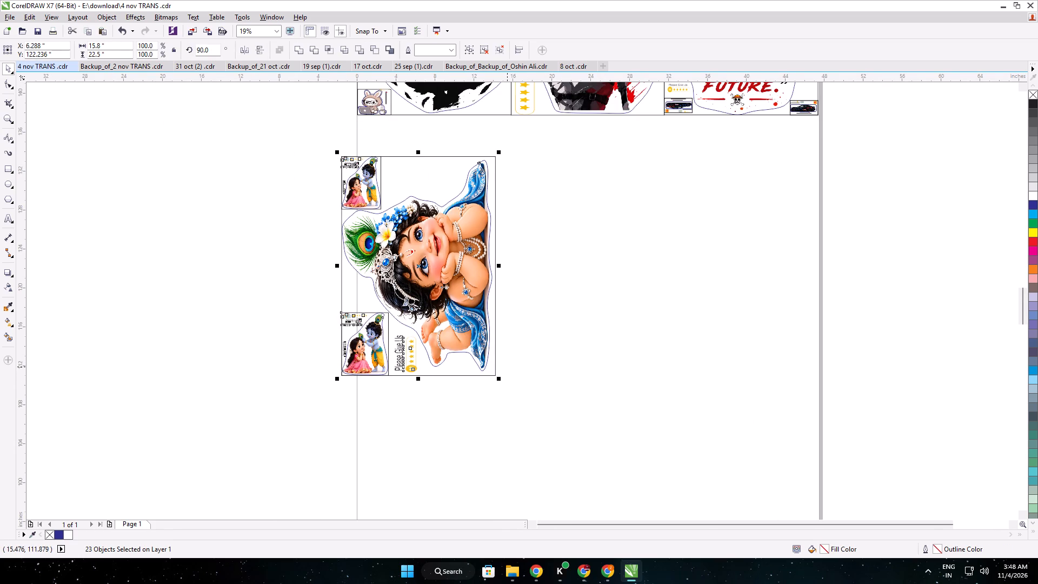
key(ctrl+g)
Move the grouped Krishna layout up under the bunny sticker's row, lining it up with the page's left edge.
drag(423, 309, 434, 296)
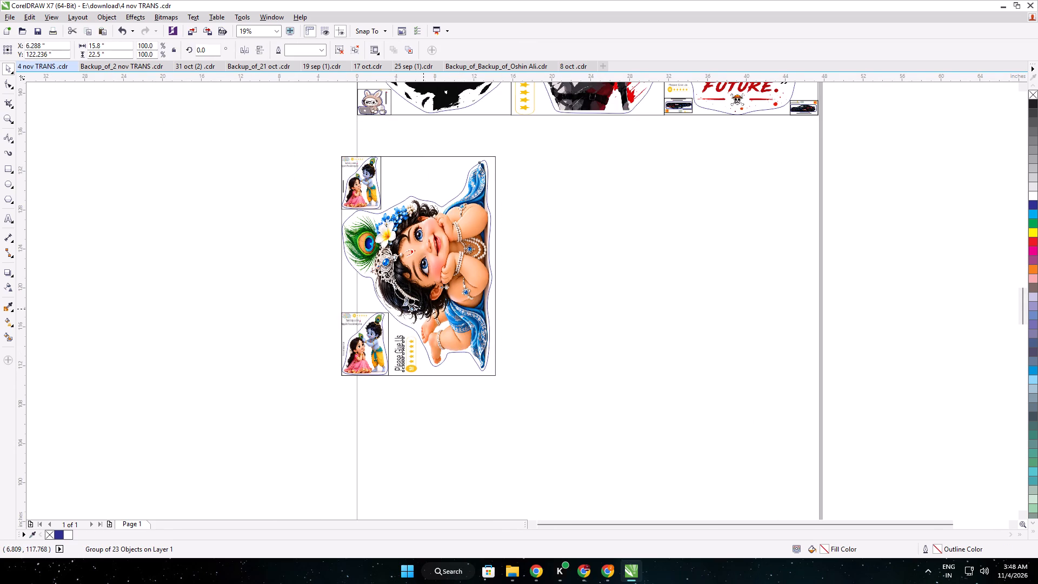
drag(434, 296, 439, 267)
Nudge the Krishna group down about 0.05 inch so its frame sits just below the row above.
scroll(358, 114, up, 3)
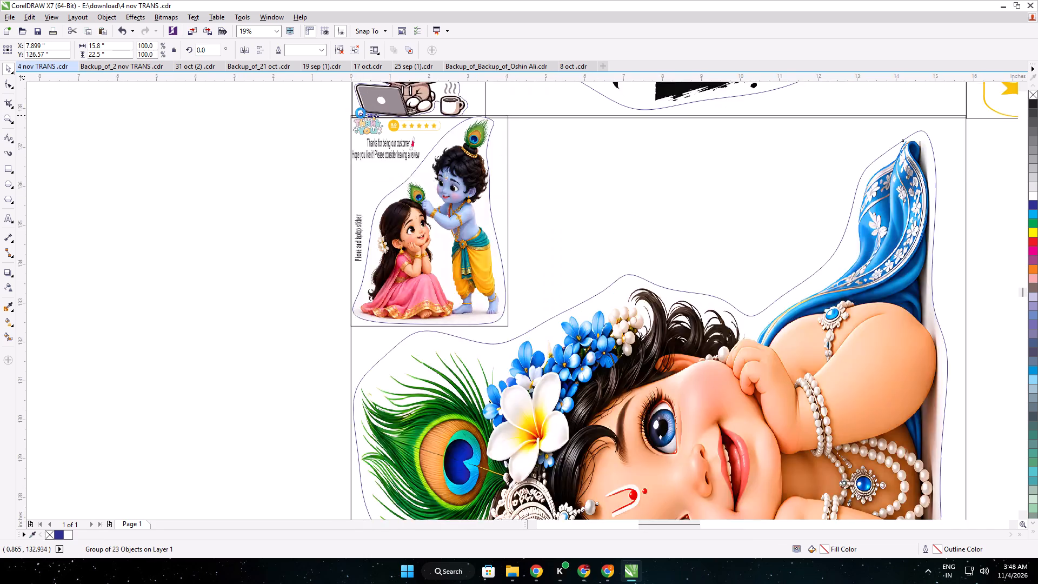
scroll(361, 113, up, 2)
key(Down)
key(Down)
key(Down)
key(Down)
key(Down)
key(Down)
key(Down)
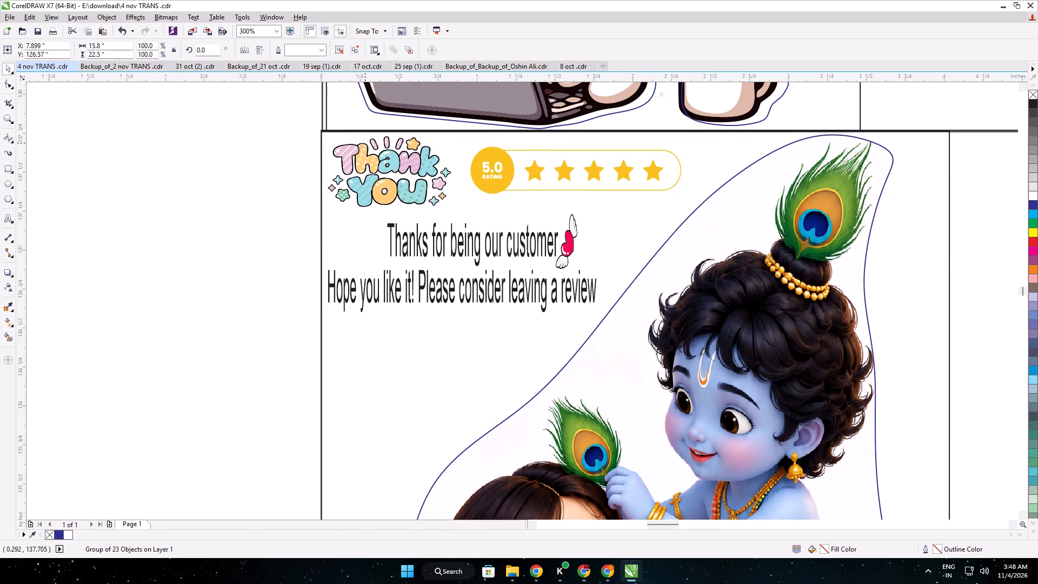
key(Up)
key(Up)
key(Down)
key(Up)
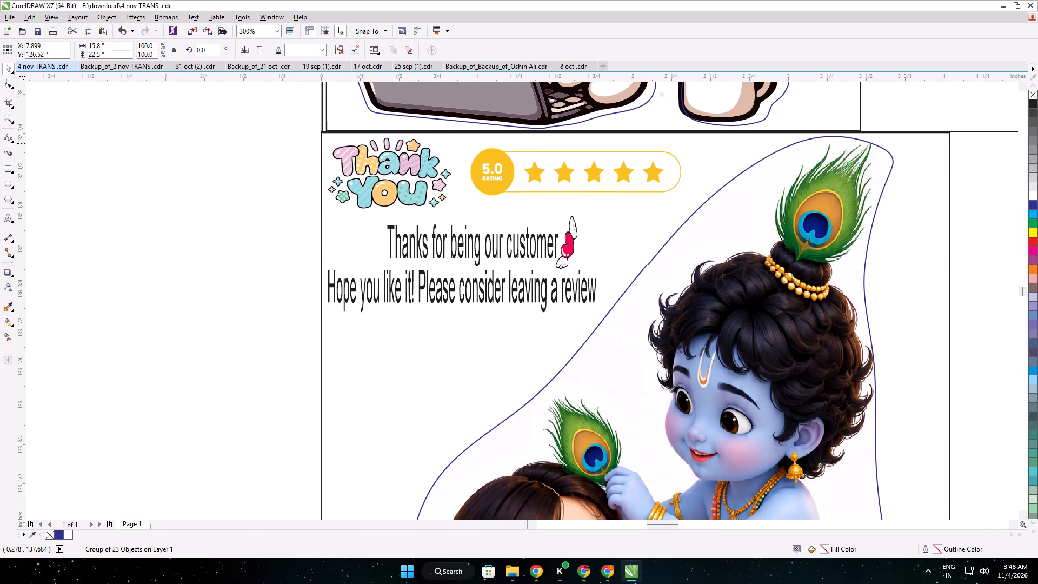
scroll(364, 143, down, 5)
scroll(192, 143, down, 1)
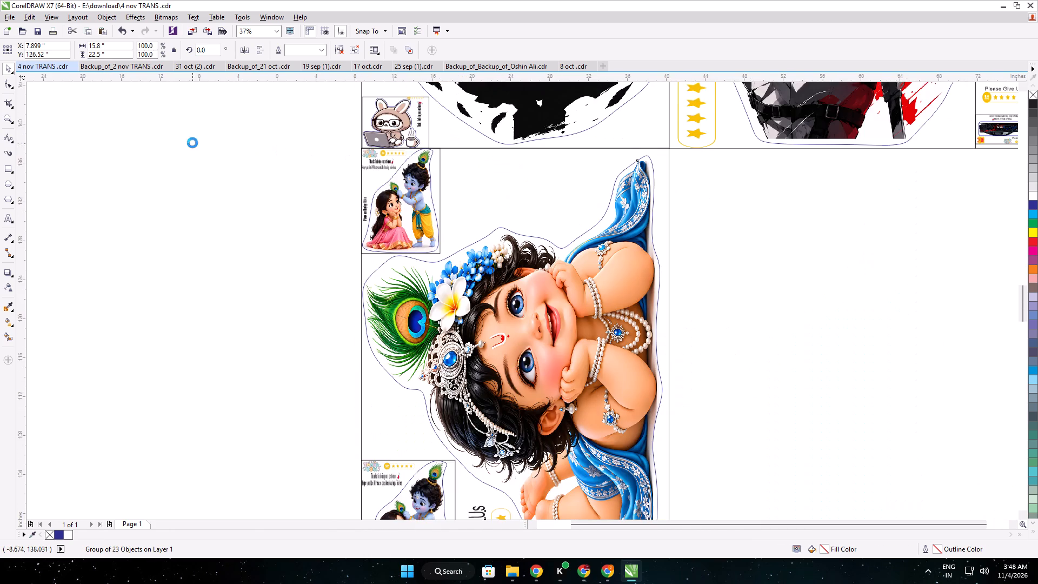
Switch to the Meesho pending orders in Chrome and select the VPD Krishna1 wall sticker order.
click(587, 574)
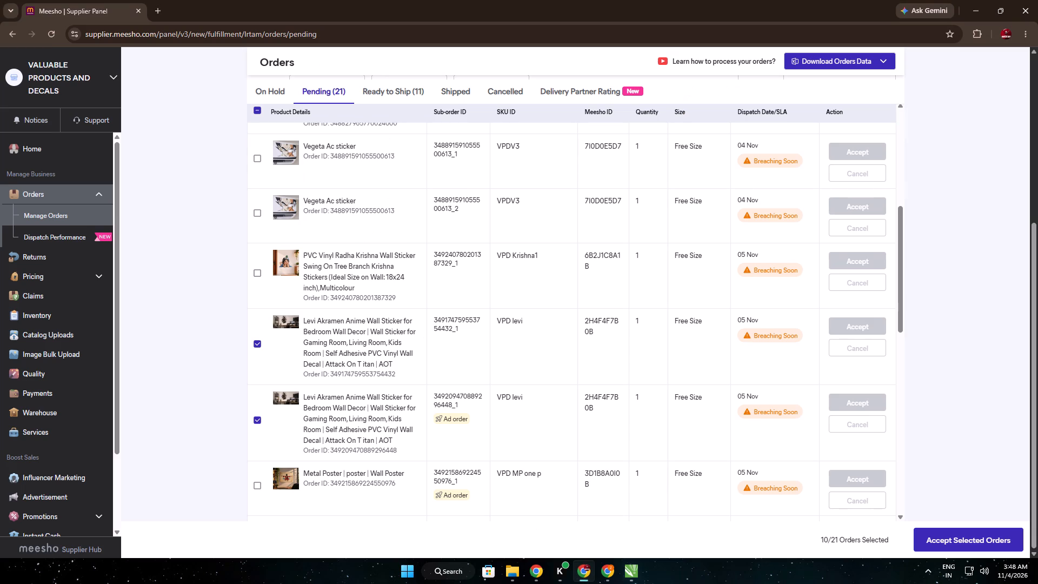
click(262, 275)
Look through the rest of the pending orders for stickers not yet selected.
scroll(361, 355, down, 3)
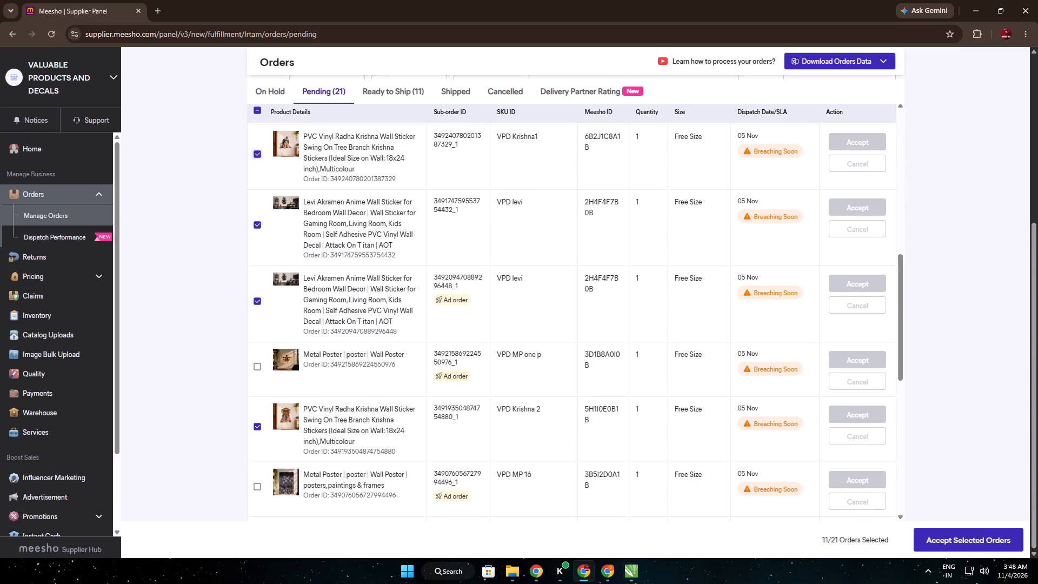
scroll(362, 356, down, 8)
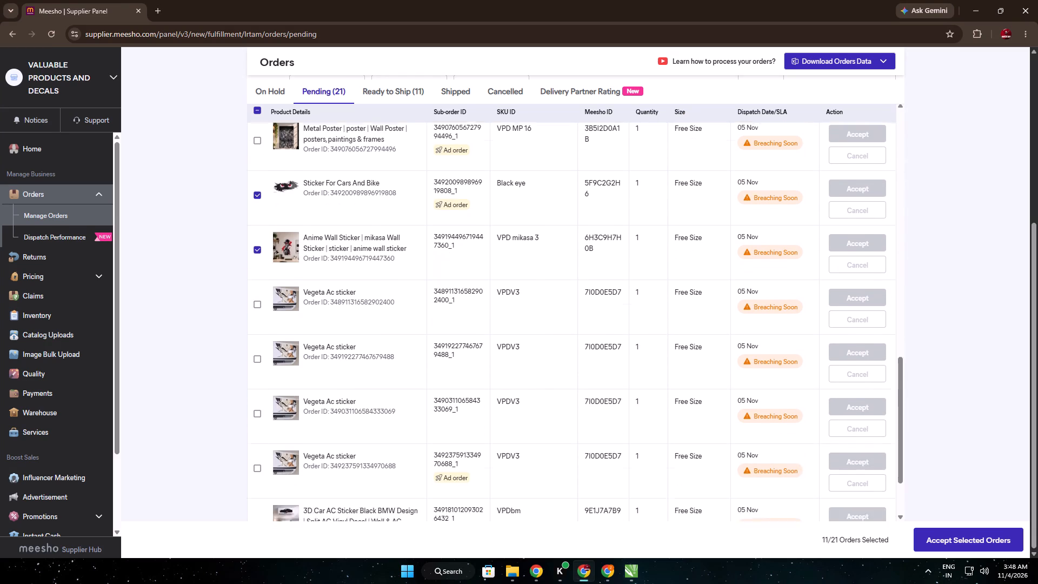
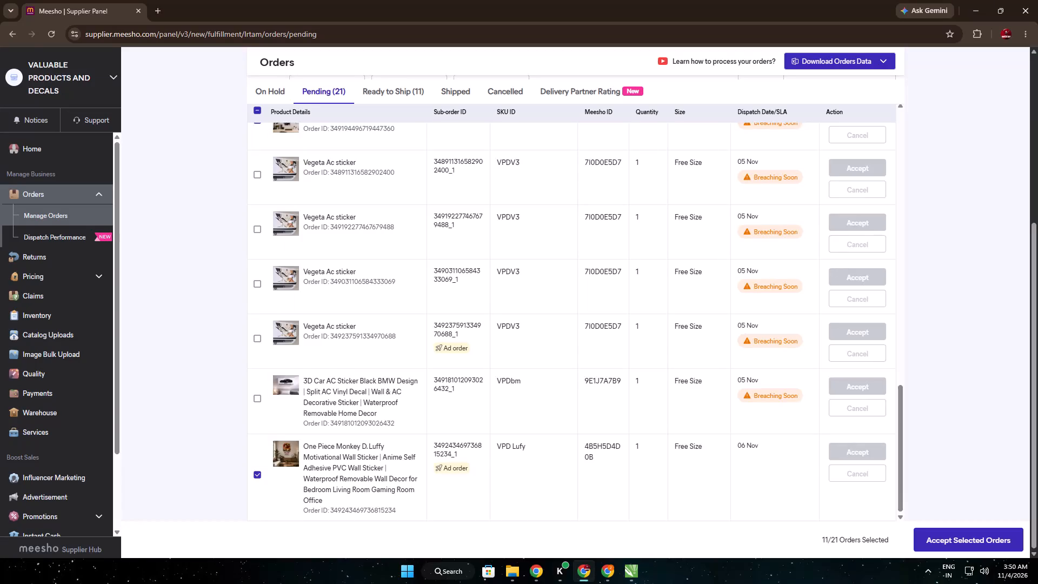
Select all of the pending orders in the VALUABLE PRODUCTS AND DECALS account and accept them.
scroll(301, 419, up, 8)
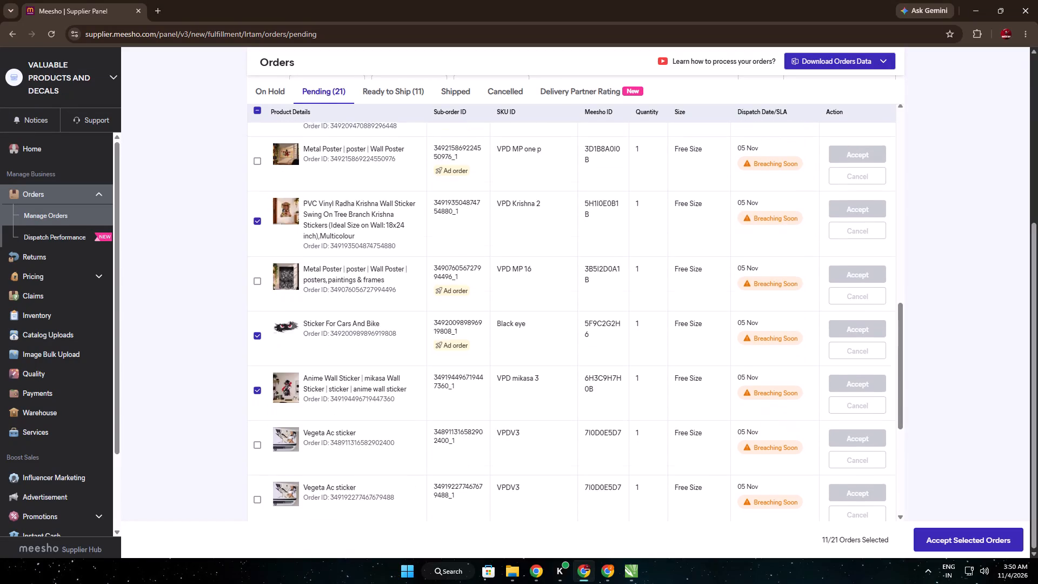
scroll(270, 329, up, 9)
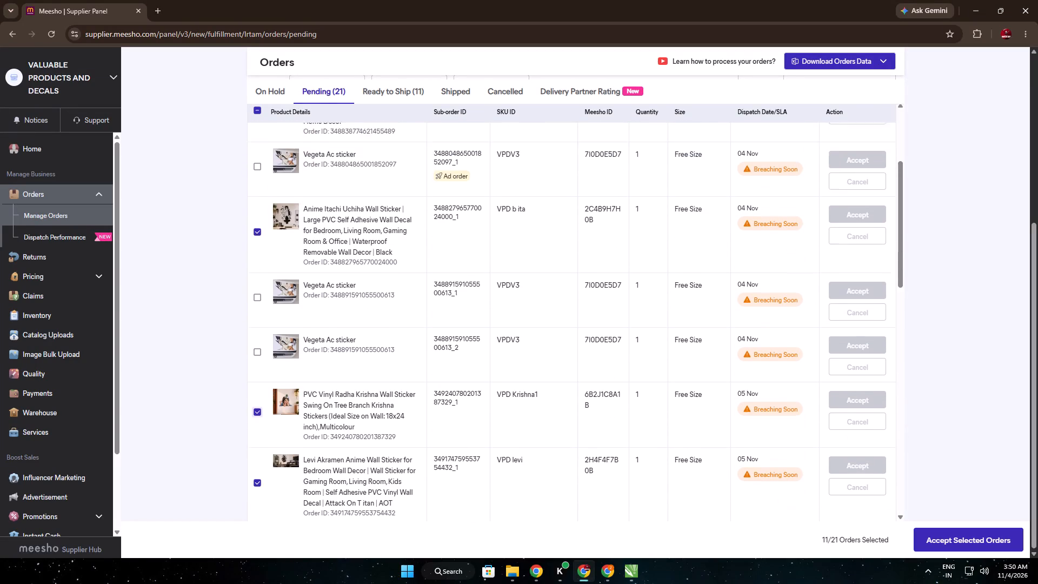
scroll(276, 325, up, 3)
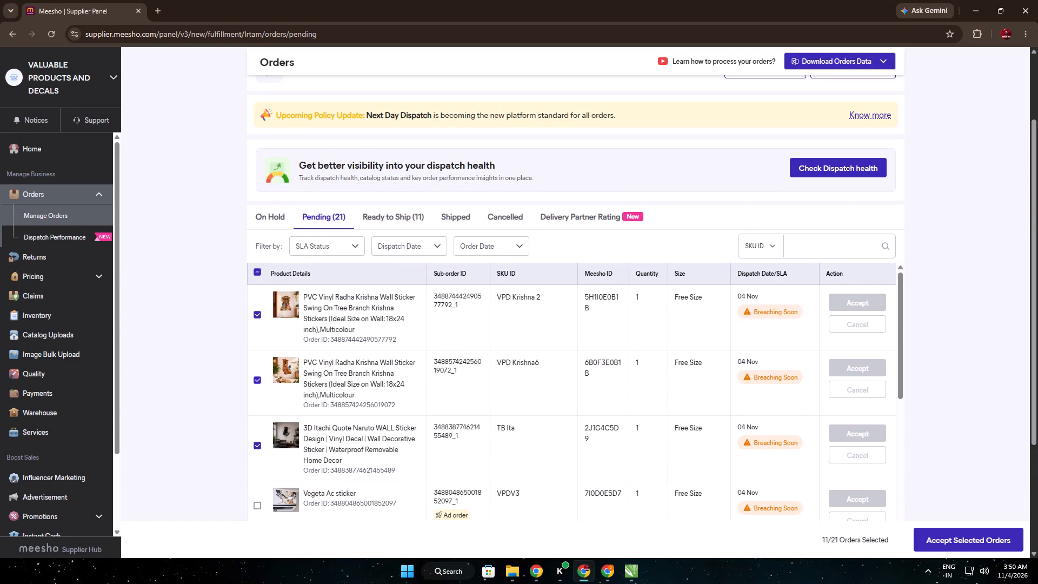
click(262, 275)
scroll(895, 468, down, 5)
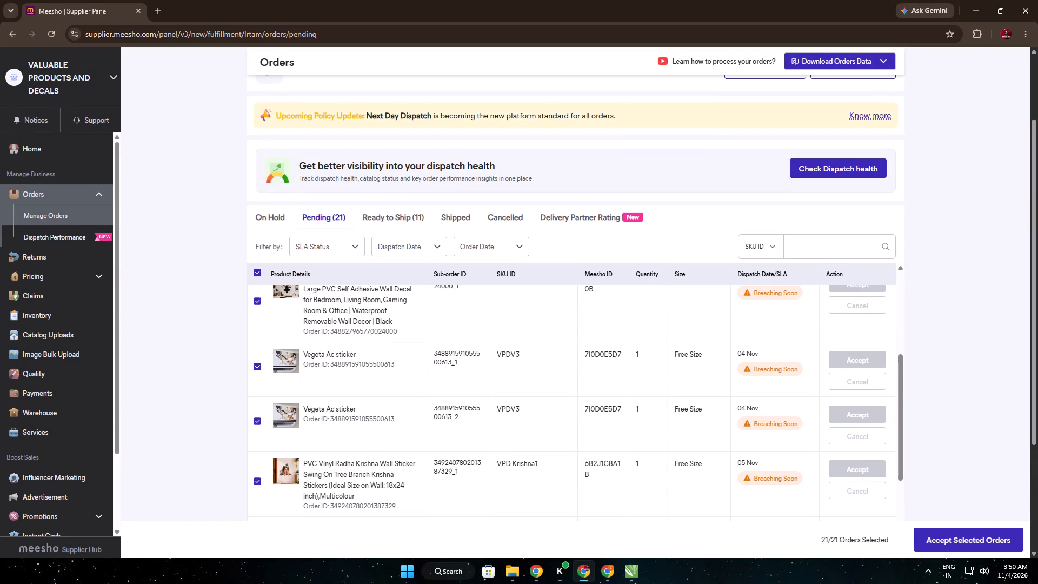
click(940, 527)
click(939, 534)
click(453, 331)
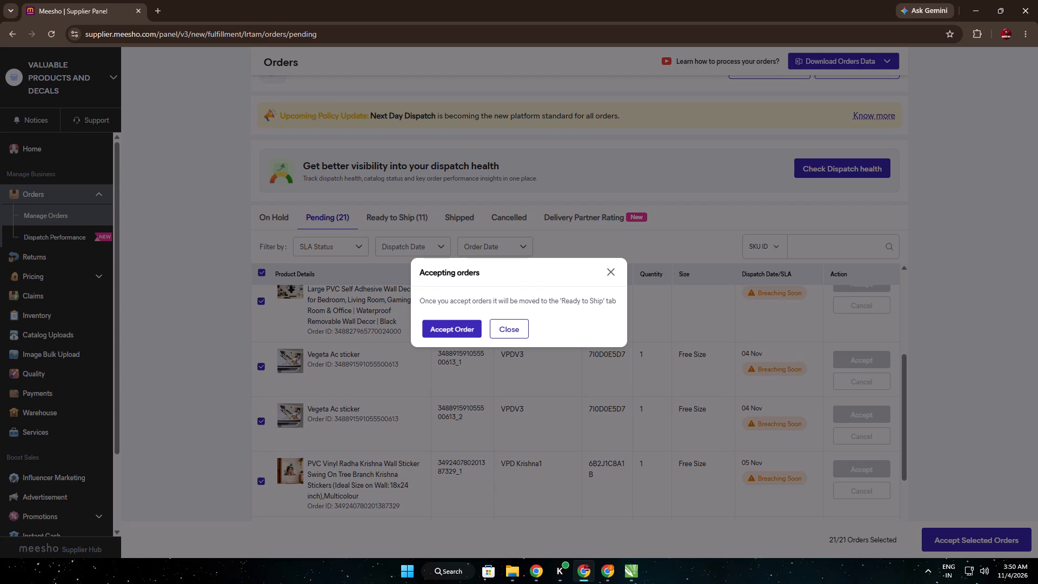
Switch to the Downloads folder in File Explorer and delete the file beside the Dreamy Krishna Child image.
click(608, 578)
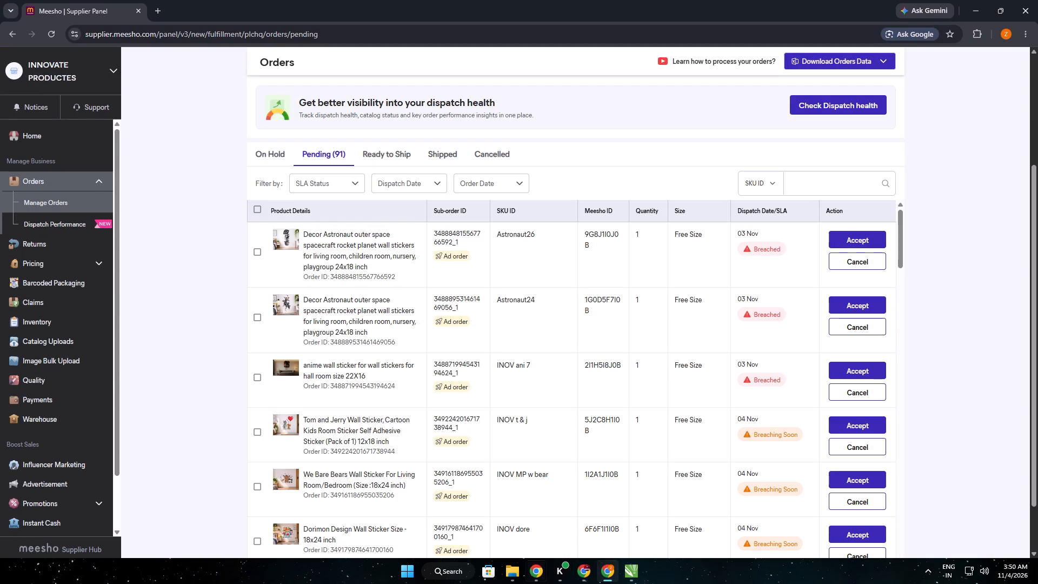
click(510, 577)
click(282, 225)
key(Delete)
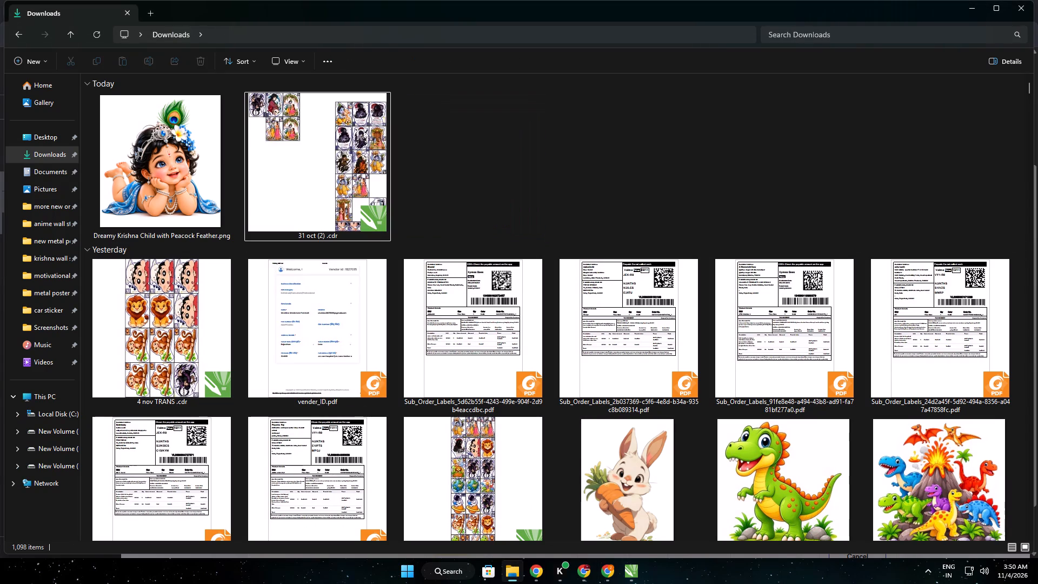
Switch to Img.Upscaler in Chrome and download the finished upscale of Astronaut Among Ringed Worlds.png.
click(534, 569)
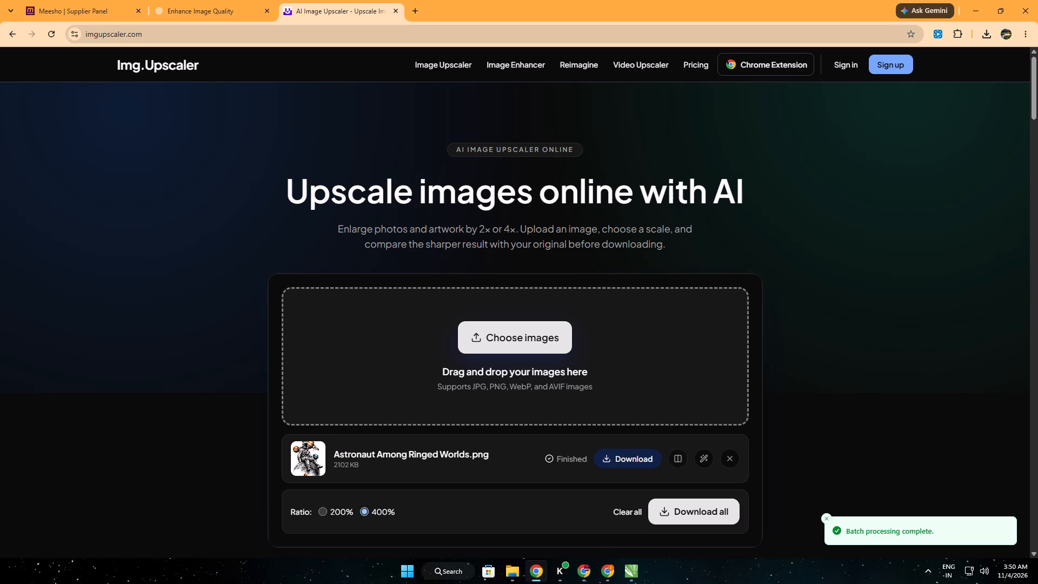
click(635, 463)
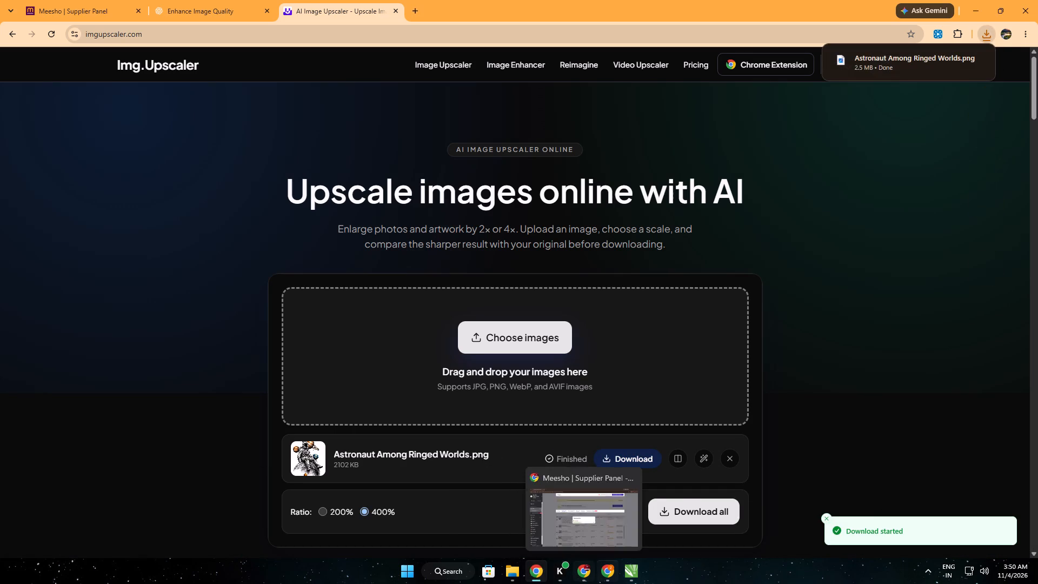
In the INNOVATE PRODUCTES pending orders, crop the black hole astronaut artwork from the Astronaut26 picture with Google Lens and copy it.
click(600, 575)
click(292, 308)
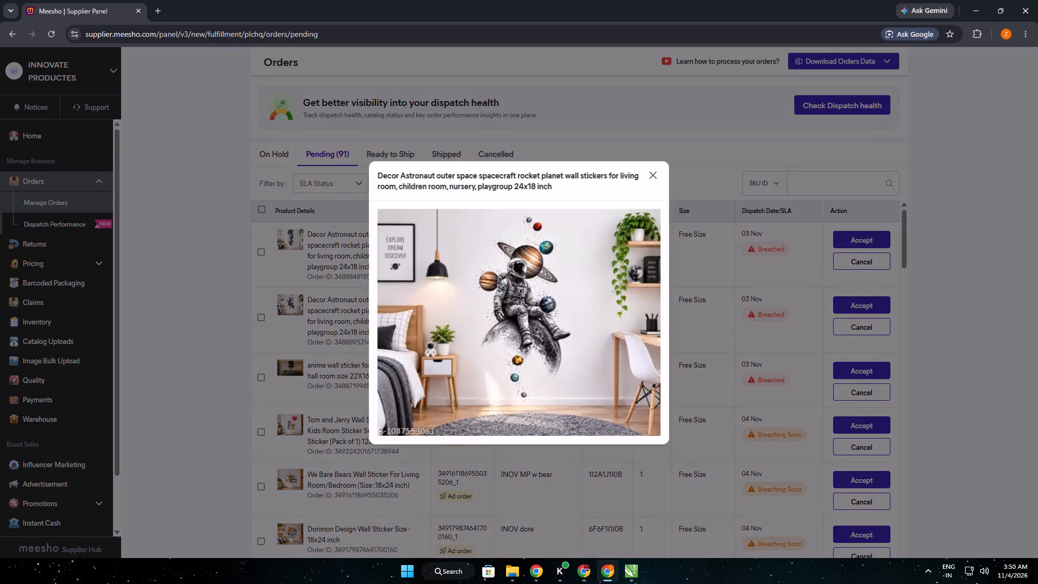
click(654, 176)
click(296, 246)
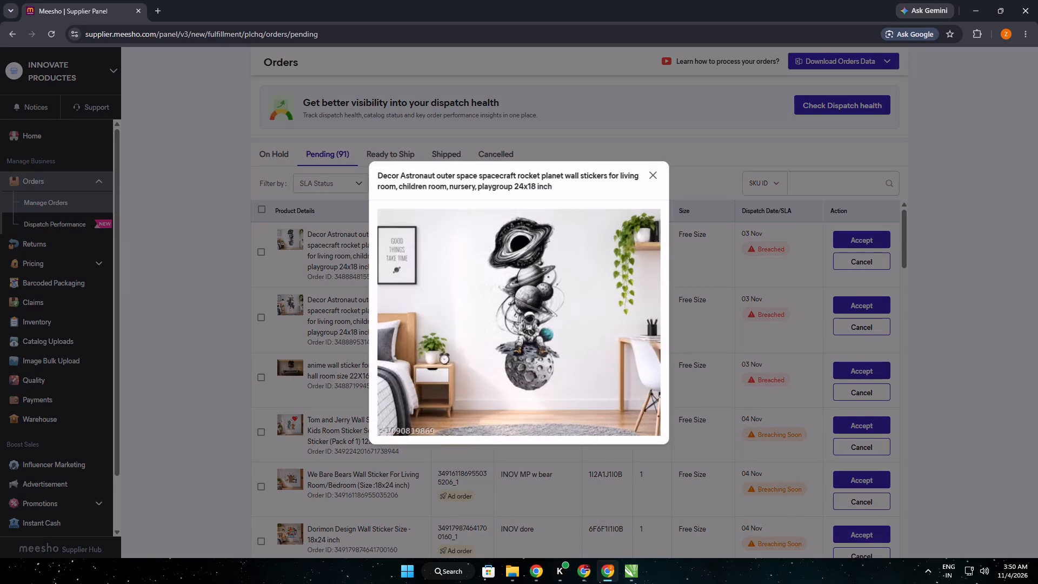
right_click(501, 271)
click(529, 359)
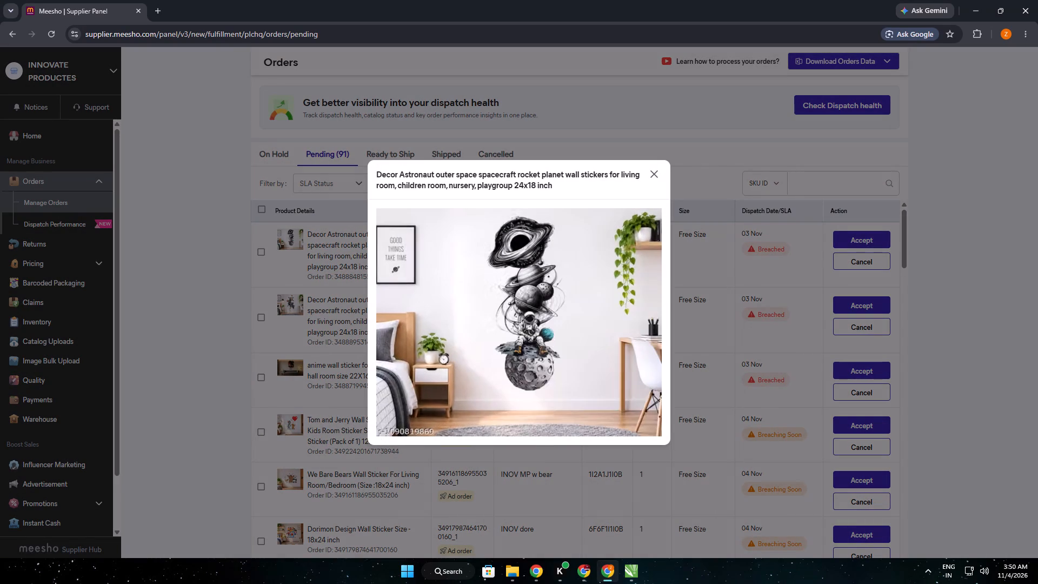
drag(602, 236, 701, 360)
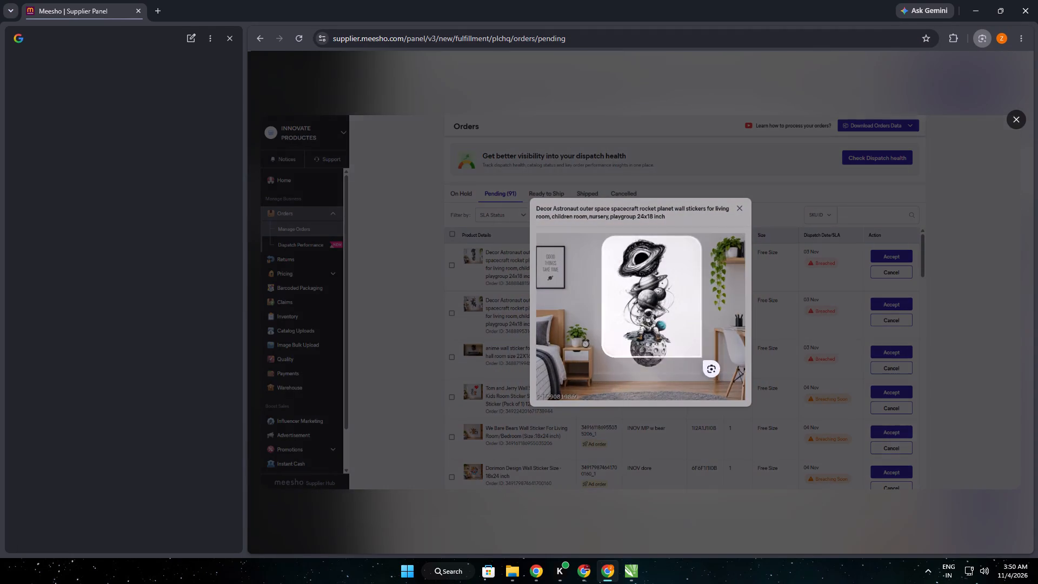
drag(701, 360, 690, 381)
click(623, 406)
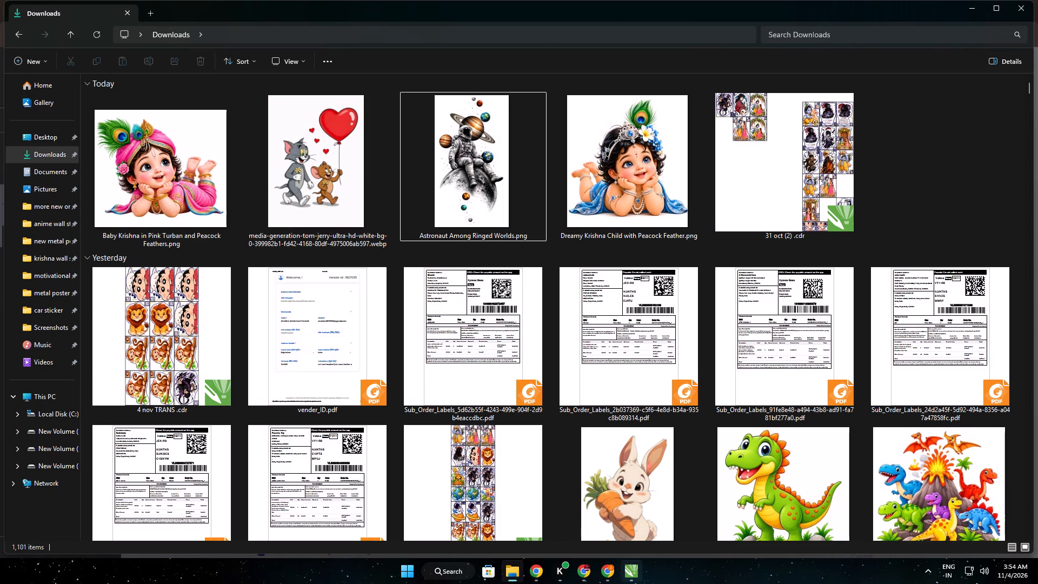
click(594, 567)
click(602, 570)
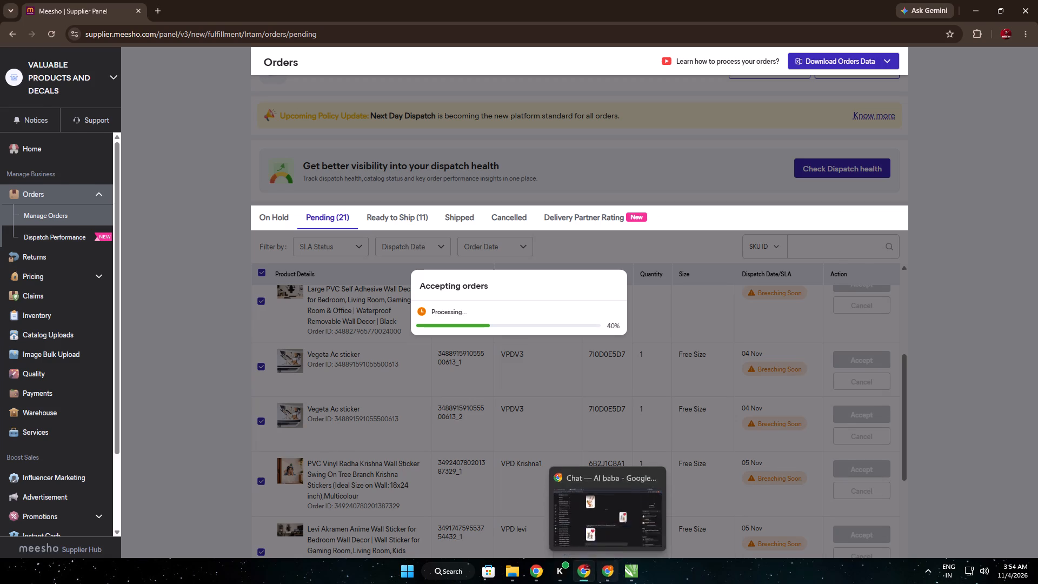
Download the upscaled Astronaut Amidst Cosmic Orbits.png from the second Img.Upscaler page and check the baby Krishna upscaling progress.
click(530, 576)
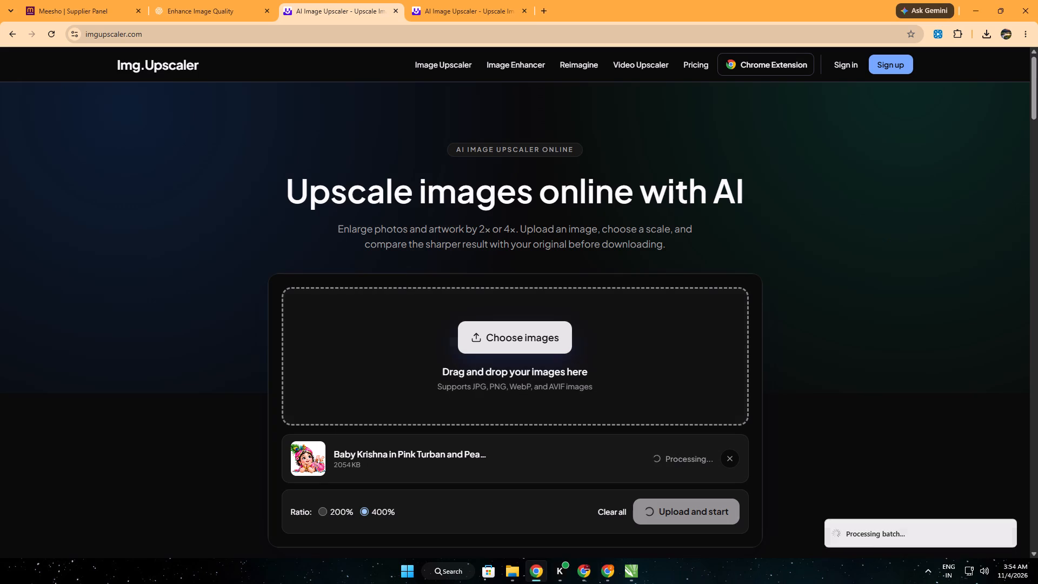
click(430, 0)
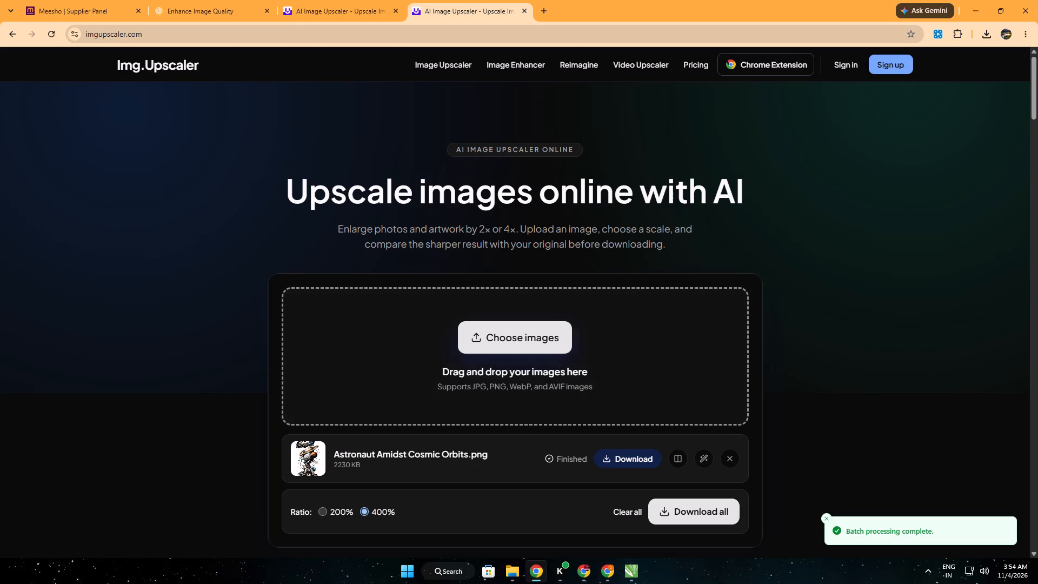
click(610, 466)
click(383, 0)
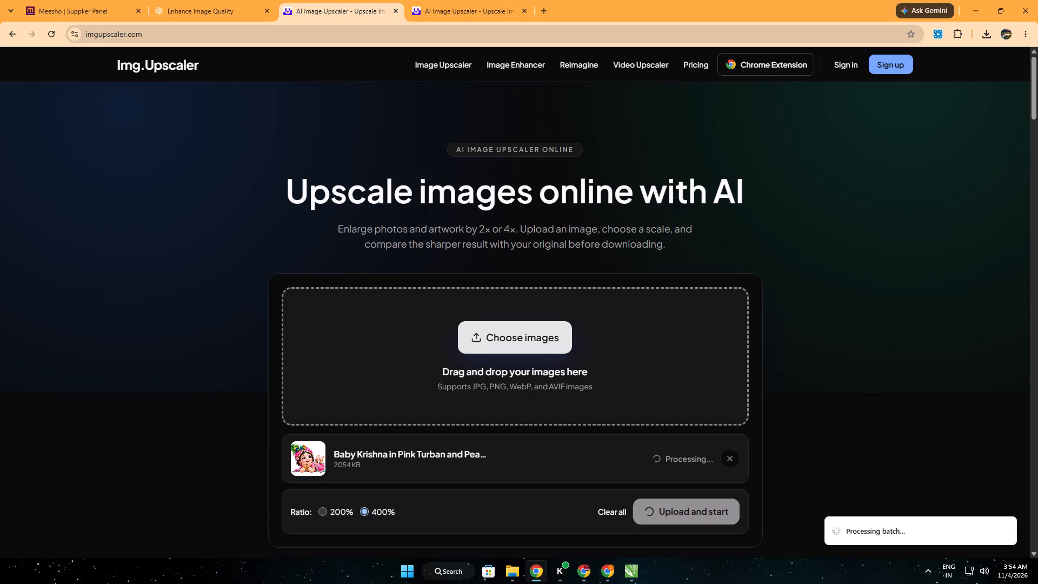
click(470, 0)
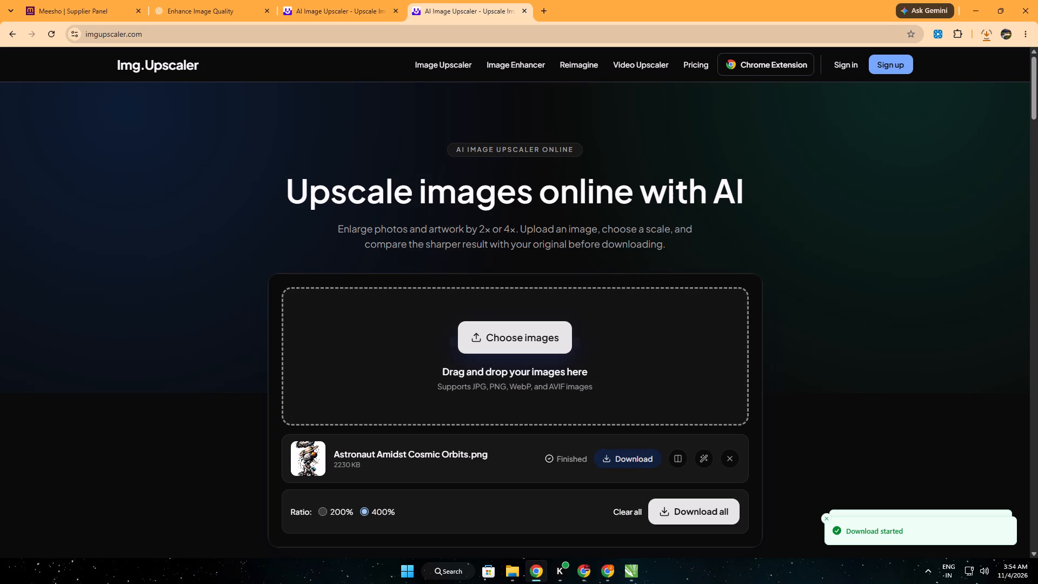
Replace the finished astronaut image in the second Img.Upscaler page with the downloaded Tom and Jerry webp and start upscaling it at 400%.
click(726, 459)
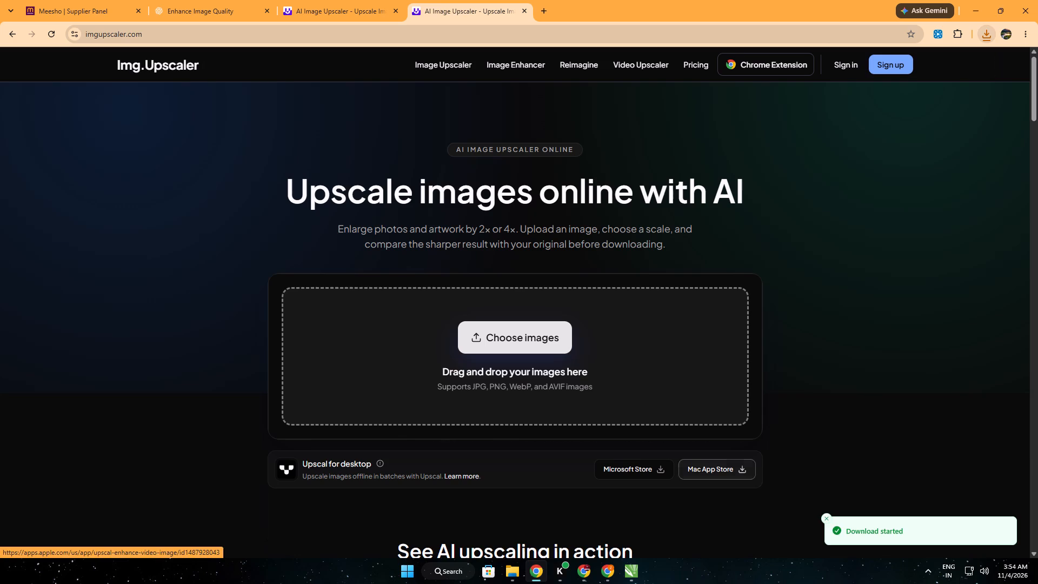
click(987, 29)
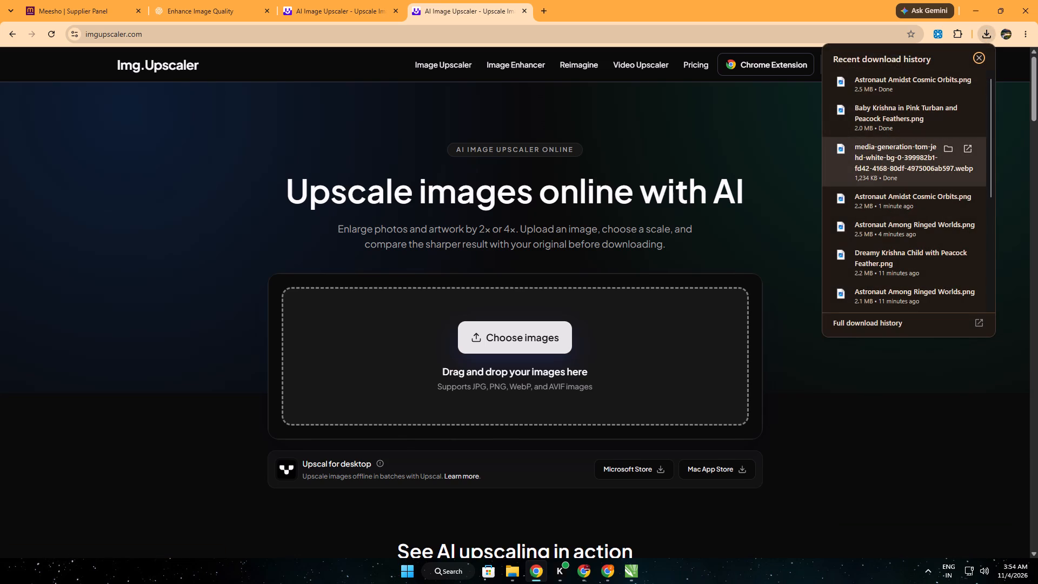
drag(861, 161, 603, 339)
click(645, 512)
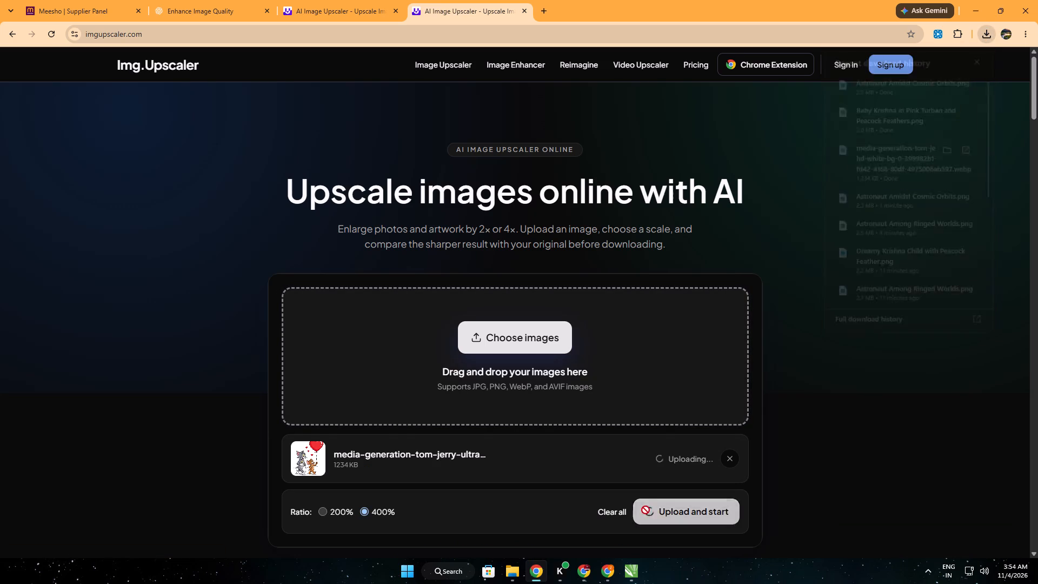
Check the order acceptance progress in the VALUABLE PRODUCTS AND DECALS Meesho window and look over the Downloads folder.
click(590, 573)
click(494, 566)
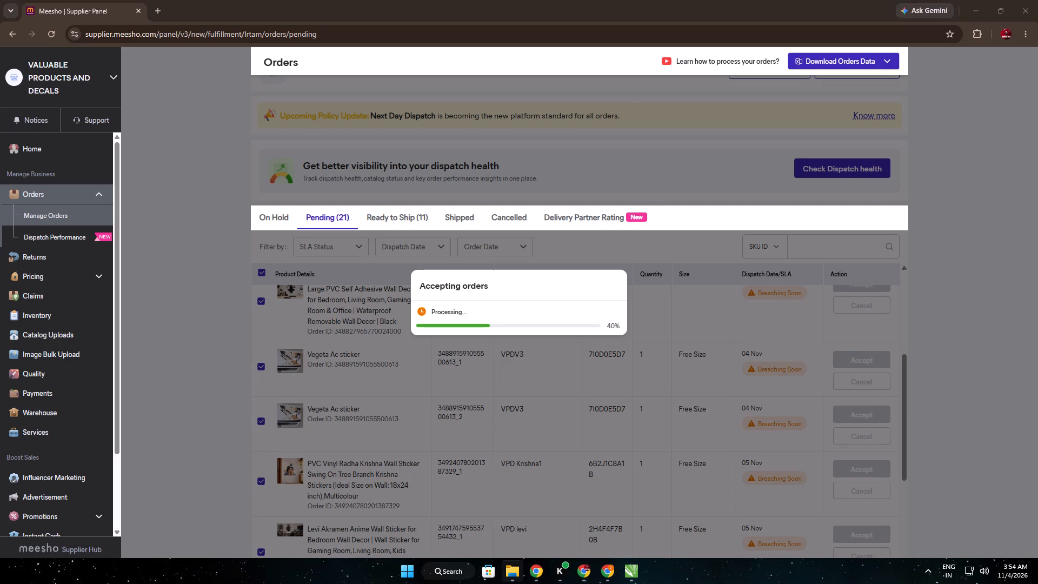
click(519, 575)
click(1035, 6)
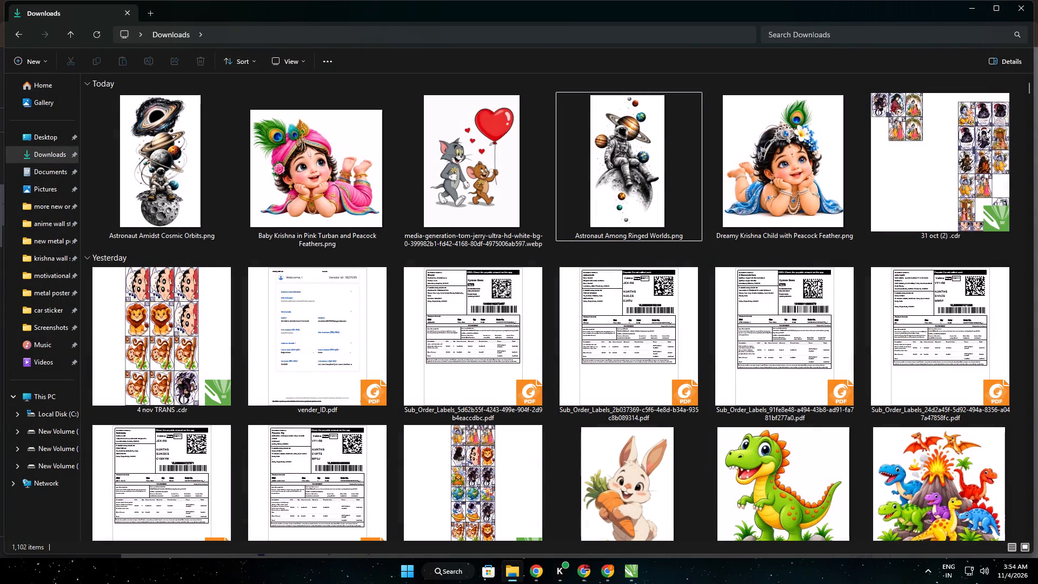
Close the Tom and Jerry product preview in the INNOVATE PRODUCTES Meesho window, search pending orders for SKU INOV t & j, and review them.
click(607, 571)
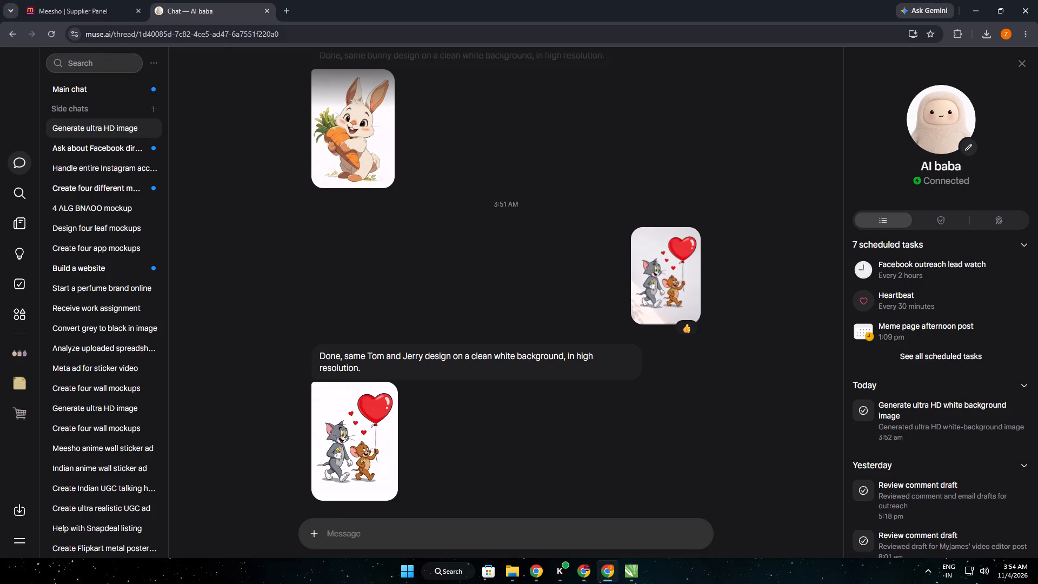
click(68, 0)
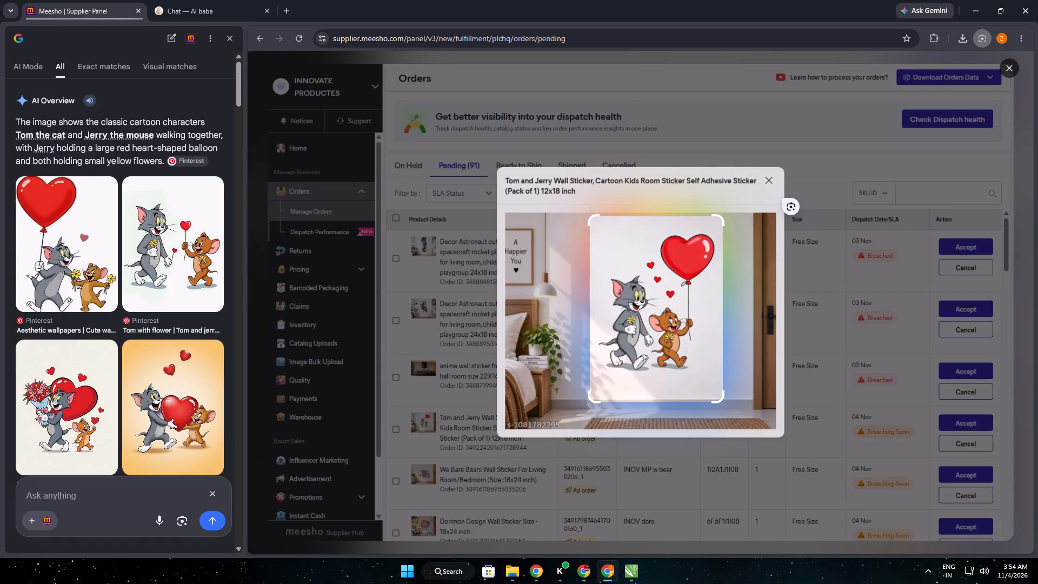
key(Escape)
click(781, 177)
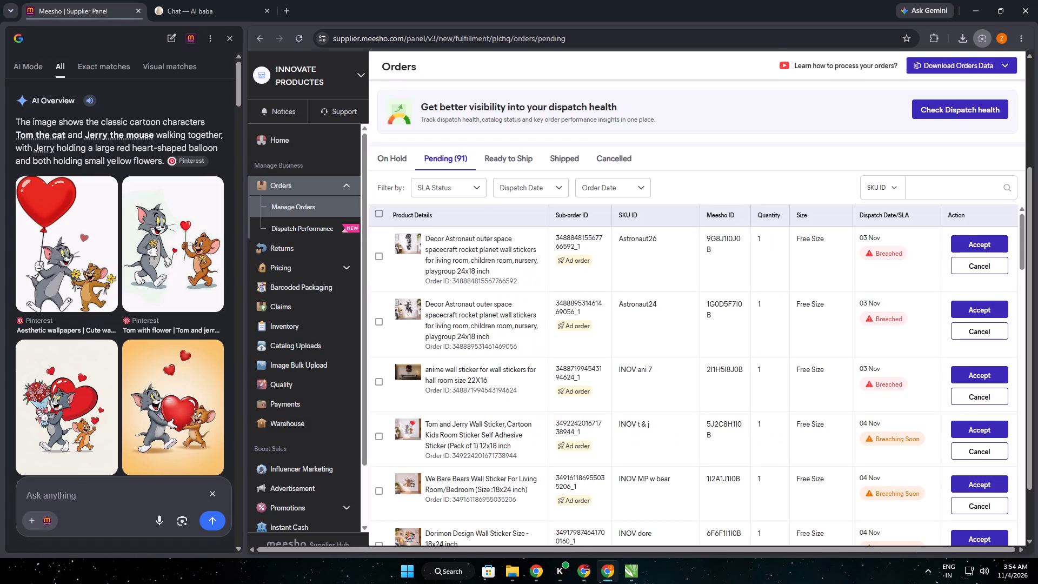
triple_click(625, 422)
key(ctrl+c)
ctrl+click(977, 191)
key(ctrl+v)
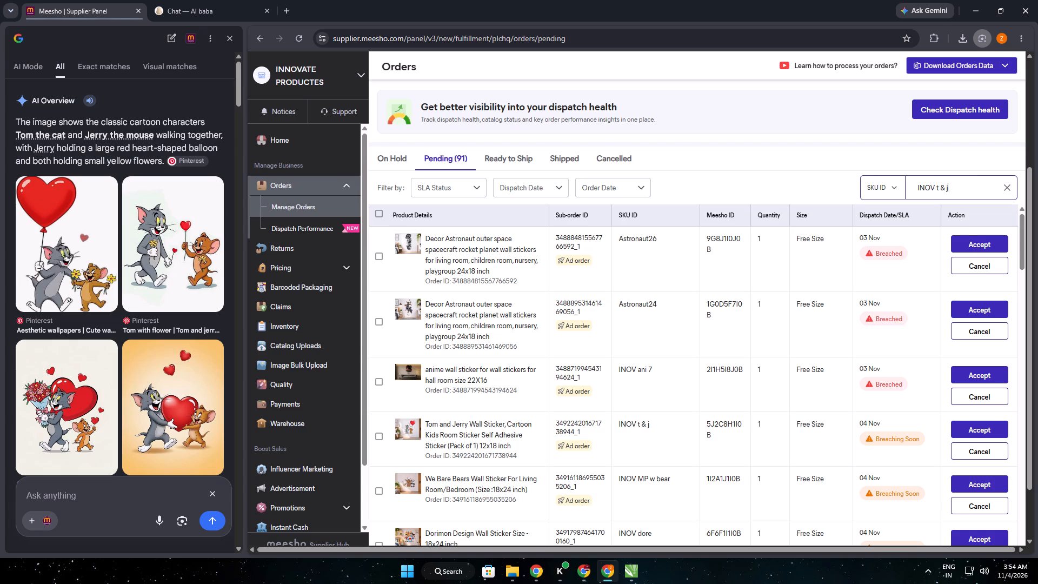
scroll(717, 416, down, 4)
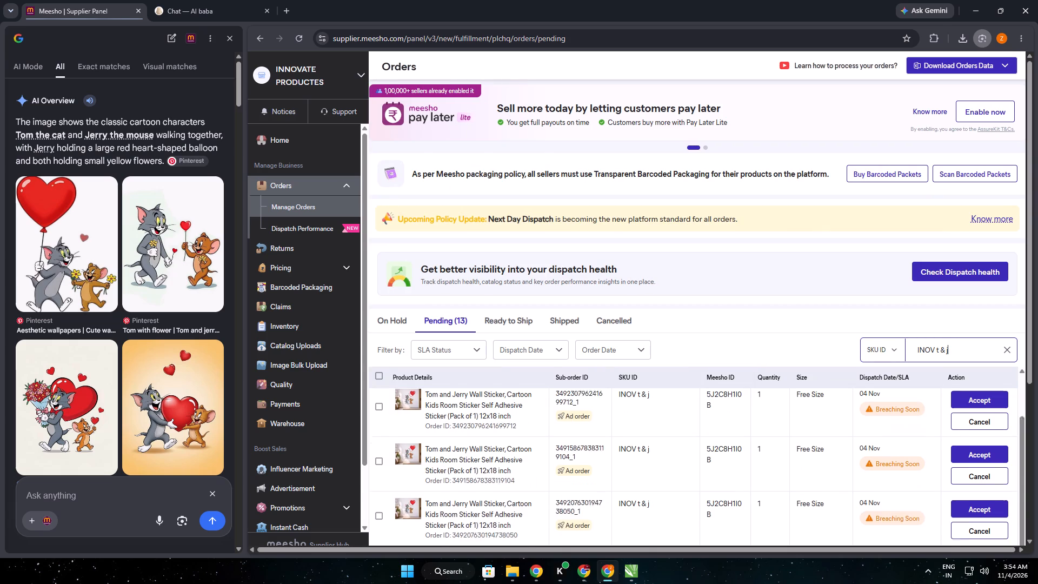
scroll(707, 462, down, 20)
scroll(707, 462, down, 3)
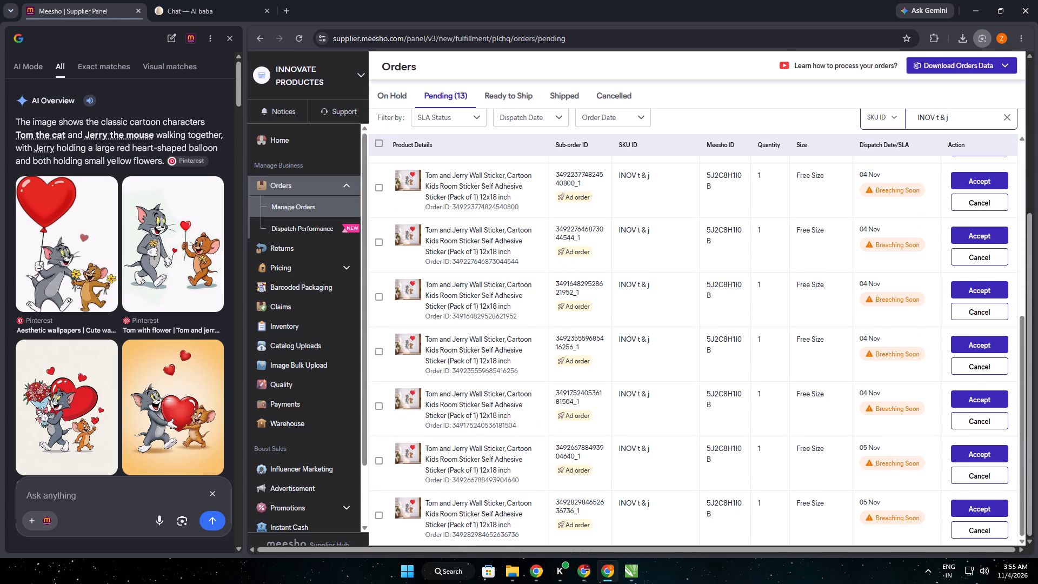
scroll(717, 439, up, 10)
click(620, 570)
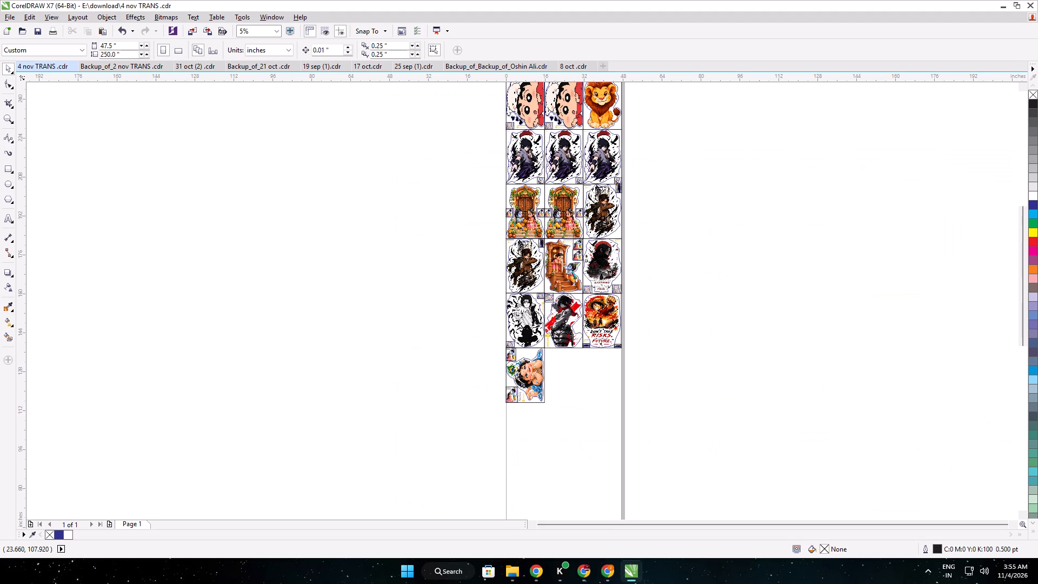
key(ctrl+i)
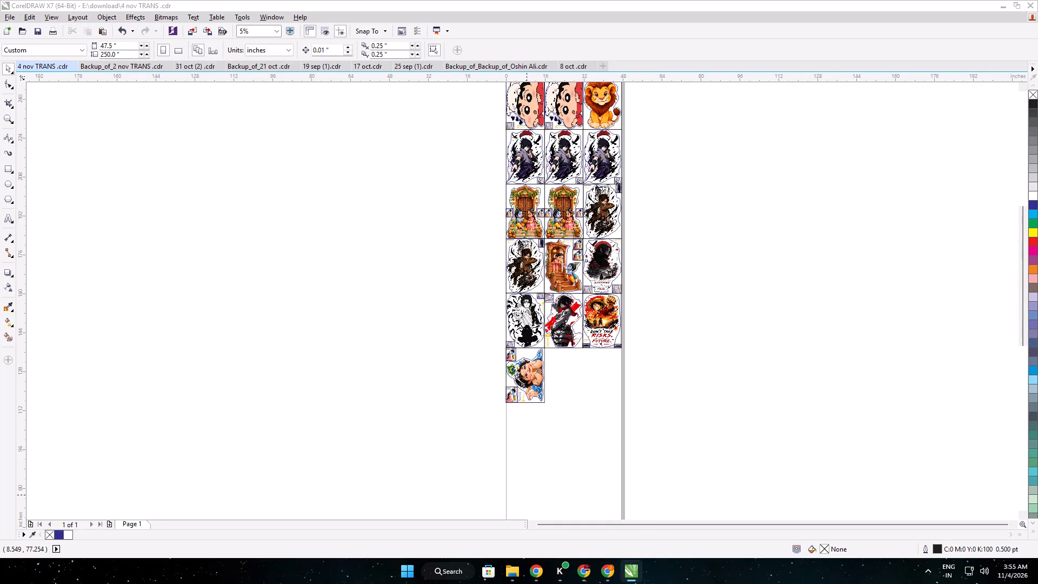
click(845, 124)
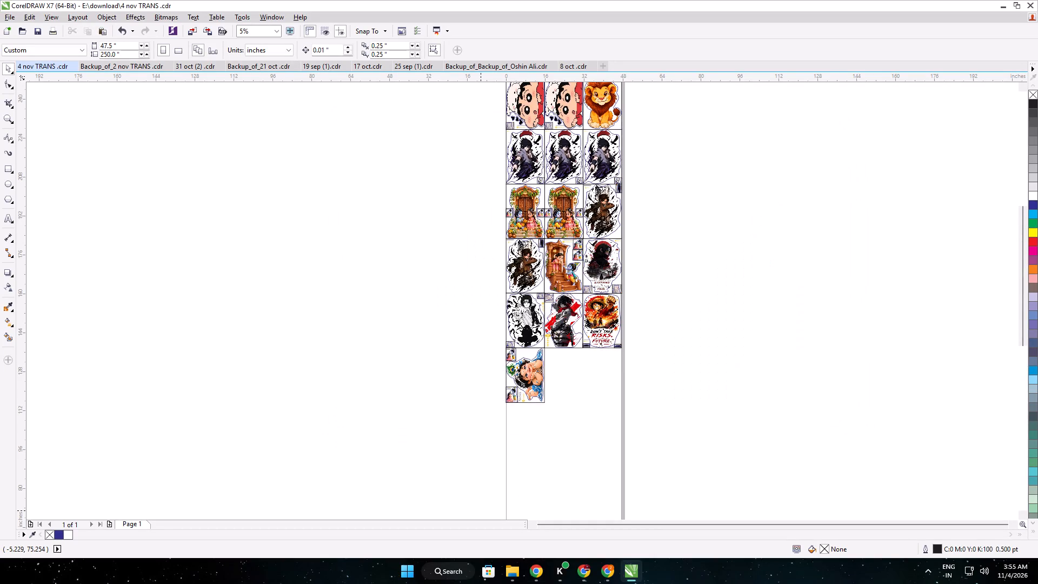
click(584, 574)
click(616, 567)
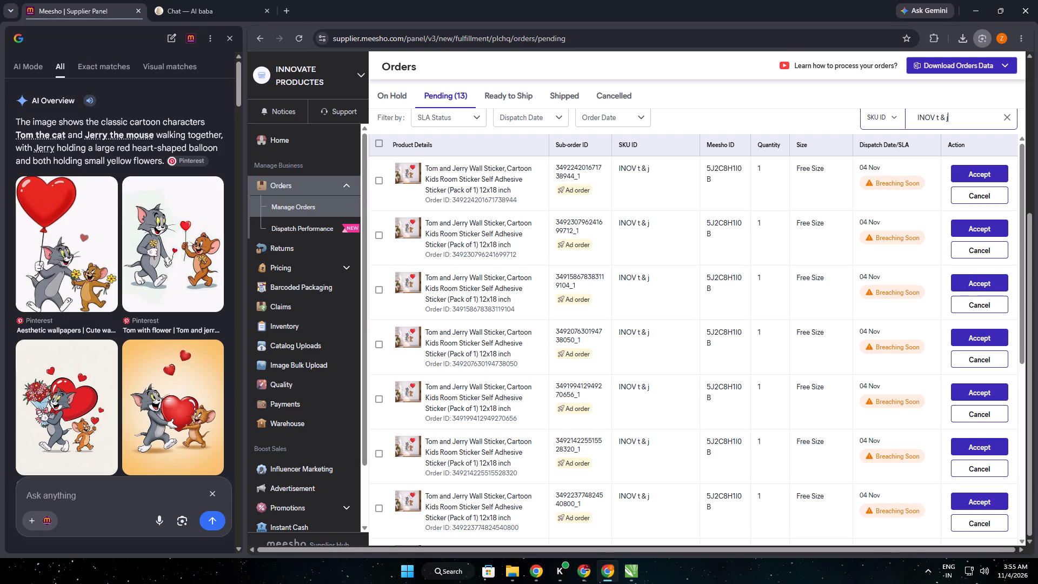
Download the upscaled Baby Krishna in Pink Turban image from the first Img.Upscaler page.
click(539, 575)
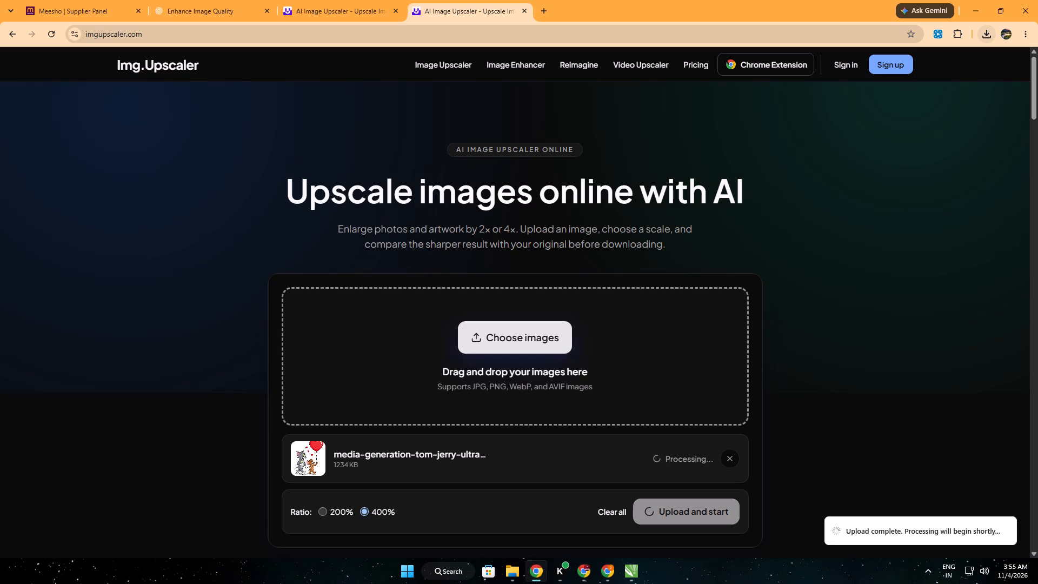
click(340, 0)
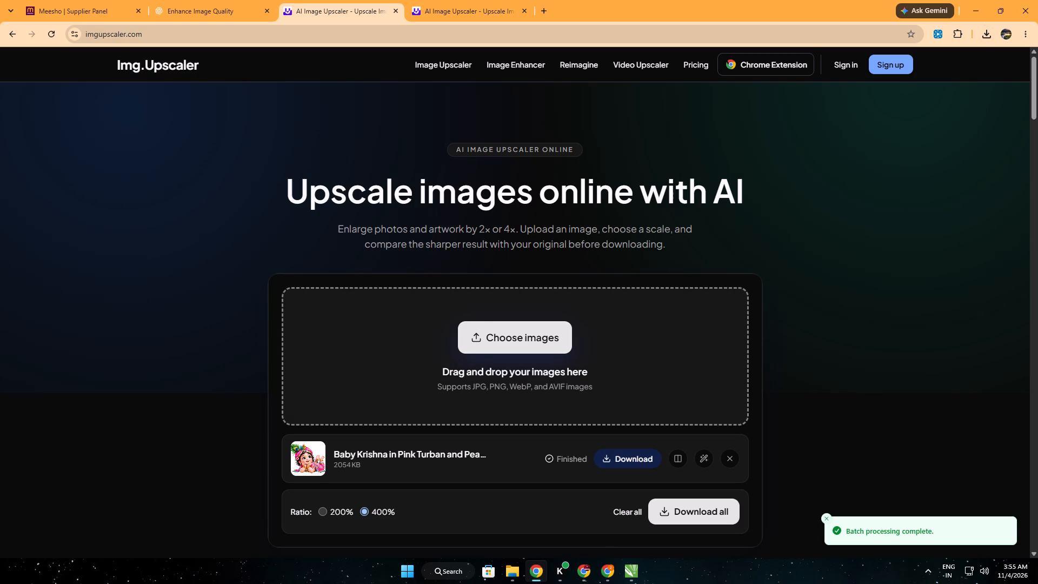
click(637, 463)
Delete the un-upscaled Baby Krishna in Pink Turban and Peacock Feathers.png from the Downloads folder.
click(519, 565)
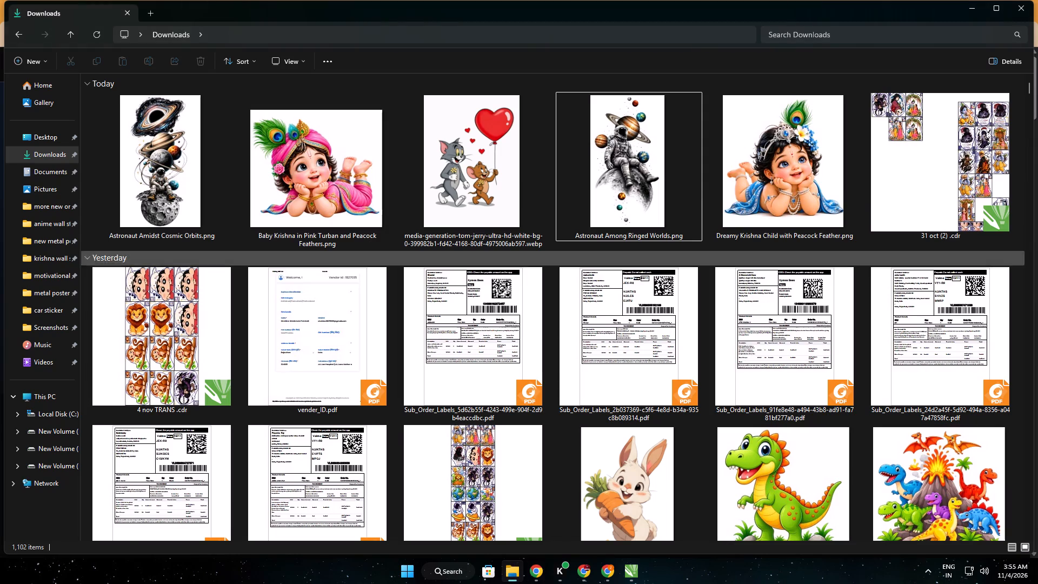
click(365, 221)
key(Delete)
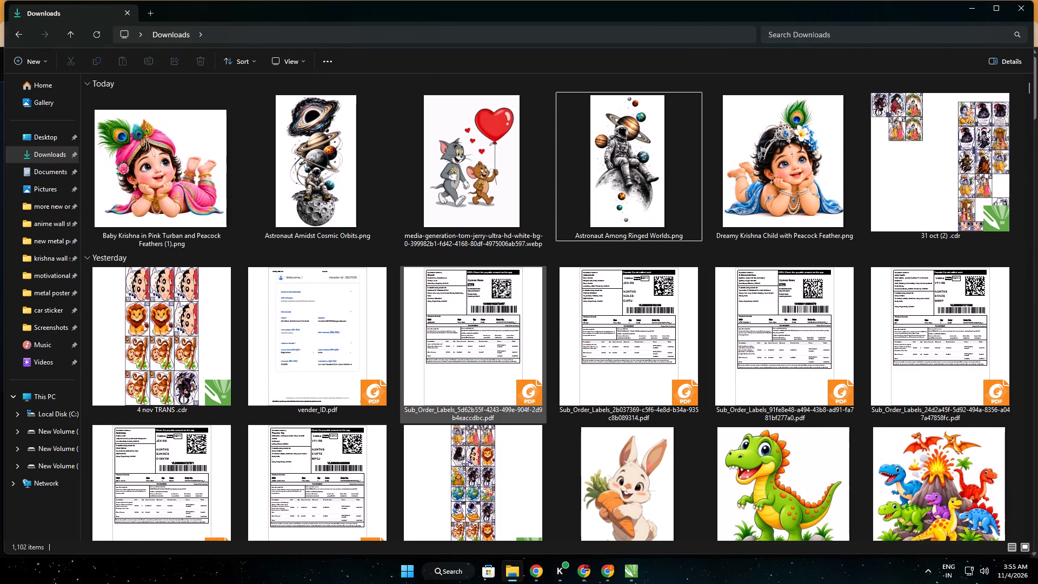
Import Baby Krishna in Pink Turban and Peacock Feathers (1).png into 4 nov TRANS .cdr in CorelDRAW, placing it on empty space beside the page.
click(630, 576)
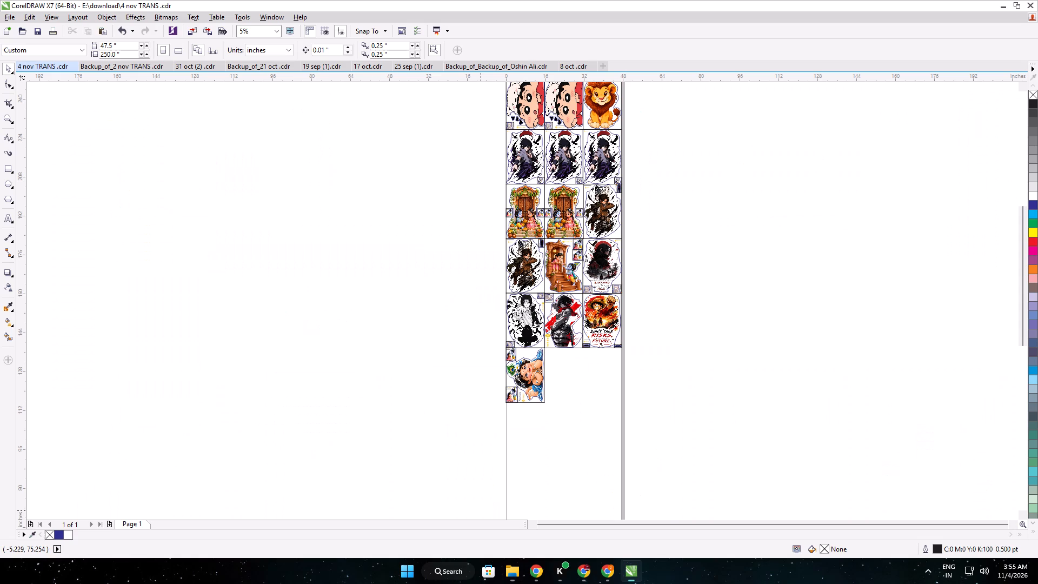
key(ctrl+i)
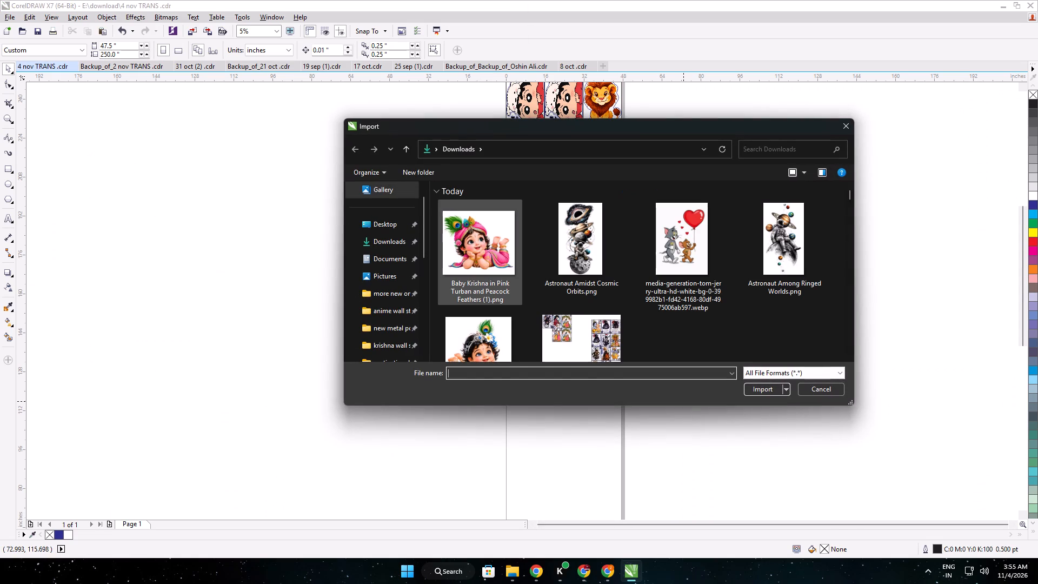
click(476, 252)
key(Return)
click(754, 220)
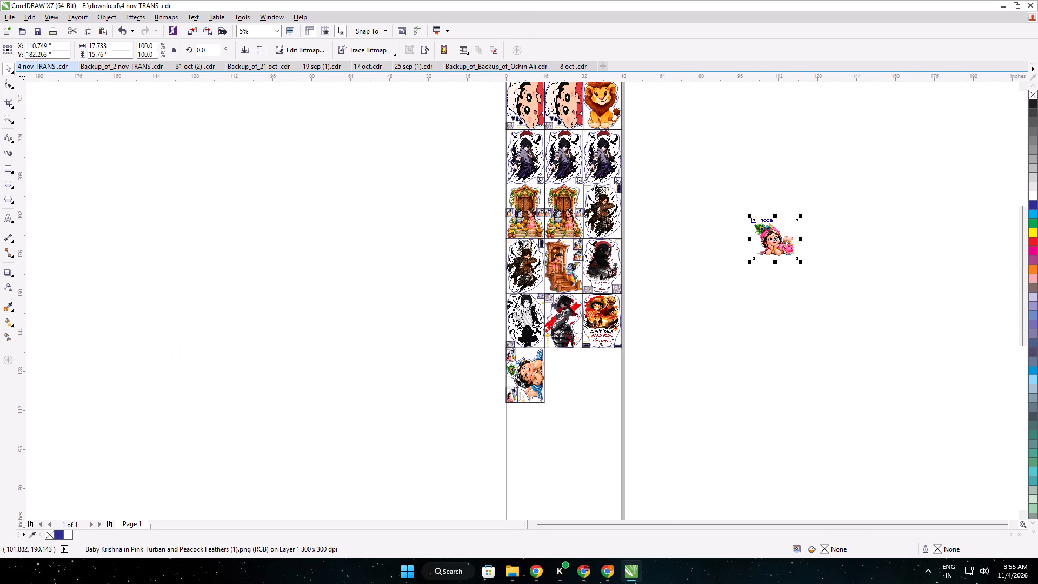
Rotate the imported baby Krishna image by 90 degrees.
double_click(211, 52)
text(90)
key(Return)
Start a B-spline cut outline at the tip of the leg cloth and trace along the pink garment and around the first elbow.
click(9, 140)
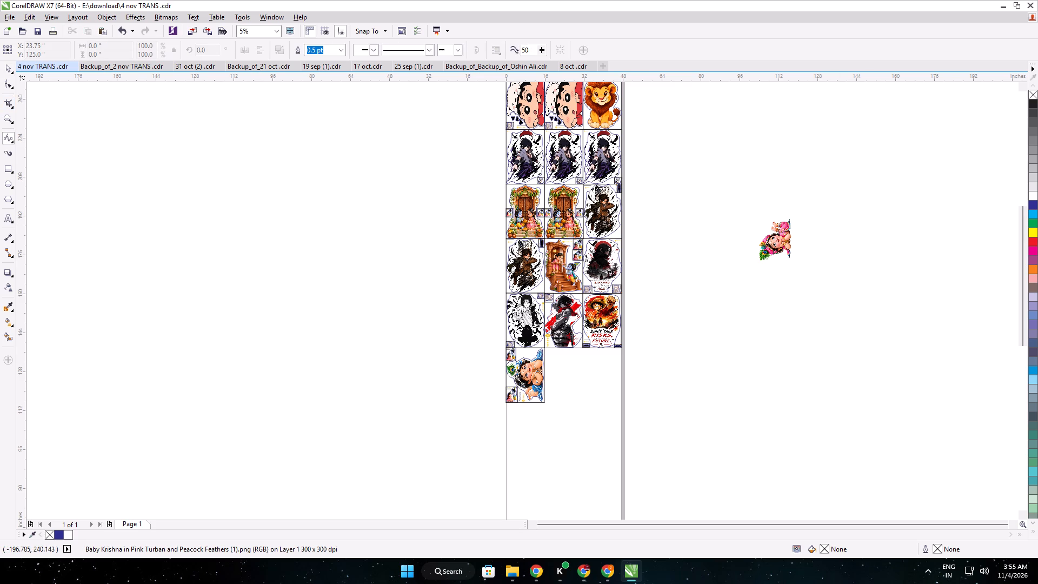
scroll(820, 239, up, 3)
scroll(776, 225, up, 1)
scroll(701, 176, up, 1)
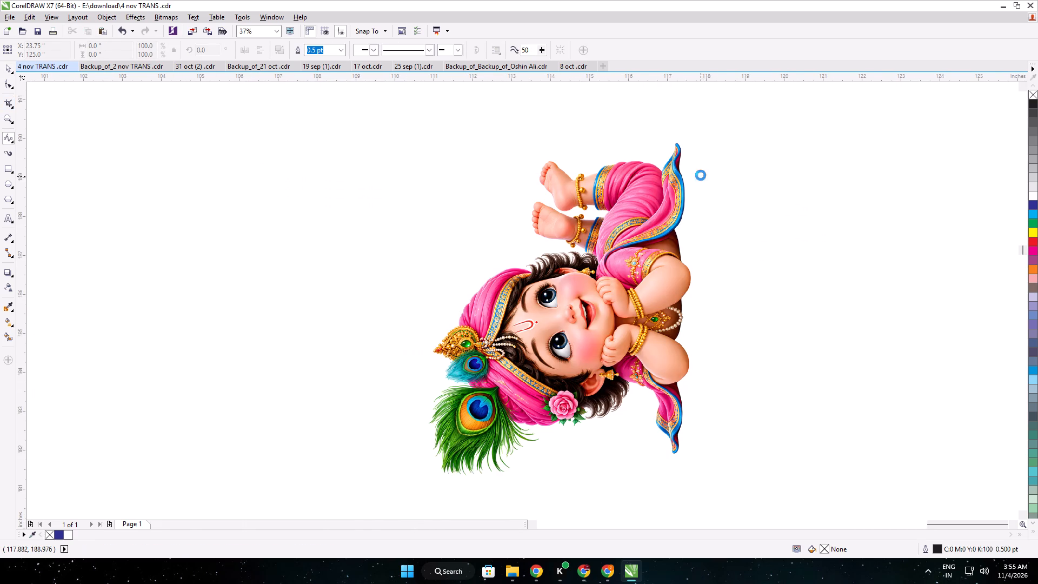
click(667, 122)
click(670, 178)
click(674, 269)
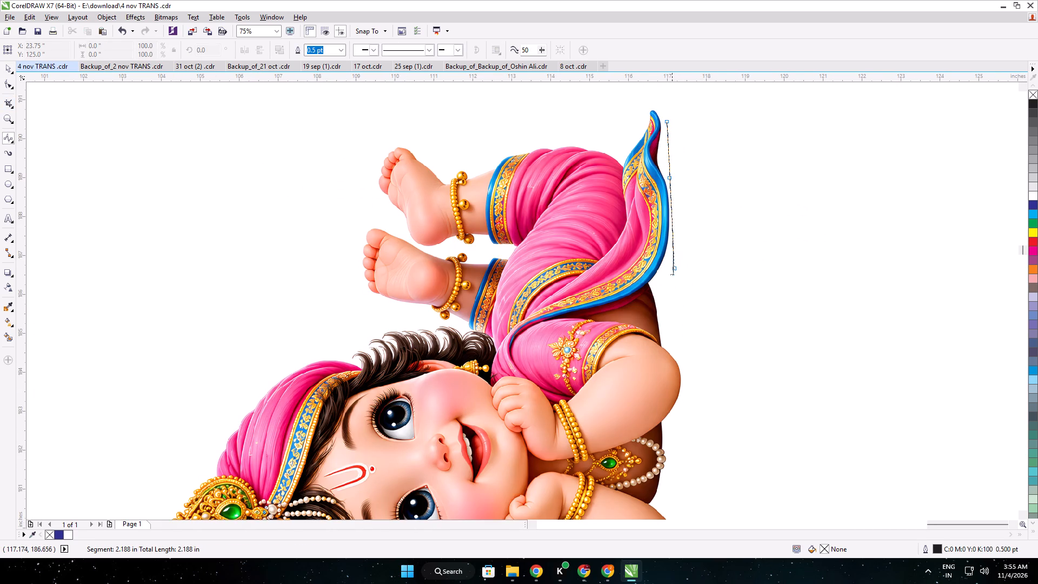
click(660, 300)
click(670, 346)
click(688, 357)
click(689, 389)
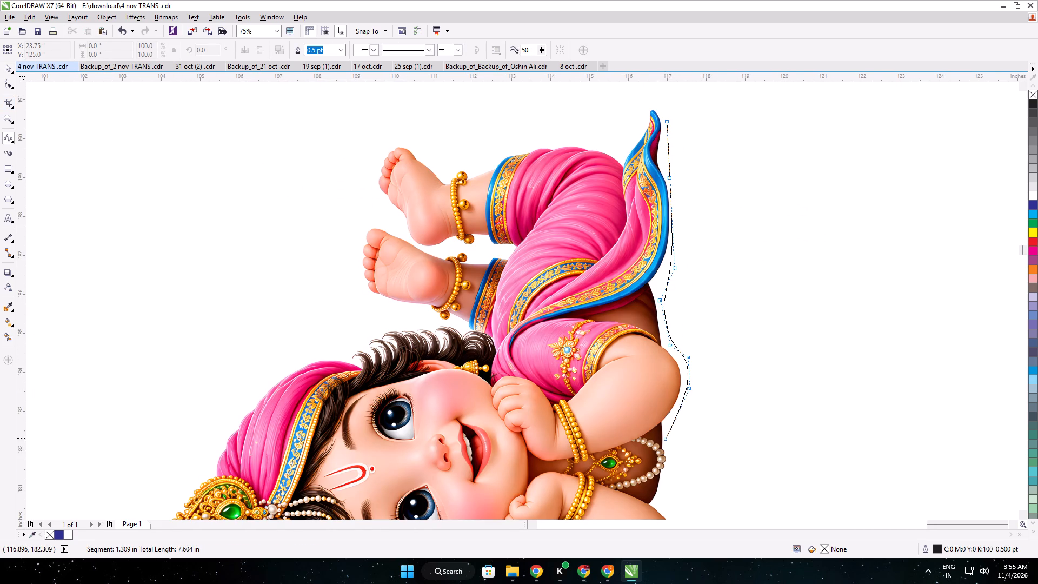
click(670, 434)
Continue the cut outline past the pearl necklace, around the second elbow and along the outer edge of the hanging cloth.
scroll(670, 433, up, 1)
middle_drag(670, 433, 650, 247)
click(649, 296)
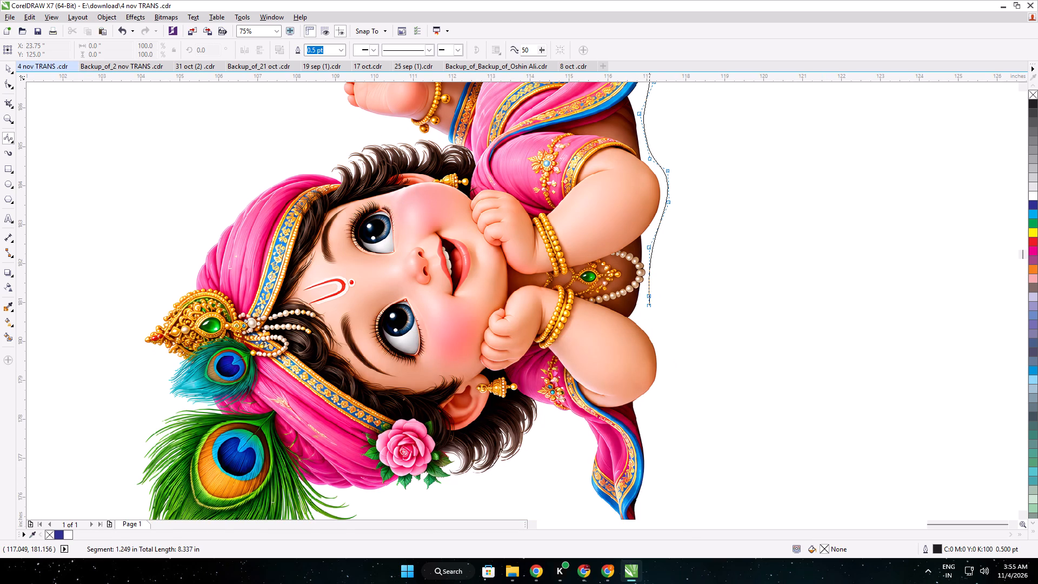
click(648, 334)
click(677, 372)
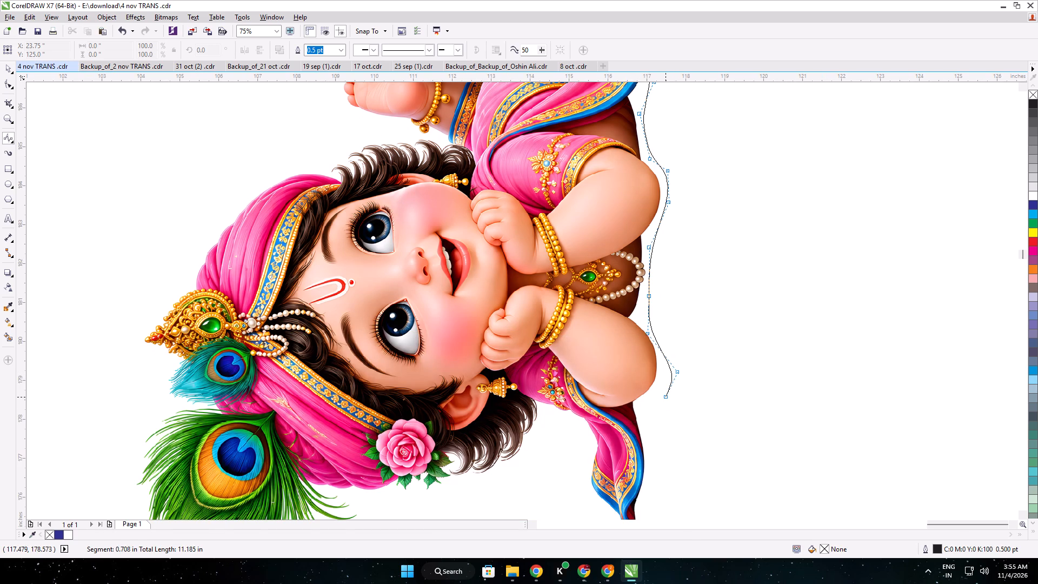
click(656, 395)
click(645, 412)
click(647, 457)
middle_drag(648, 452, 618, 150)
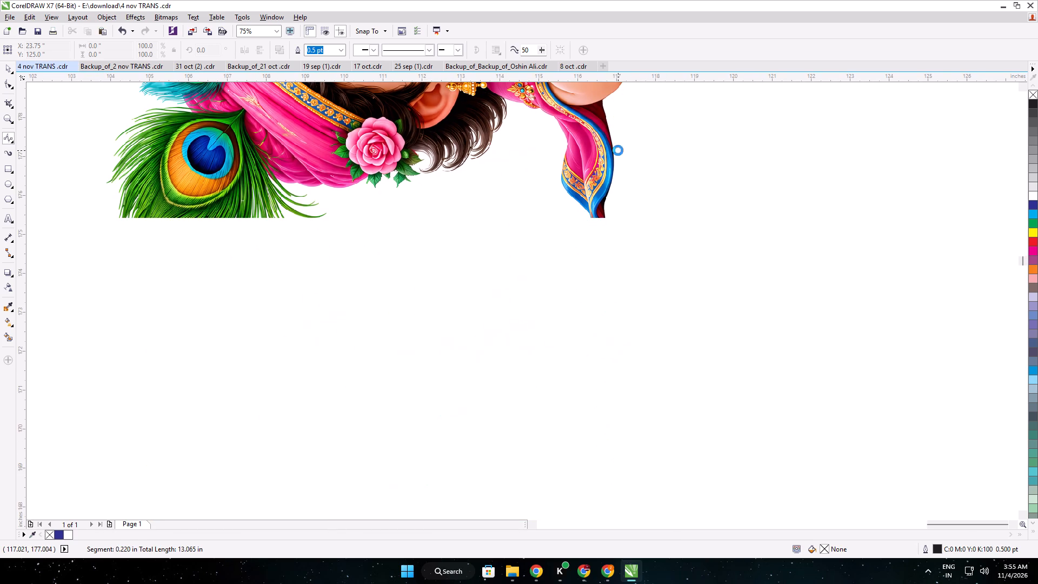
Trace the cut outline around the pointed end of the hanging cloth and back along its inner edge towards the hair.
click(621, 207)
click(623, 248)
click(597, 256)
click(581, 249)
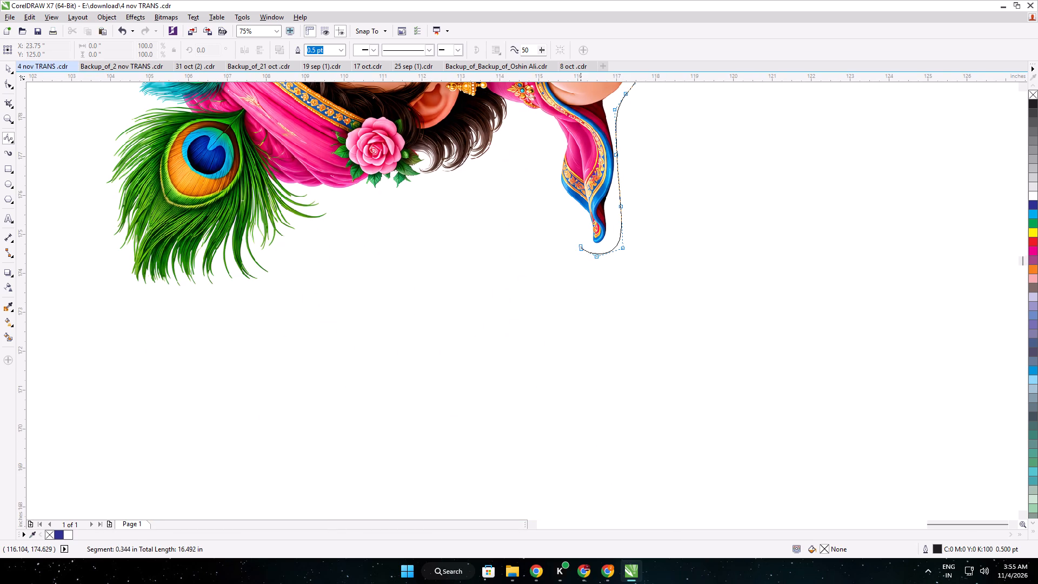
click(573, 219)
click(560, 202)
click(549, 181)
click(556, 138)
click(531, 116)
drag(512, 123, 507, 129)
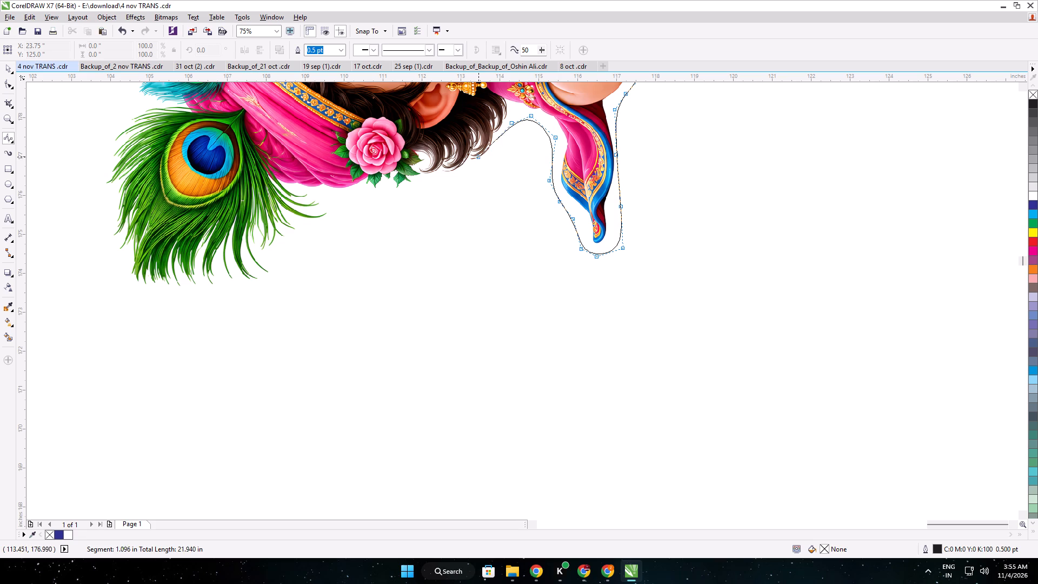
Continue the B-spline cut outline along the loose hair and beneath the pink rose on the turban.
click(473, 167)
click(431, 193)
click(376, 195)
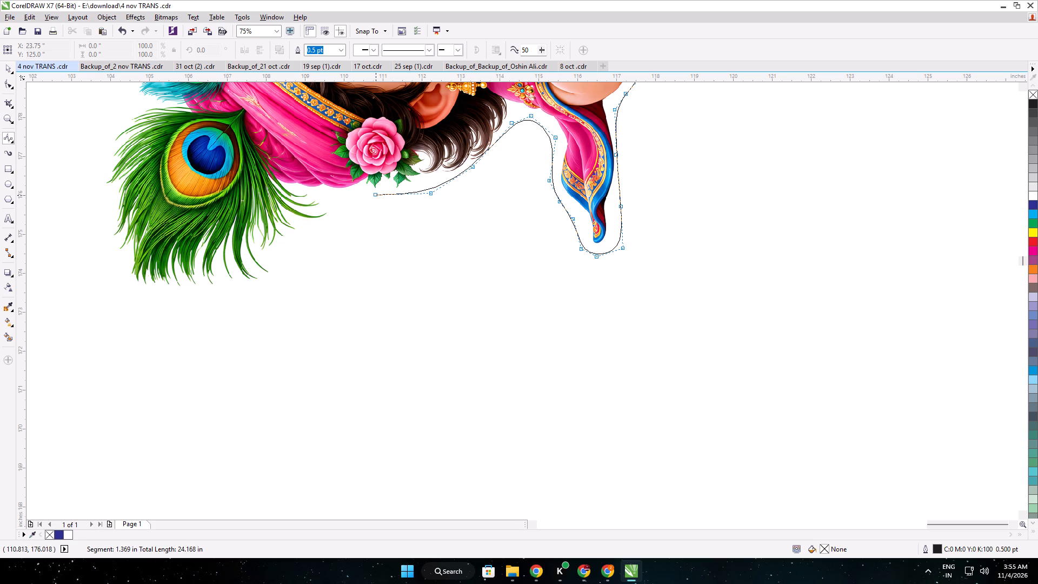
click(343, 194)
Trace the cut outline around the large green peacock feather, from the rose side to its far upper edge.
click(340, 236)
click(300, 268)
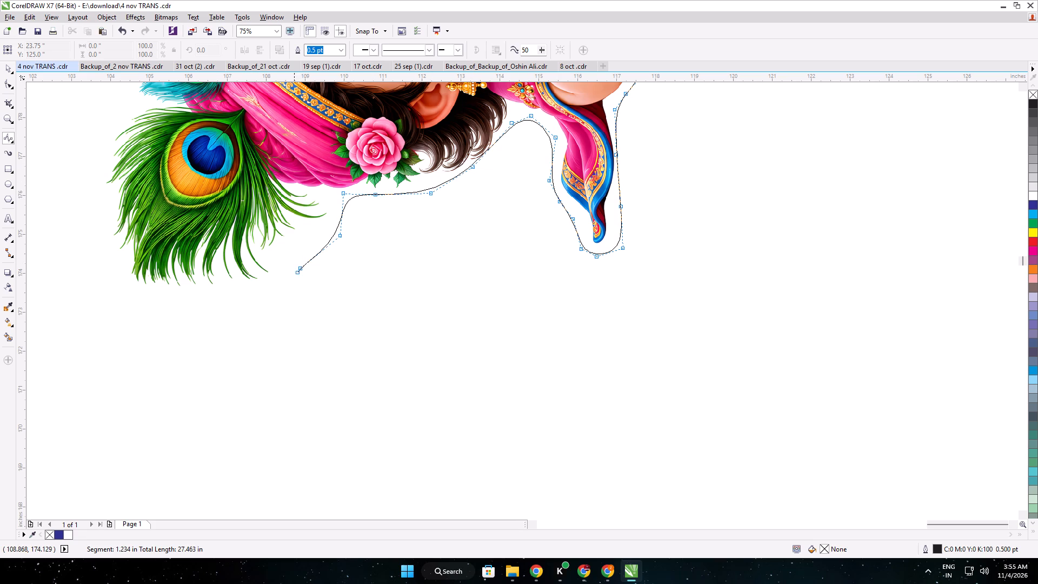
click(253, 290)
click(202, 295)
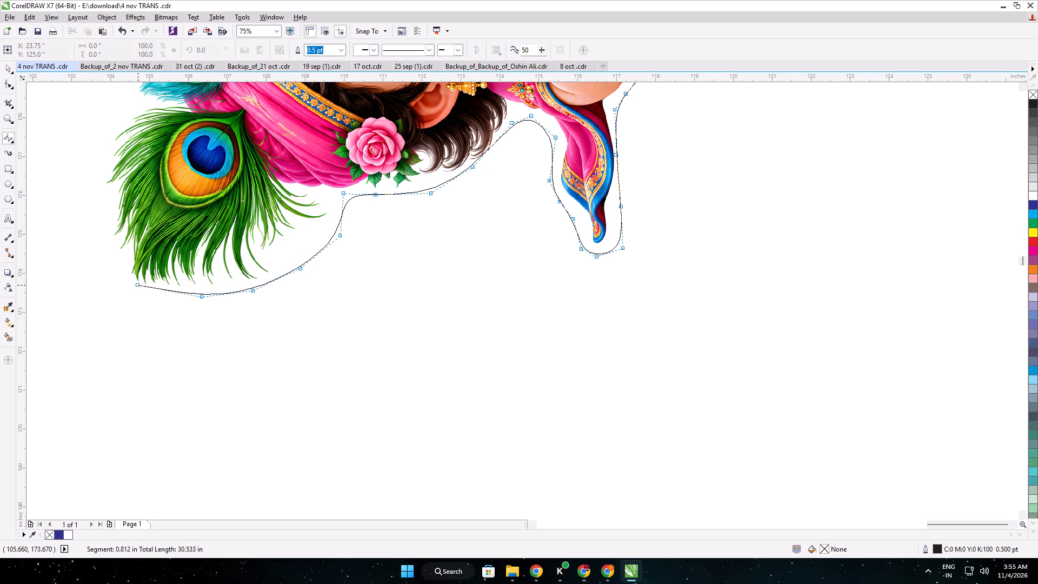
click(137, 290)
click(118, 284)
click(111, 236)
click(101, 205)
click(104, 161)
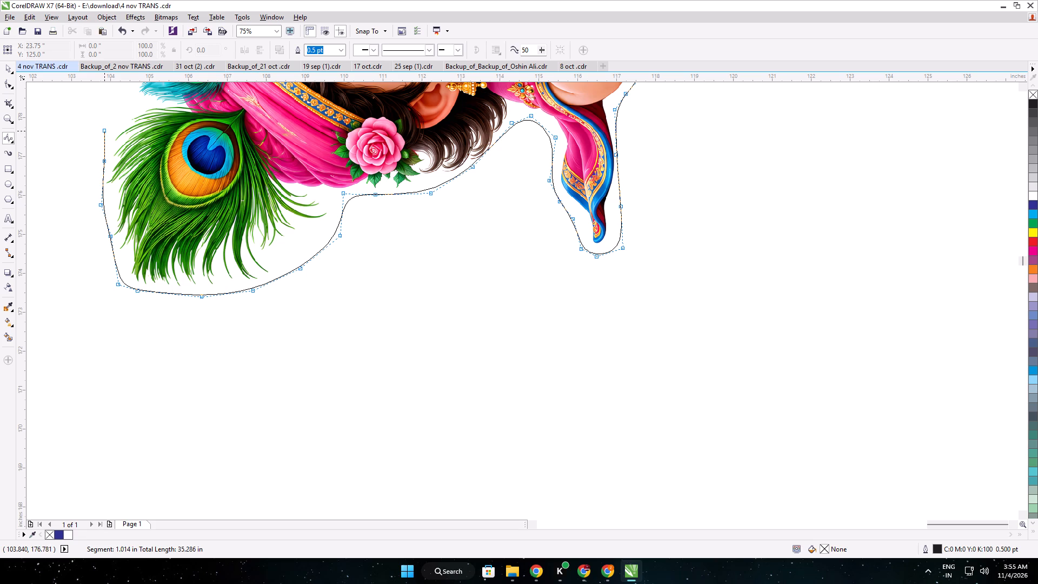
click(104, 131)
click(146, 102)
Continue the cut outline past the small blue feather, around the gold crown ornament and along the turban and hair.
middle_drag(148, 106, 378, 364)
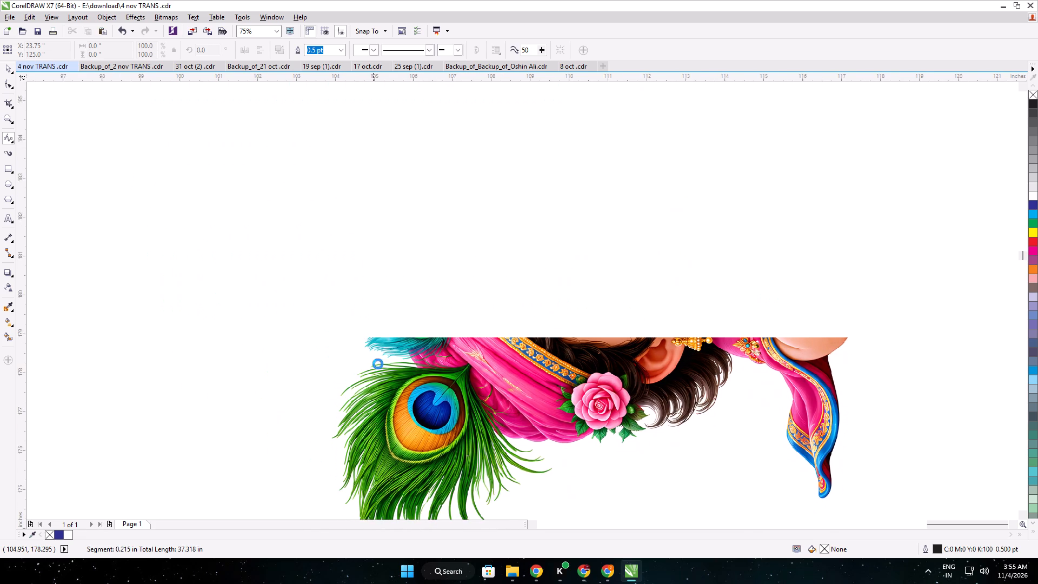
middle_drag(378, 364, 390, 370)
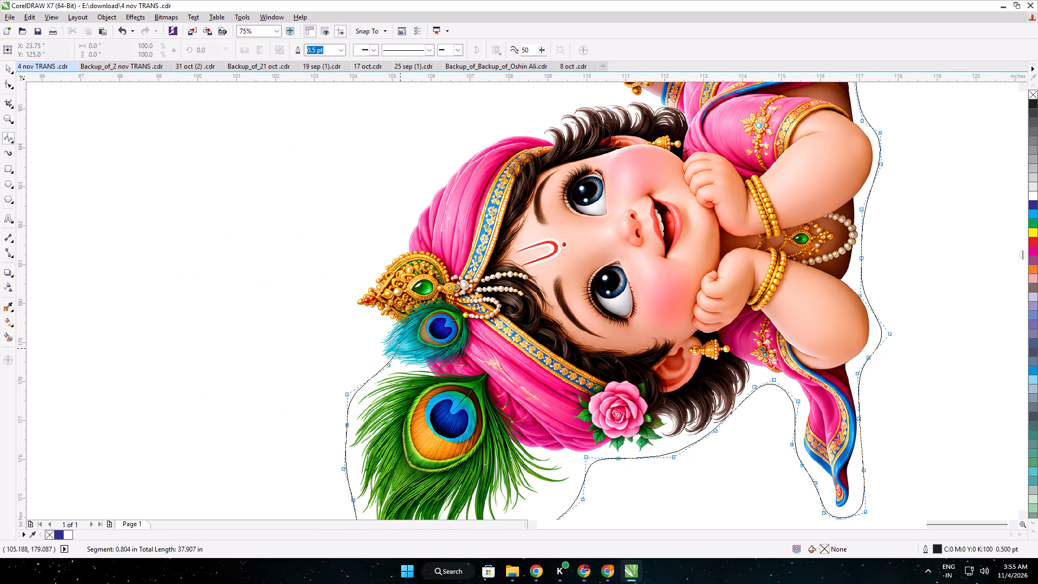
click(370, 352)
click(370, 325)
click(343, 305)
click(385, 251)
click(418, 210)
click(422, 185)
click(469, 144)
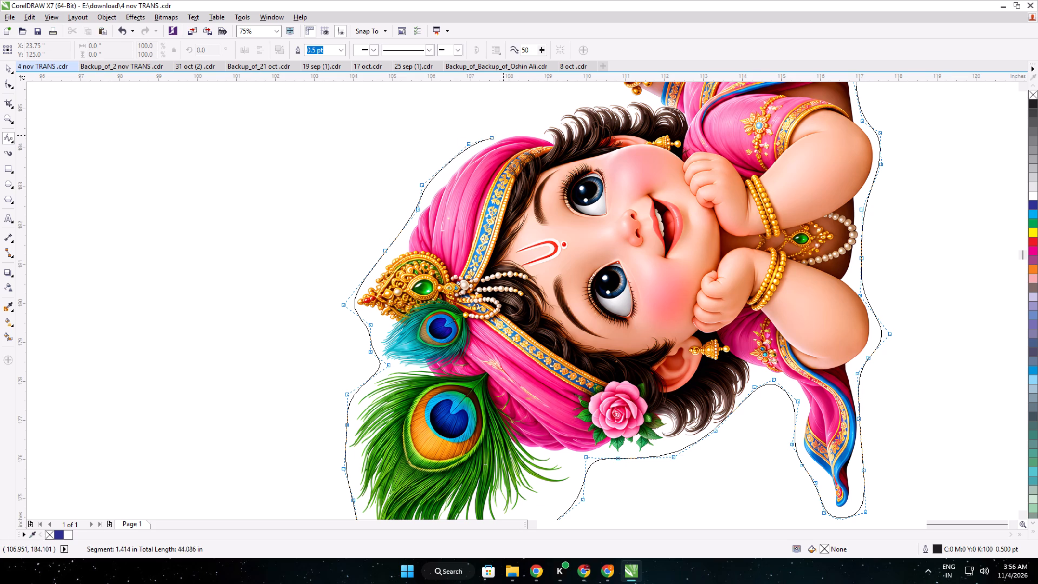
click(534, 121)
click(577, 106)
click(605, 94)
Trace the cut outline around the toes of both feet and along the outer ankle.
middle_drag(609, 97, 658, 261)
click(616, 239)
click(591, 232)
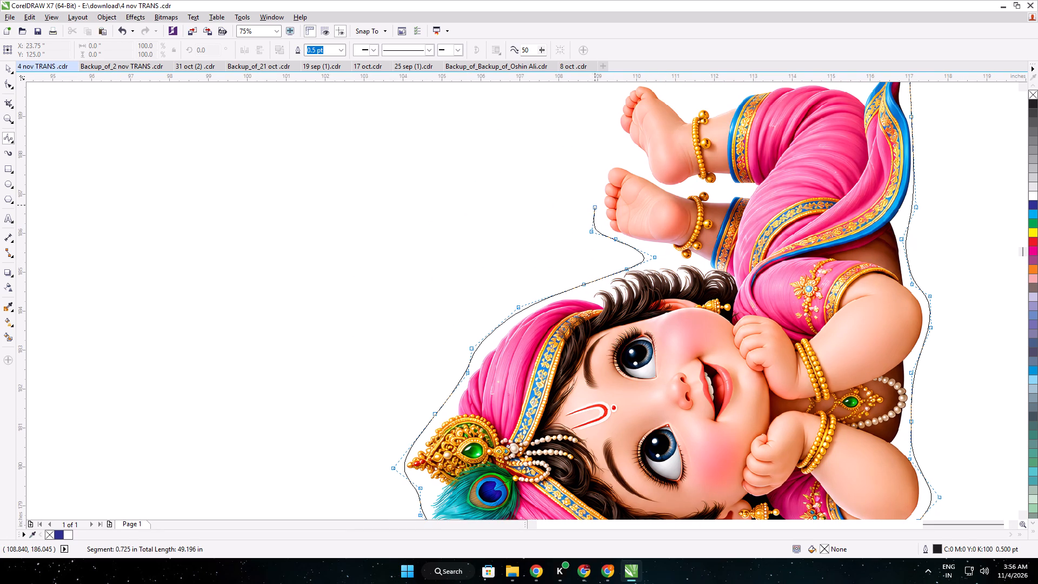
click(595, 203)
click(604, 157)
click(628, 154)
click(613, 126)
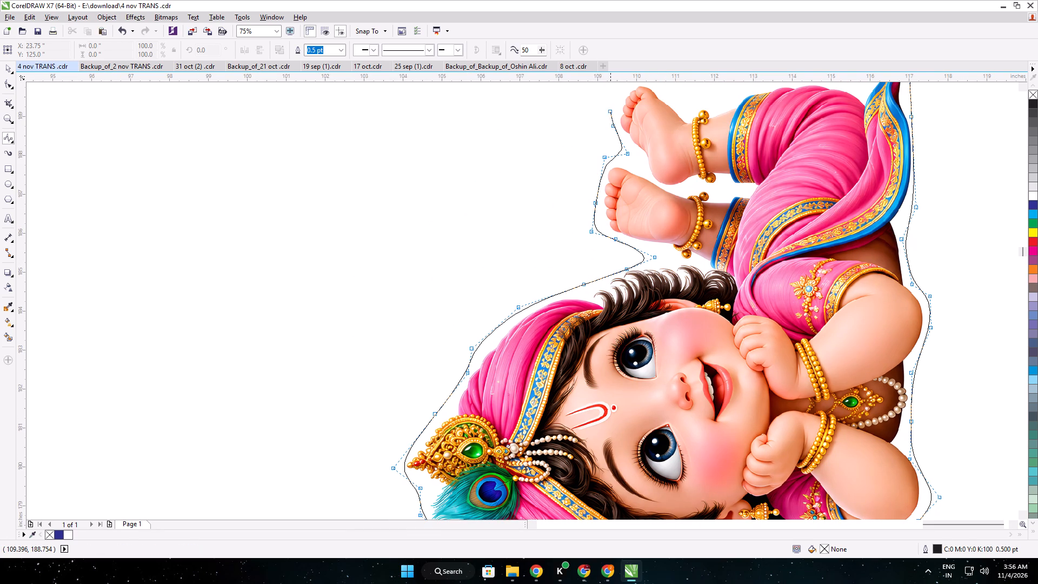
click(610, 107)
middle_drag(627, 97, 601, 255)
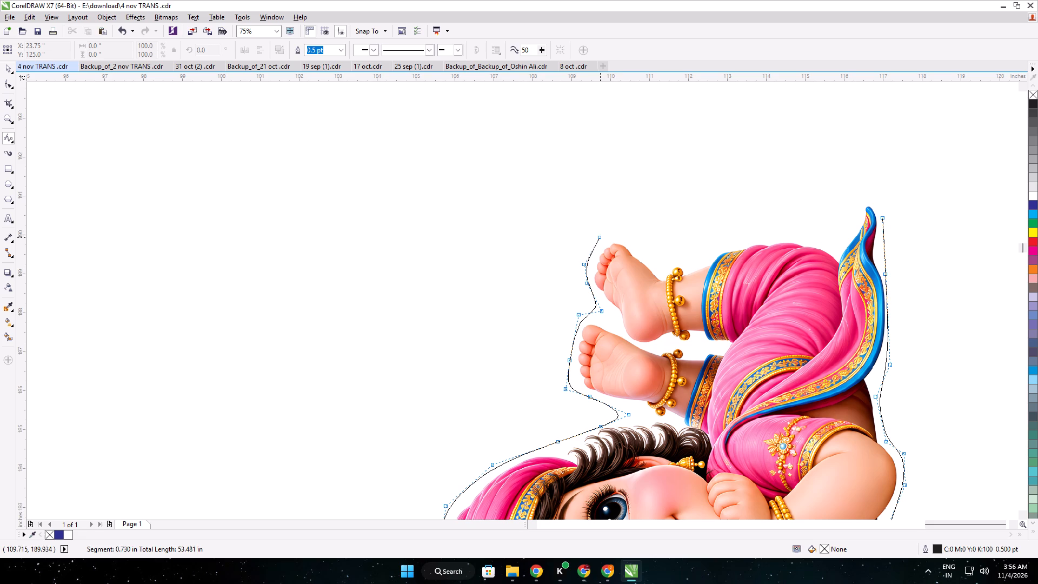
click(609, 243)
click(622, 229)
click(645, 249)
click(693, 258)
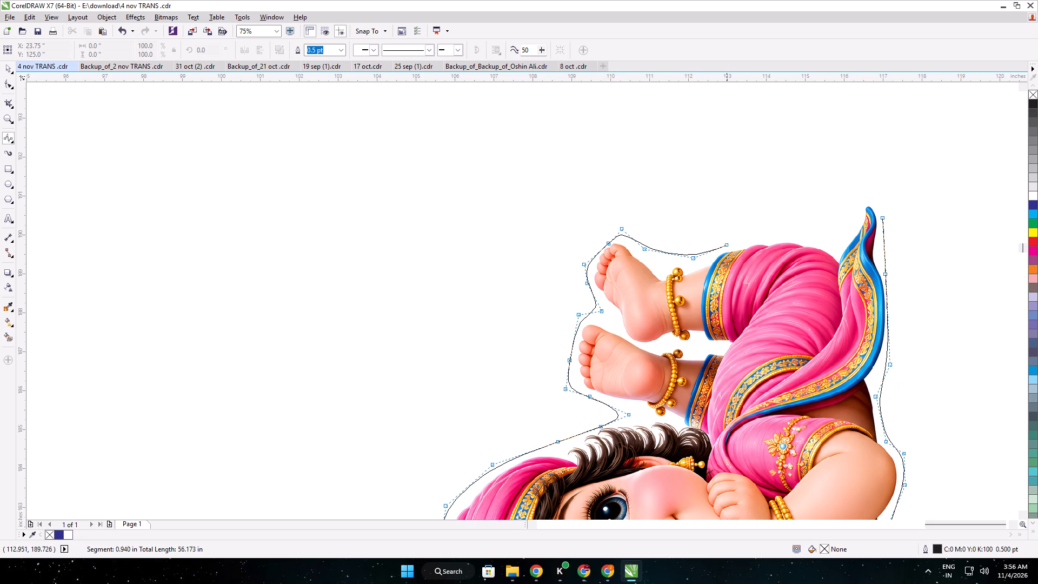
Trace the cut outline along the pink leg garment and around the cloth tip, closing it at the starting point.
click(729, 243)
click(776, 236)
click(836, 238)
click(847, 223)
click(856, 204)
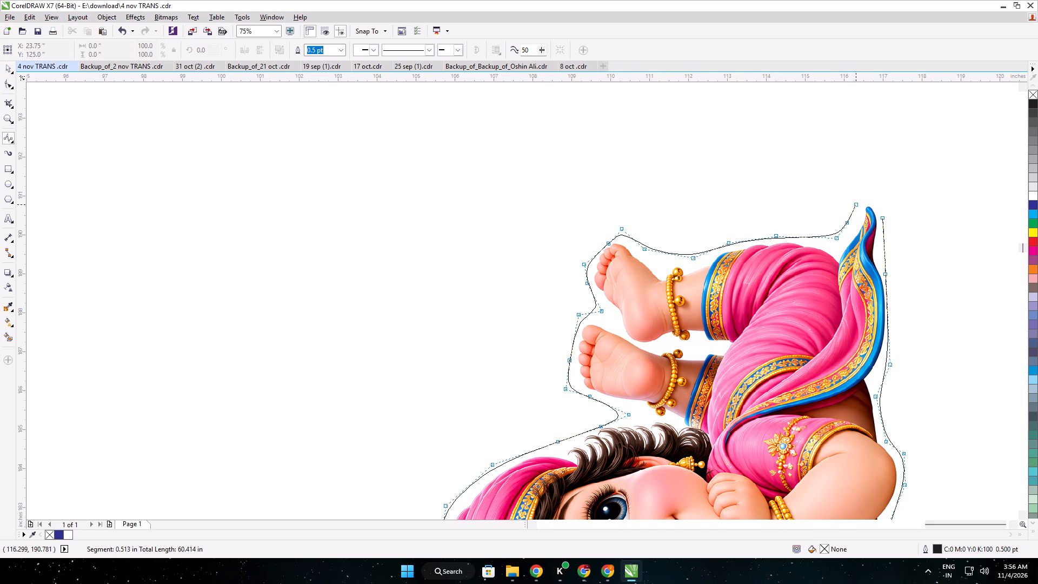
click(863, 192)
click(885, 196)
click(883, 213)
scroll(883, 221, up, 6)
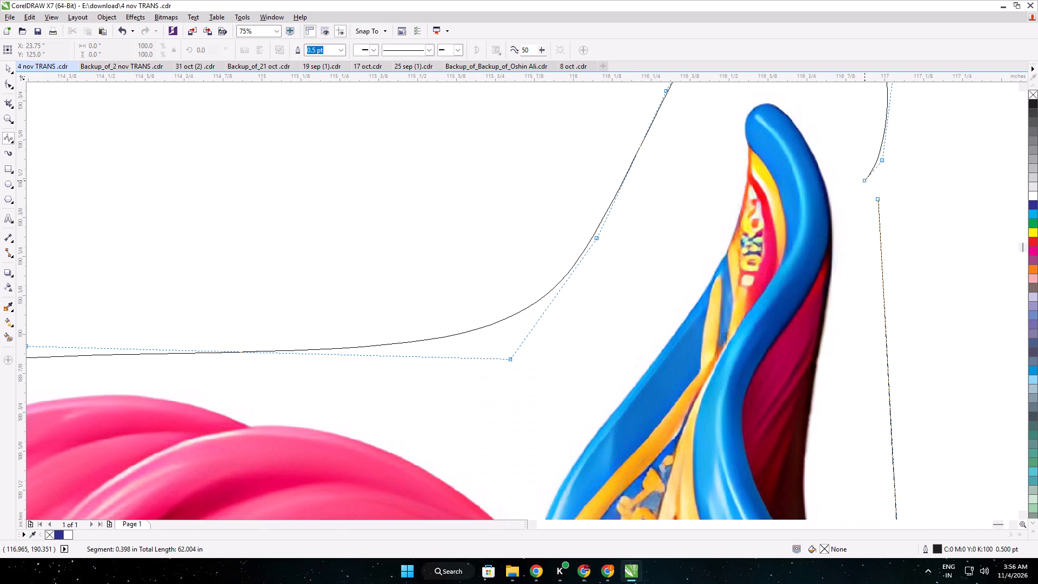
click(881, 197)
scroll(822, 239, down, 7)
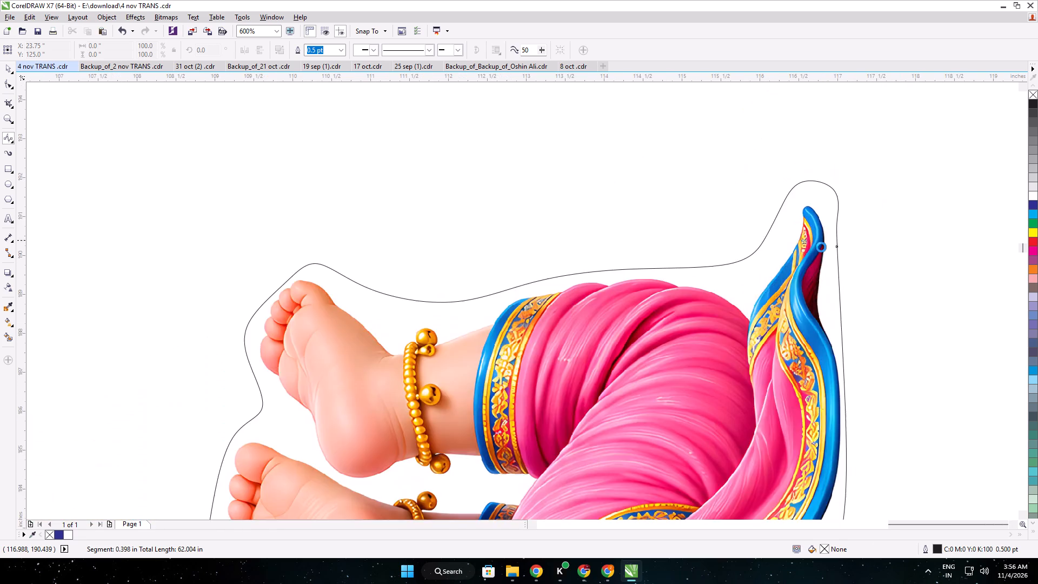
scroll(821, 247, down, 2)
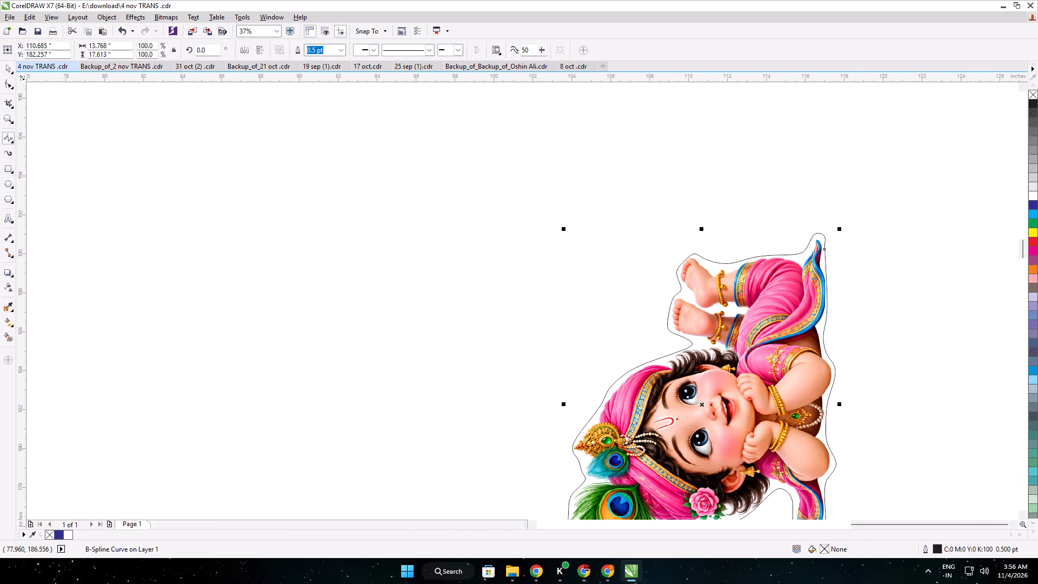
Draw a rectangular frame about 16.9 by 25.3 inches around the baby Krishna image and its cut outline.
click(12, 167)
scroll(323, 218, down, 2)
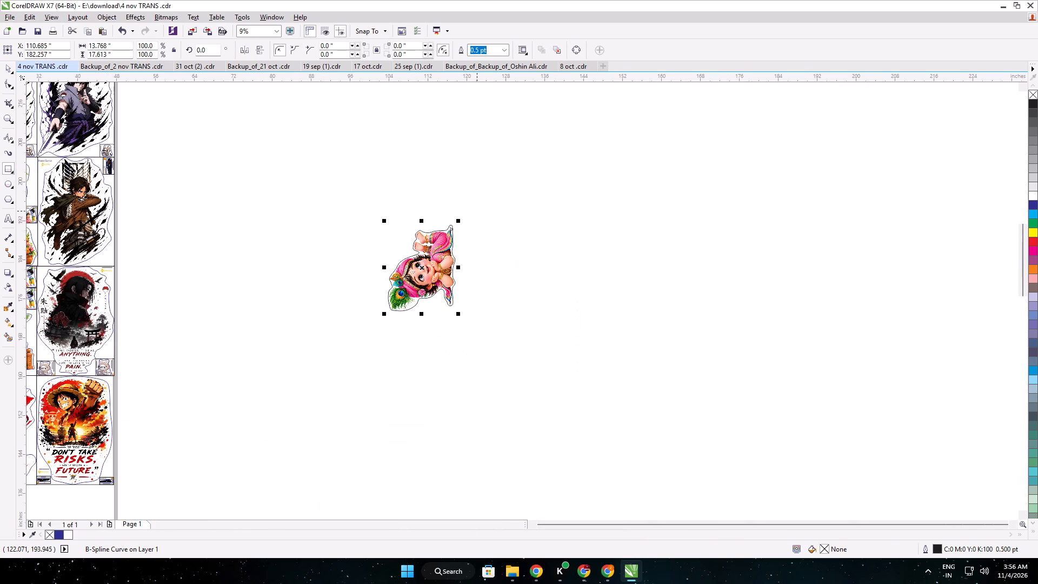
drag(467, 209, 380, 331)
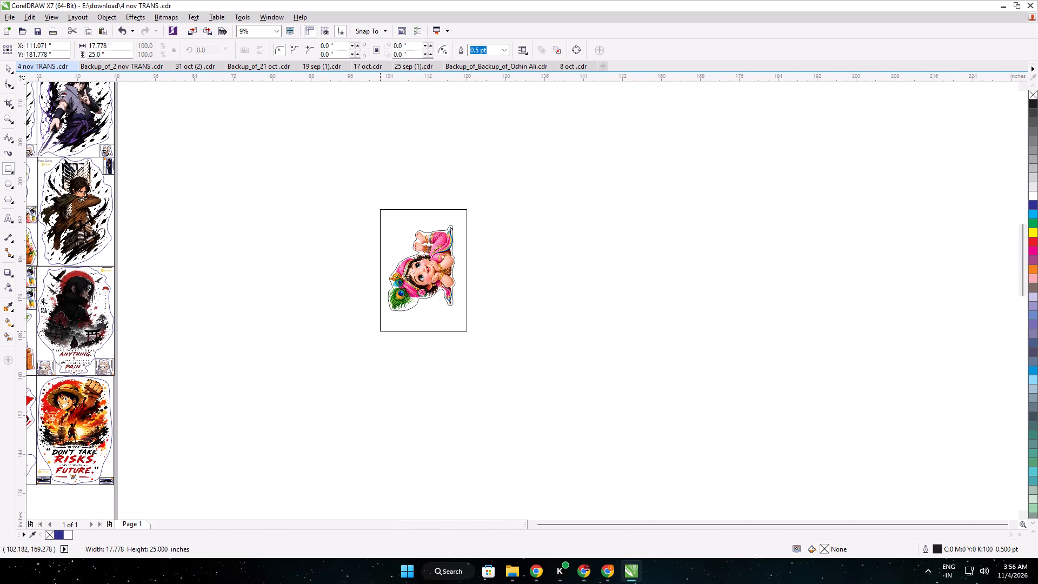
drag(380, 331, 384, 333)
Resize the frame around the baby Krishna to about 15.01 by 17.73 inches so it fits the cut outline closely.
scroll(405, 328, up, 3)
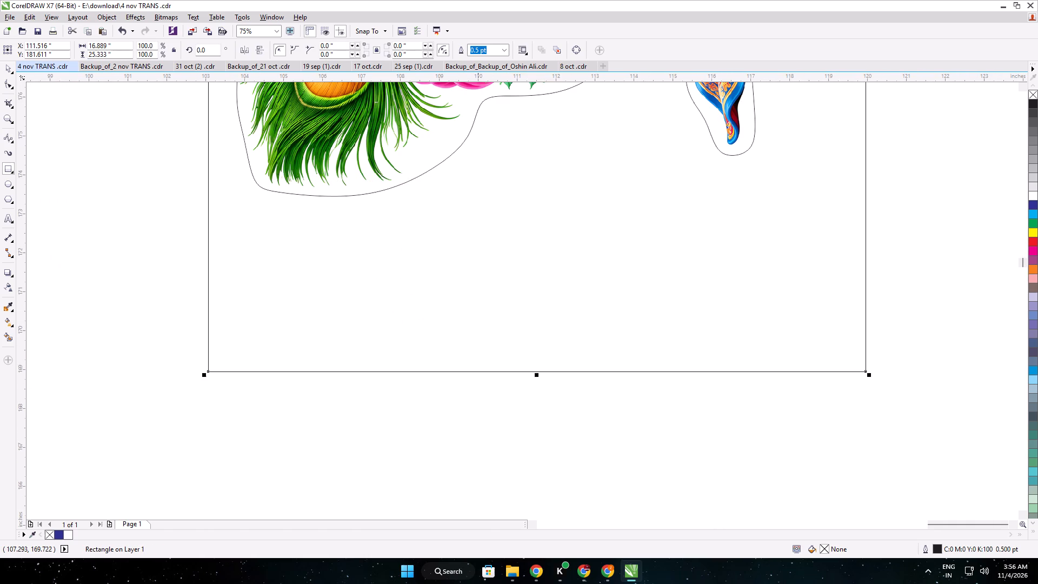
drag(536, 376, 533, 201)
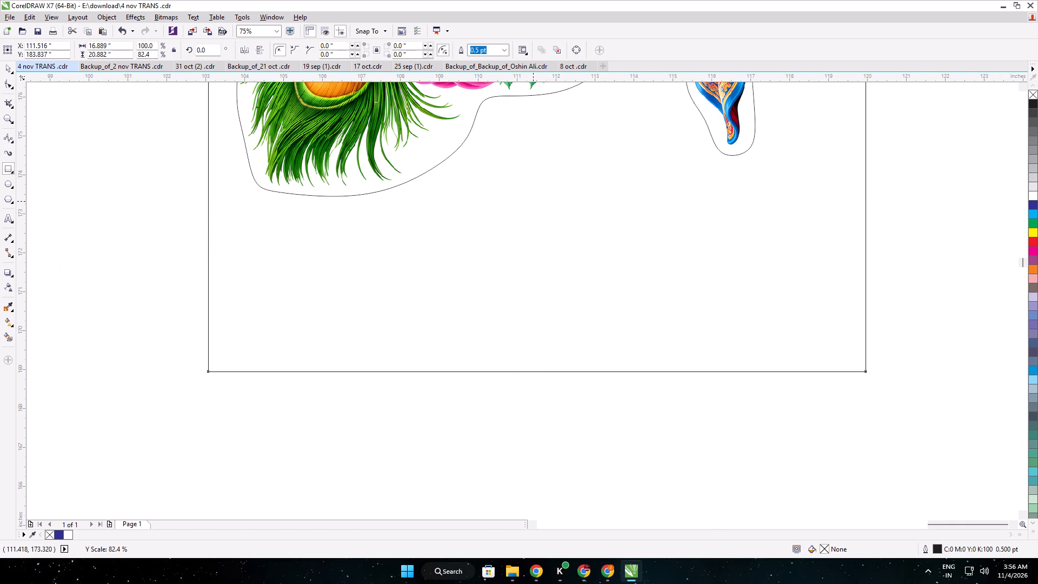
scroll(533, 201, down, 1)
middle_drag(530, 178, 548, 528)
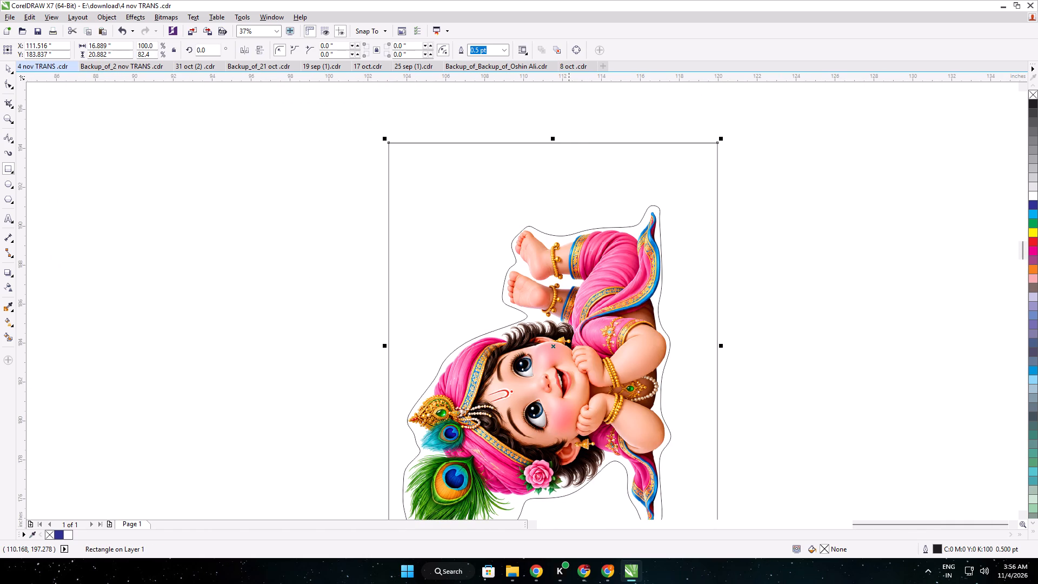
drag(550, 141, 552, 204)
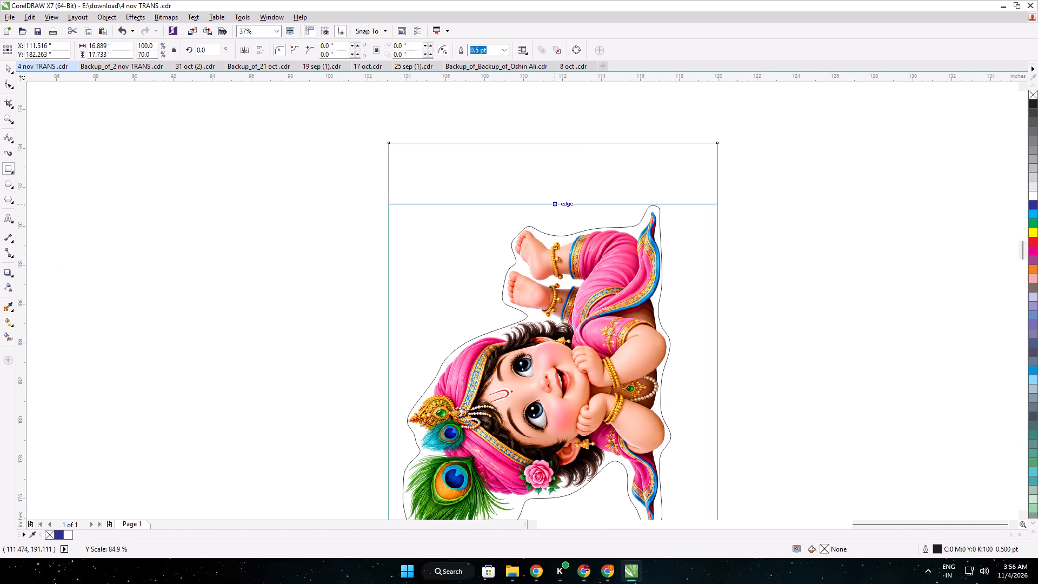
drag(552, 204, 552, 200)
middle_drag(603, 278, 467, 178)
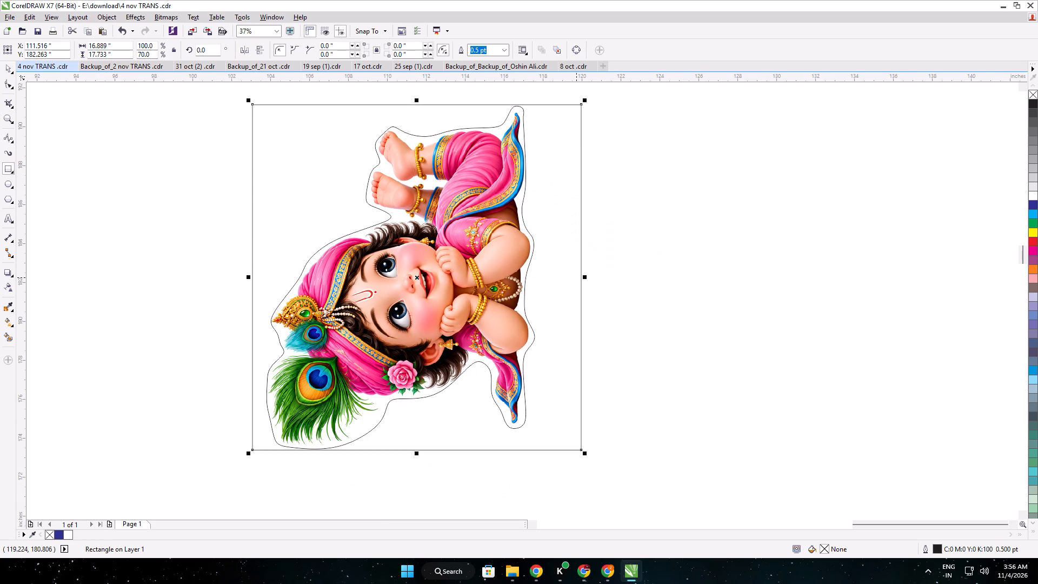
drag(587, 276, 550, 290)
scroll(371, 448, up, 1)
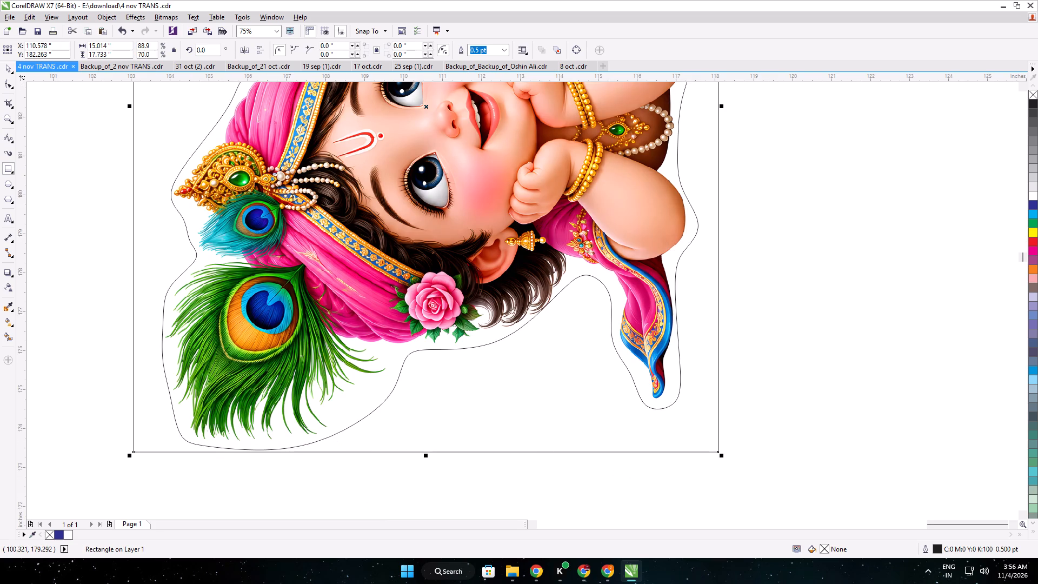
Sample the navy blue of the existing blue-cloth baby Krishna's cut line and apply it to the new cut outline.
scroll(124, 212, down, 2)
middle_drag(137, 279, 736, 73)
middle_drag(165, 352, 264, 344)
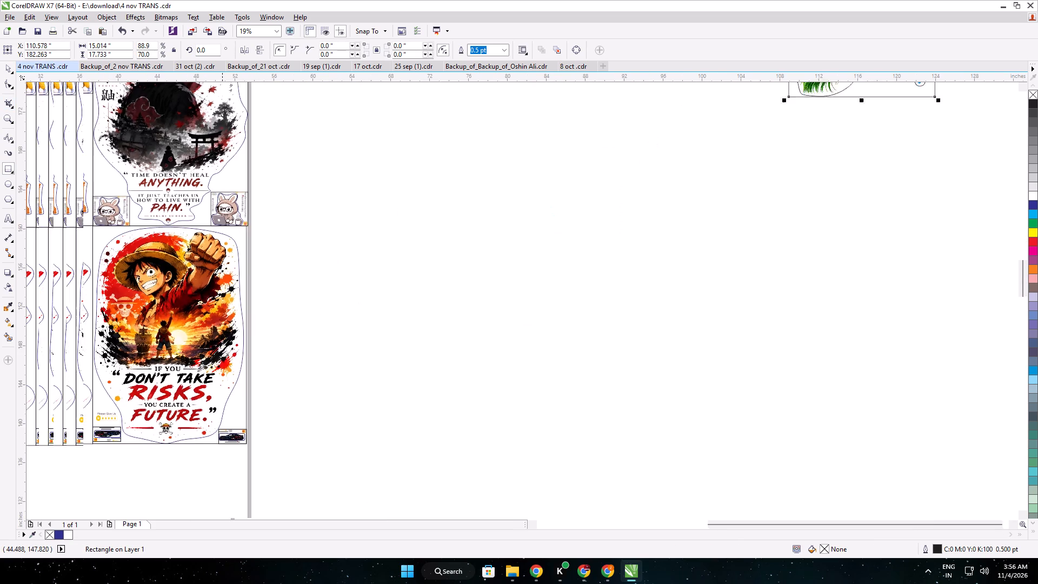
middle_drag(264, 344, 964, 316)
scroll(627, 462, up, 5)
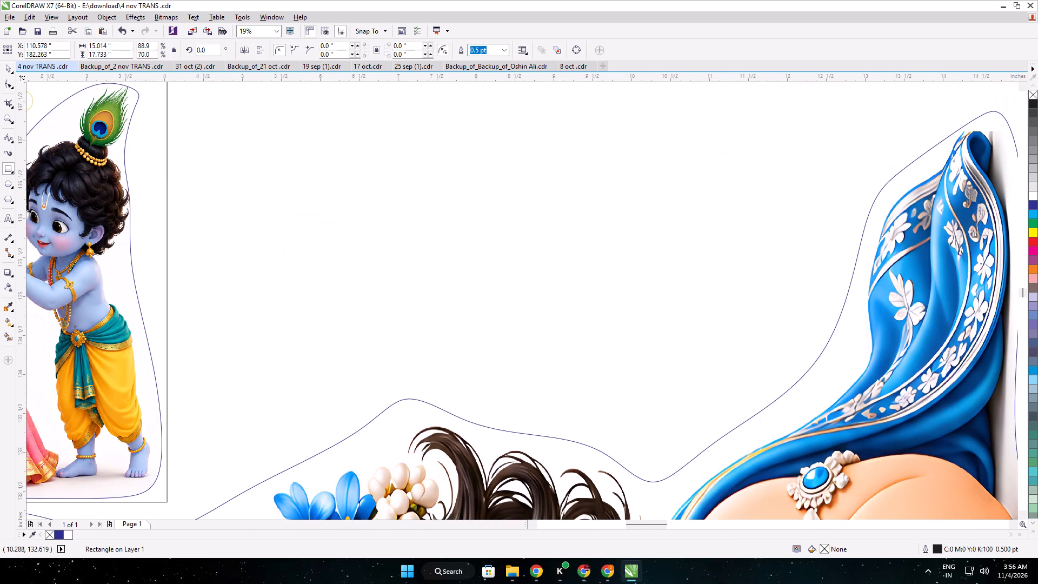
scroll(553, 430, down, 7)
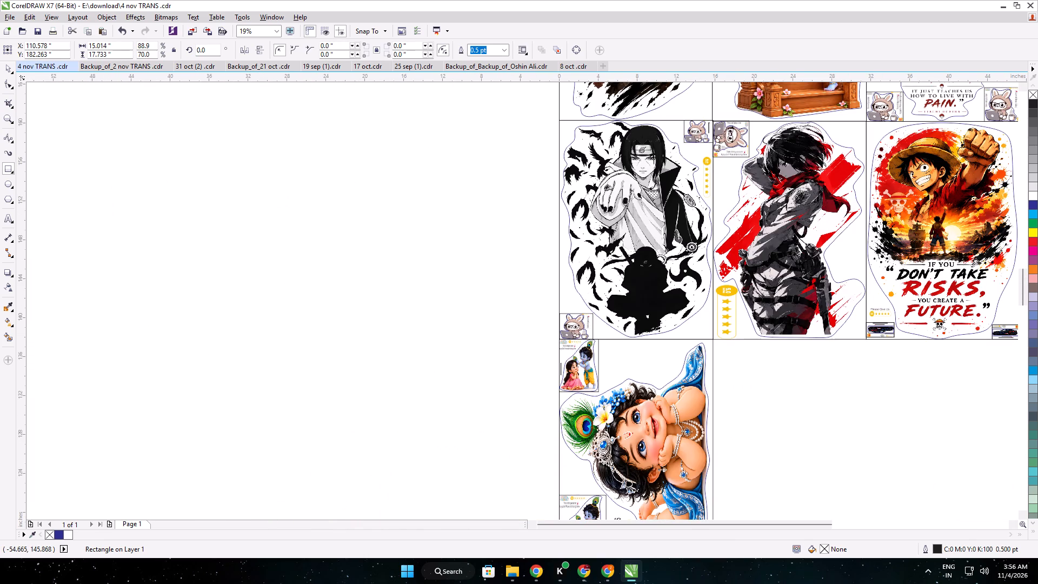
click(14, 307)
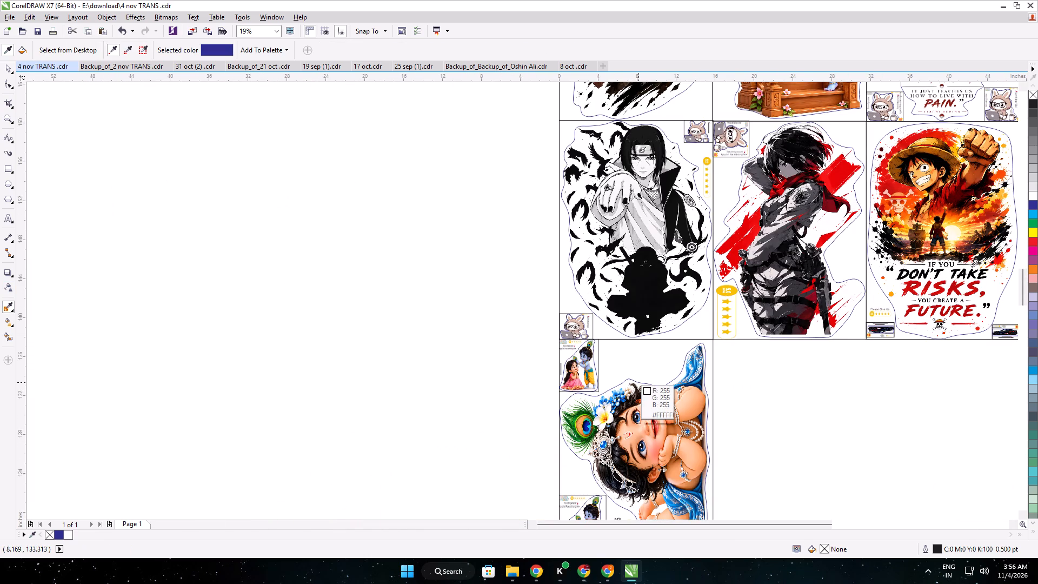
click(638, 382)
scroll(776, 373, down, 1)
middle_drag(873, 386, 398, 460)
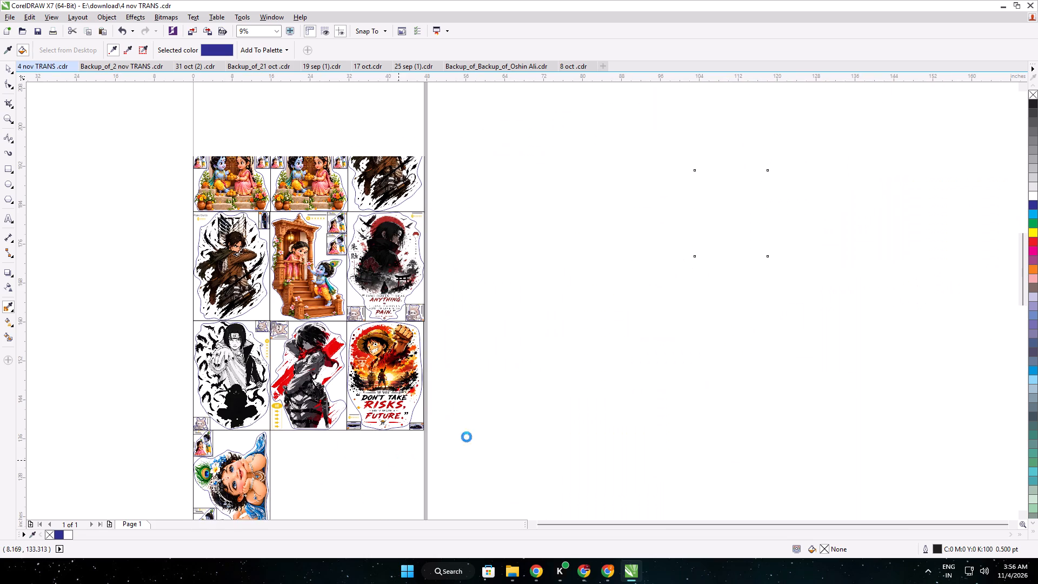
scroll(752, 198, up, 3)
scroll(698, 196, up, 2)
scroll(615, 188, up, 3)
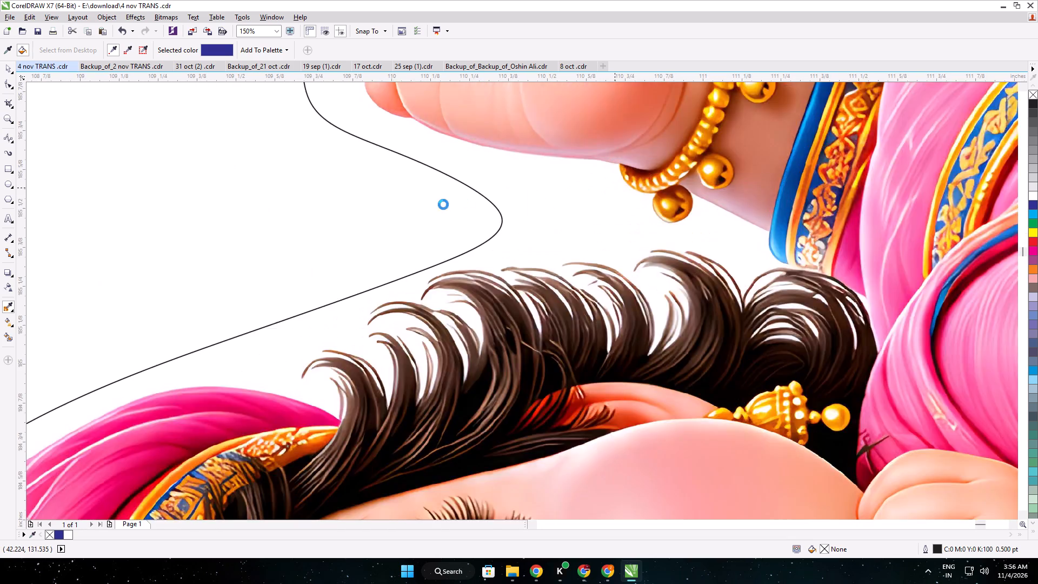
click(414, 198)
scroll(414, 199, down, 7)
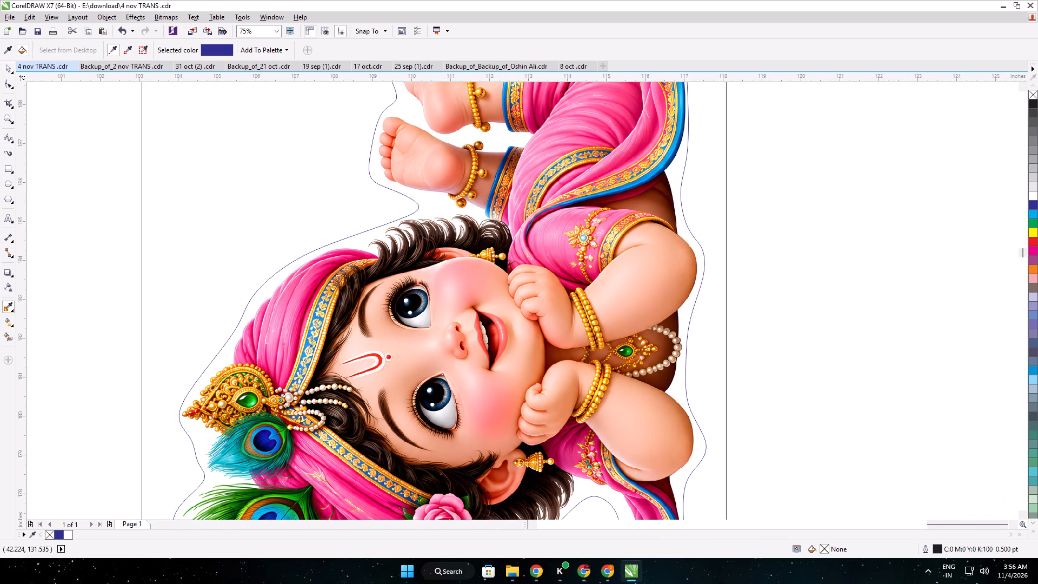
Copy the small framed Radha-Krishna thank-you sticker above the flute-playing Krishna design in 31 oct (2) .cdr and paste it into 4 nov TRANS .cdr.
click(183, 69)
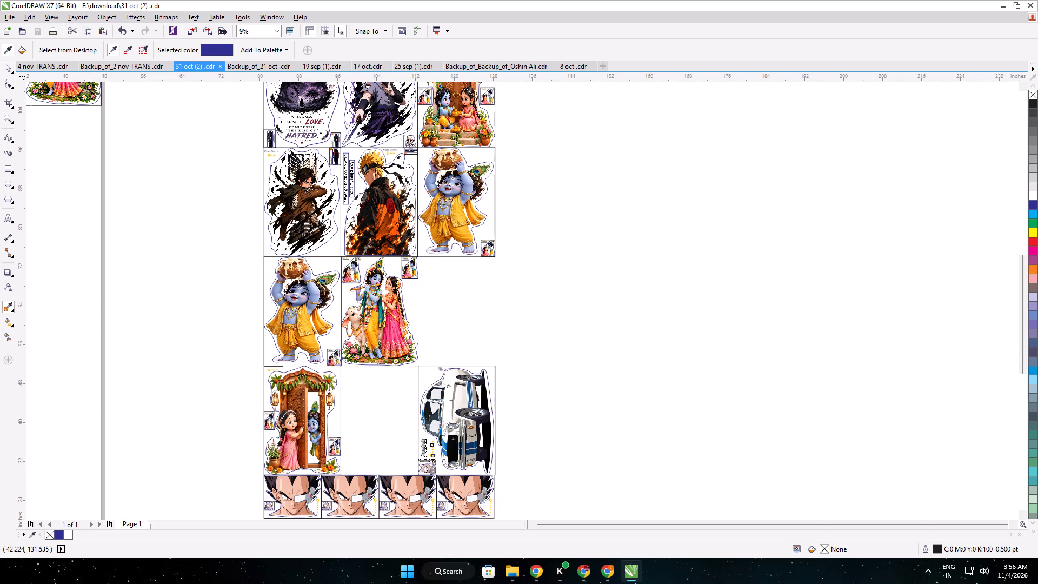
click(5, 72)
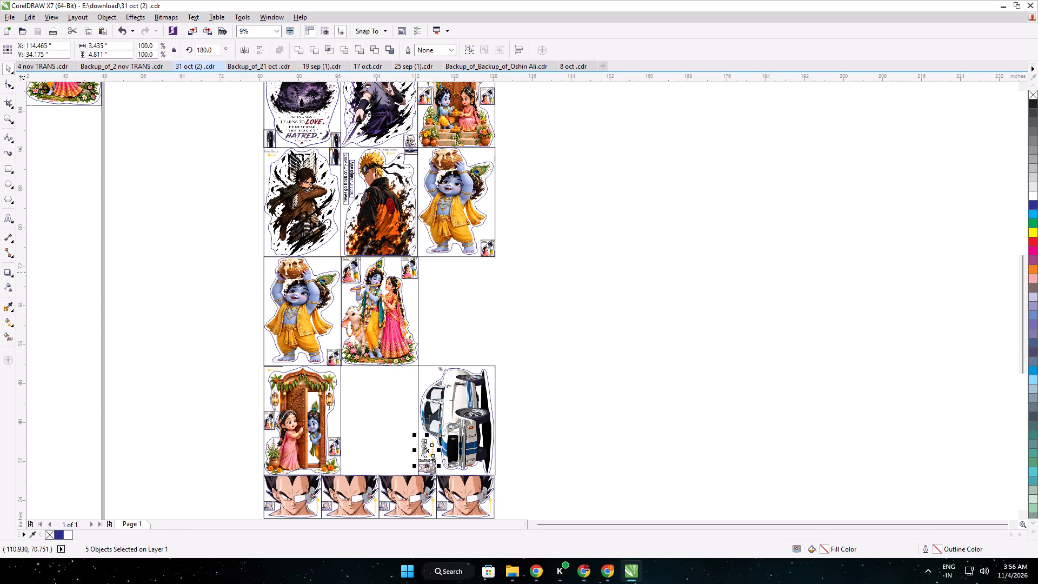
drag(434, 284, 397, 254)
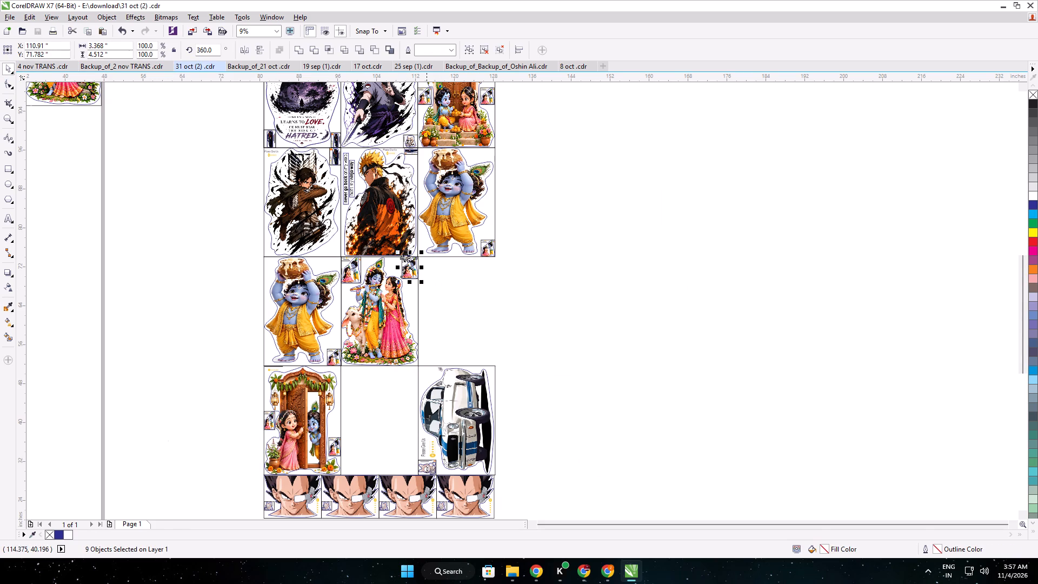
key(ctrl+c)
click(47, 72)
click(49, 62)
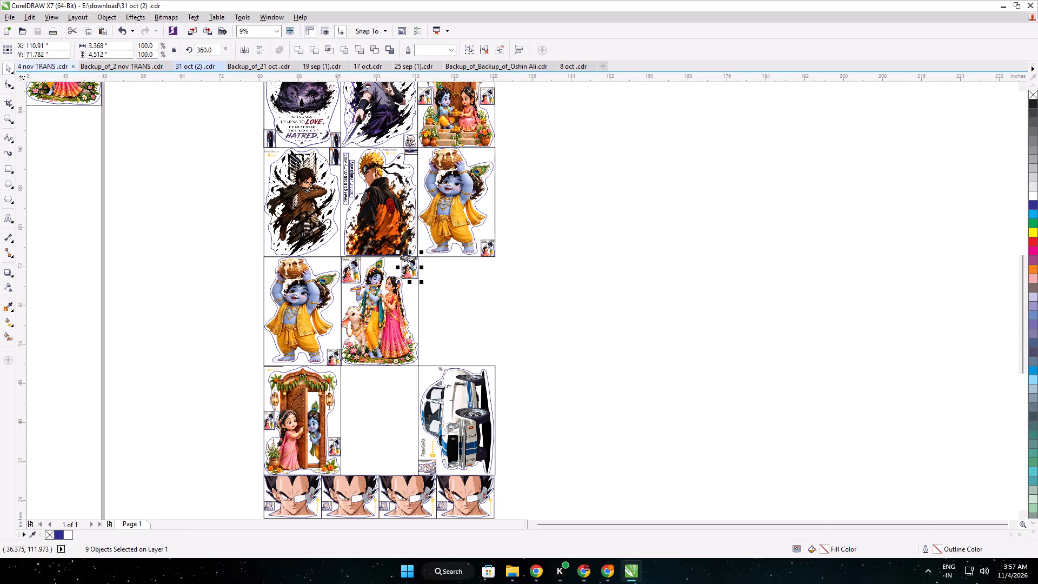
scroll(247, 214, down, 3)
middle_drag(117, 268, 338, 300)
key(ctrl+v)
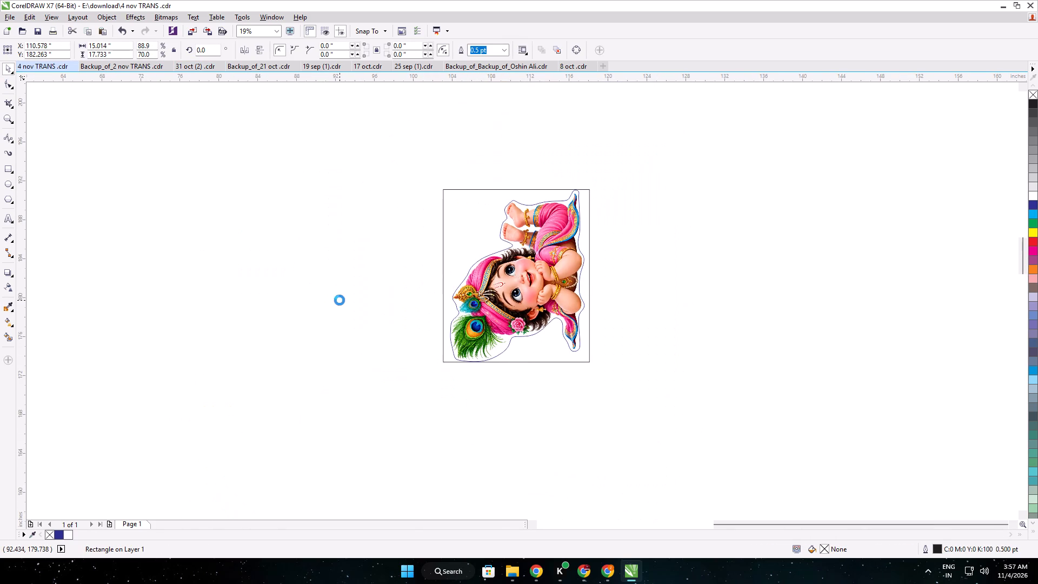
Move the pasted Radha-Krishna filler sticker flush into the upper-left corner of the pink baby Krishna's frame.
scroll(468, 337, down, 2)
middle_drag(515, 442, 545, 267)
drag(544, 348, 534, 187)
scroll(530, 186, up, 8)
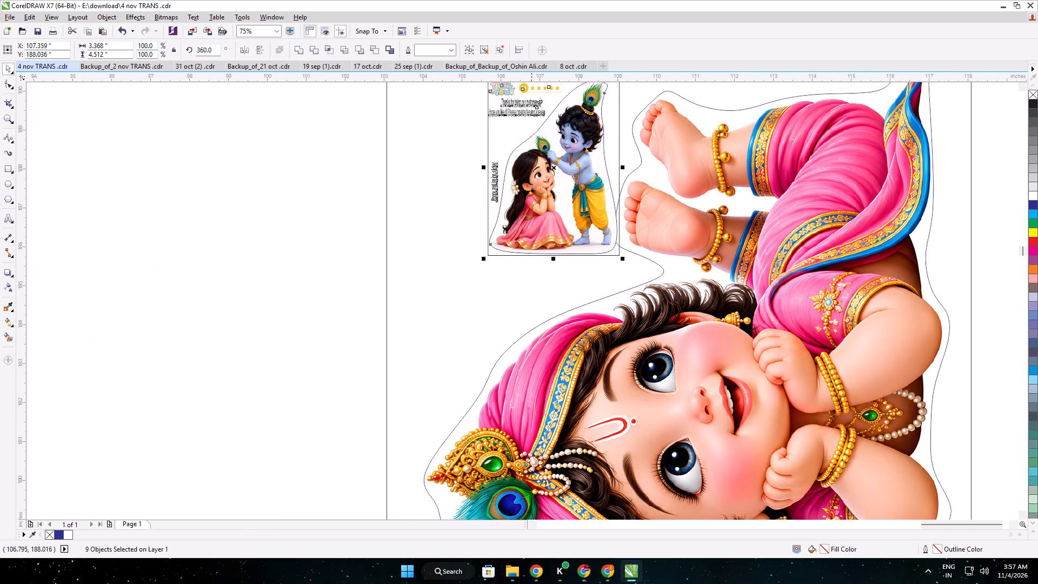
middle_drag(535, 162, 622, 357)
drag(644, 361, 540, 329)
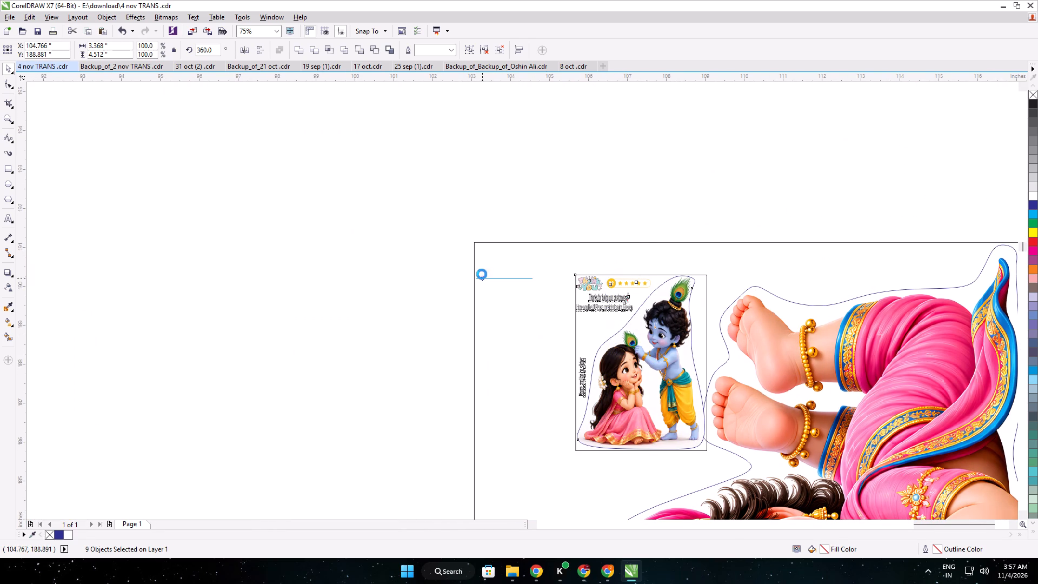
scroll(469, 249, up, 3)
key(Down)
key(Left)
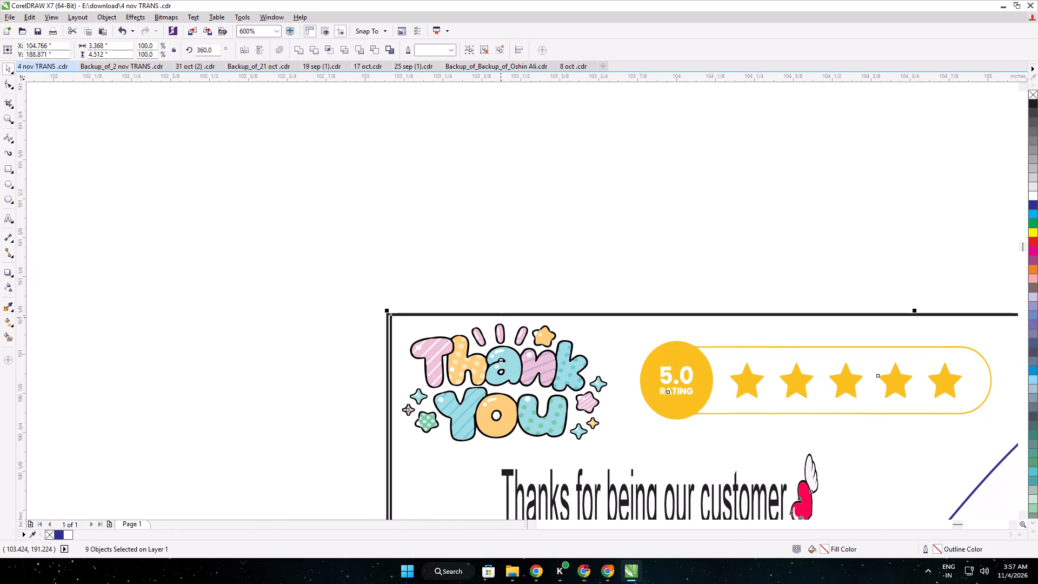
scroll(501, 317, down, 3)
middle_drag(611, 360, 337, 0)
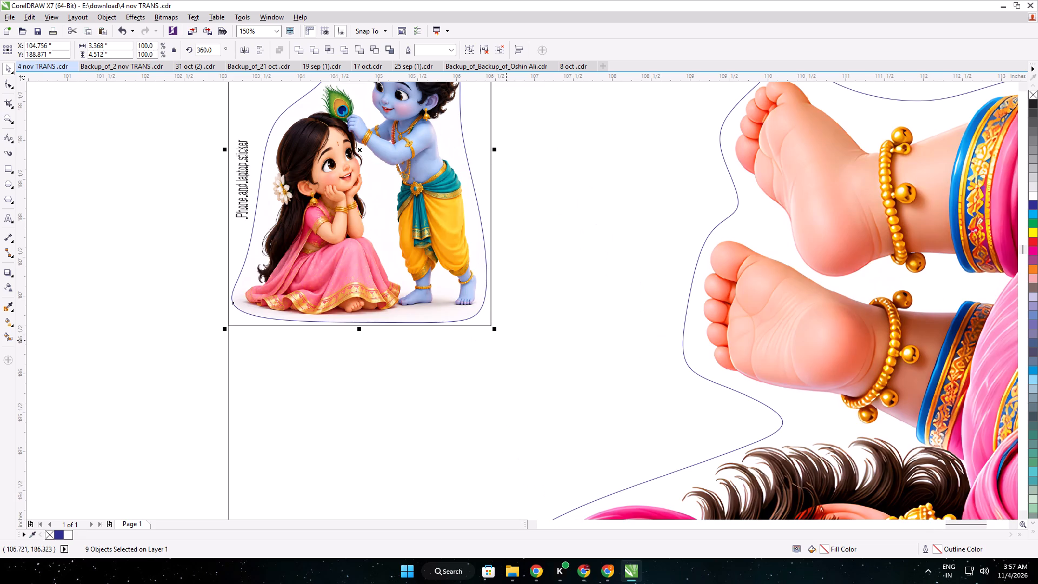
Enlarge the filler sticker proportionally to about 4.79 by 6.42 inches, keeping it anchored in the frame's corner.
drag(492, 329, 607, 424)
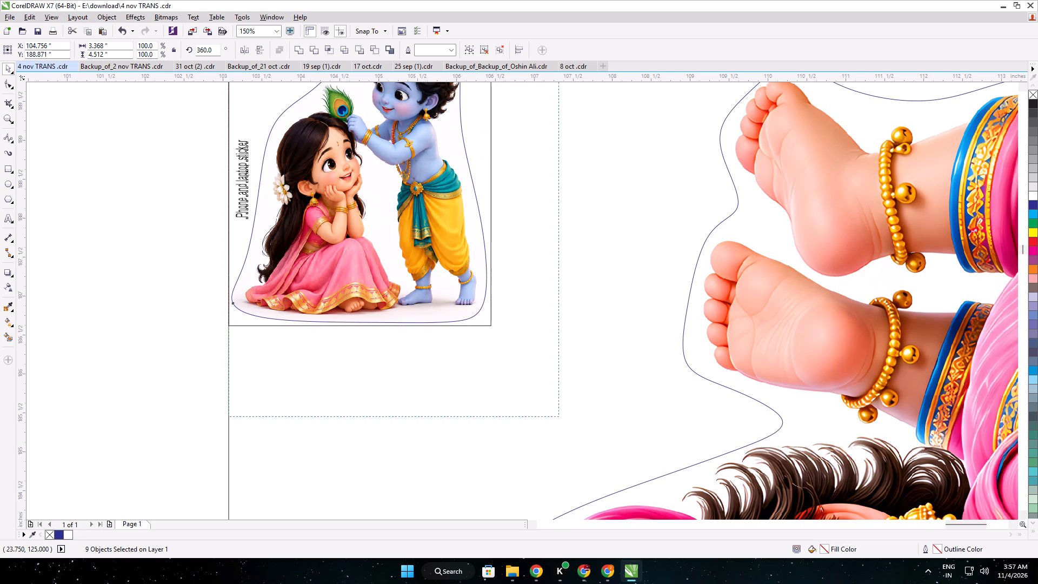
drag(607, 424, 669, 478)
click(128, 327)
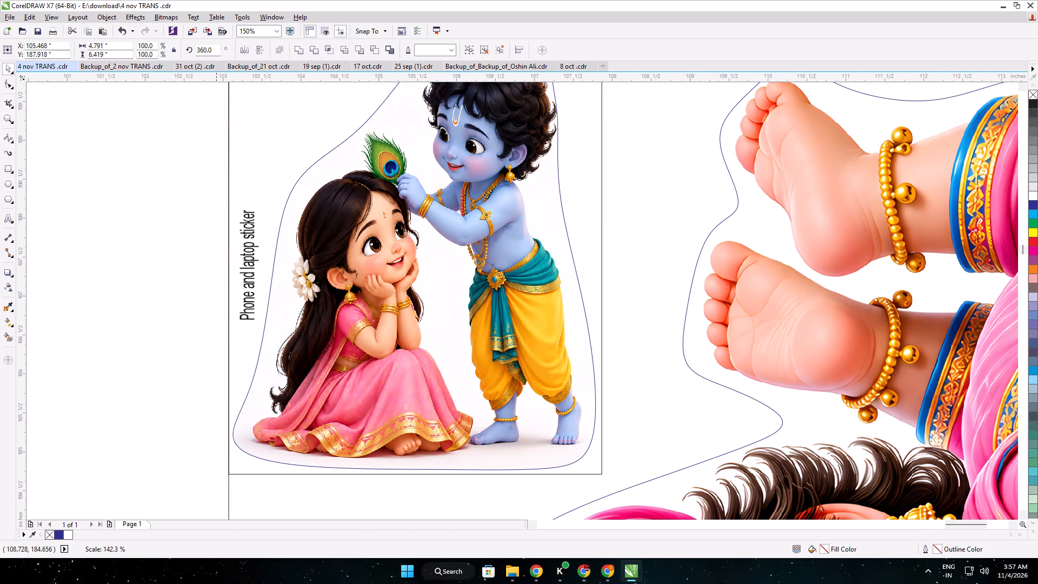
Set the size of the whole pink baby Krishna sticker, including frame and filler, to 15.8 by 22.5 inches.
scroll(274, 338, down, 4)
middle_drag(322, 364, 476, 272)
scroll(502, 317, down, 1)
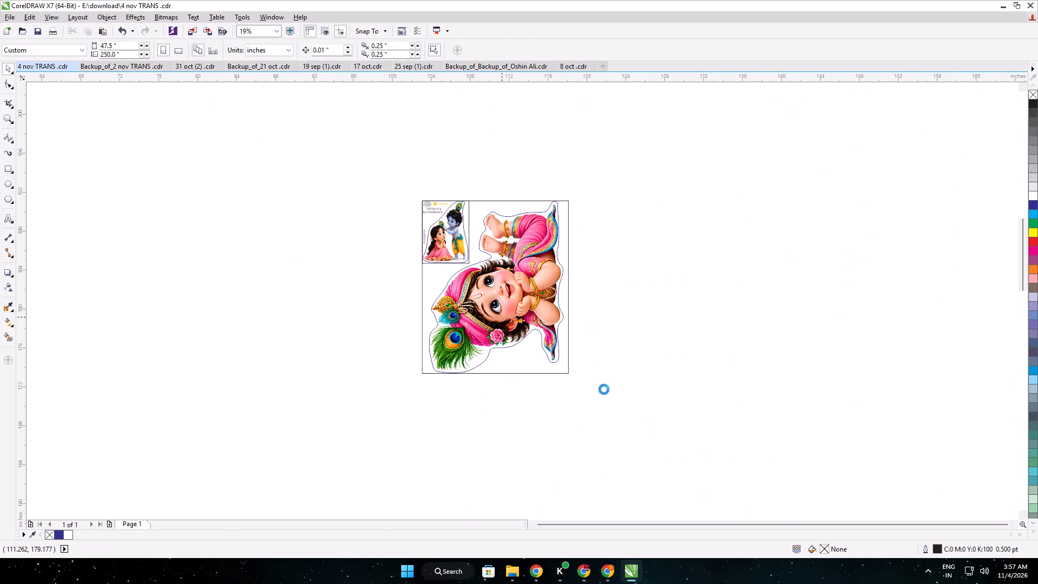
drag(601, 406, 430, 238)
double_click(102, 47)
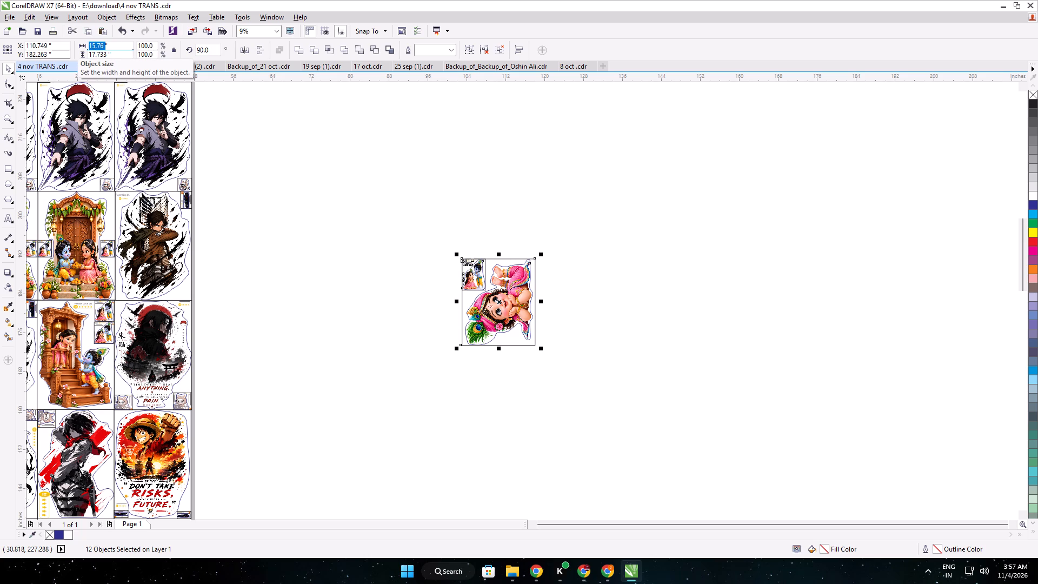
key(1)
key(5)
text(.8)
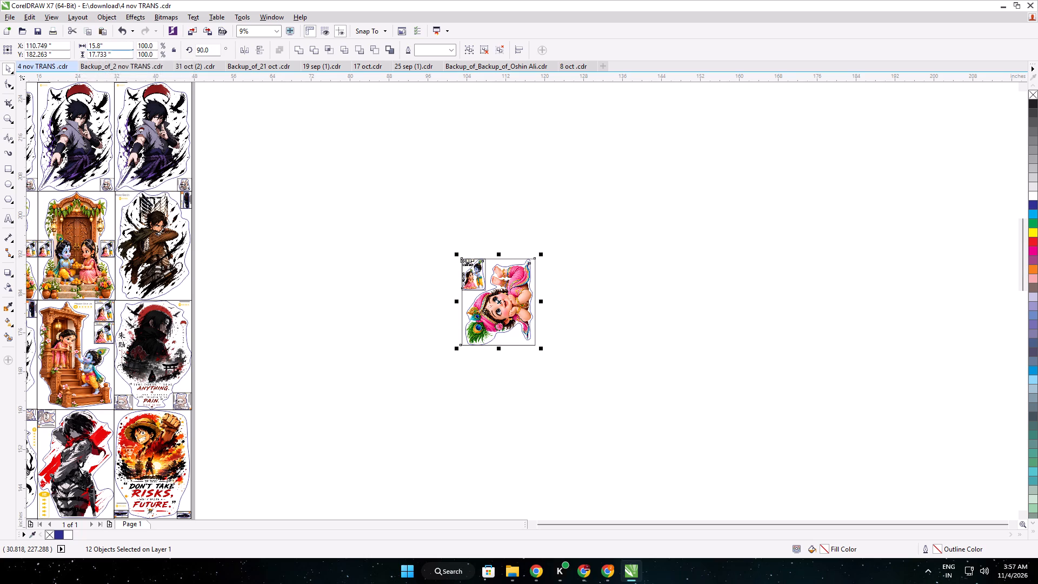
double_click(102, 55)
text(22.5)
key(Return)
scroll(426, 263, down, 1)
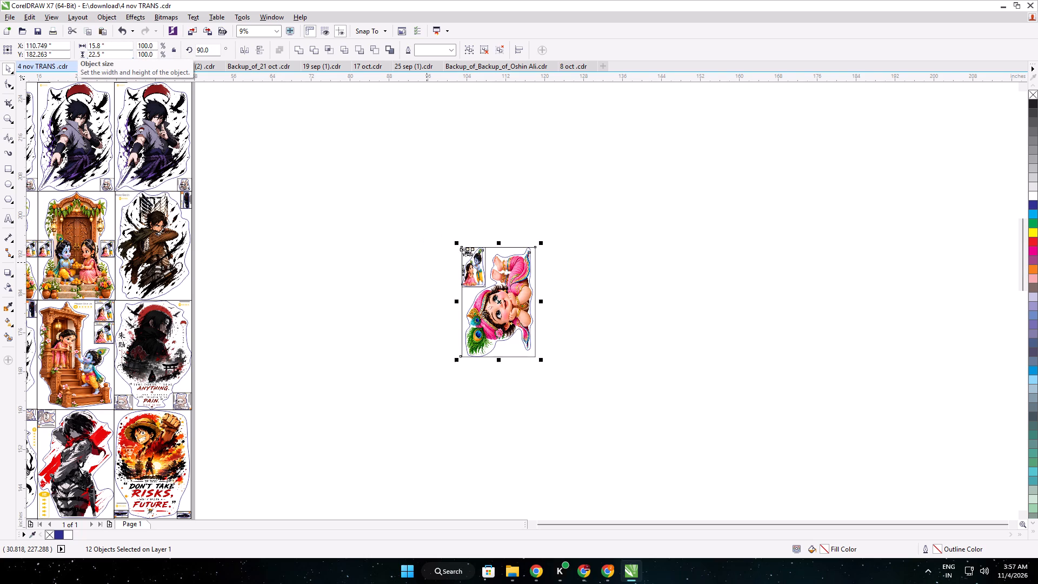
Place the pink baby Krishna sticker in the layout's bottom row, beside the blue-cloth baby Krishna and against the frames above.
middle_drag(407, 271, 528, 221)
drag(590, 235, 556, 270)
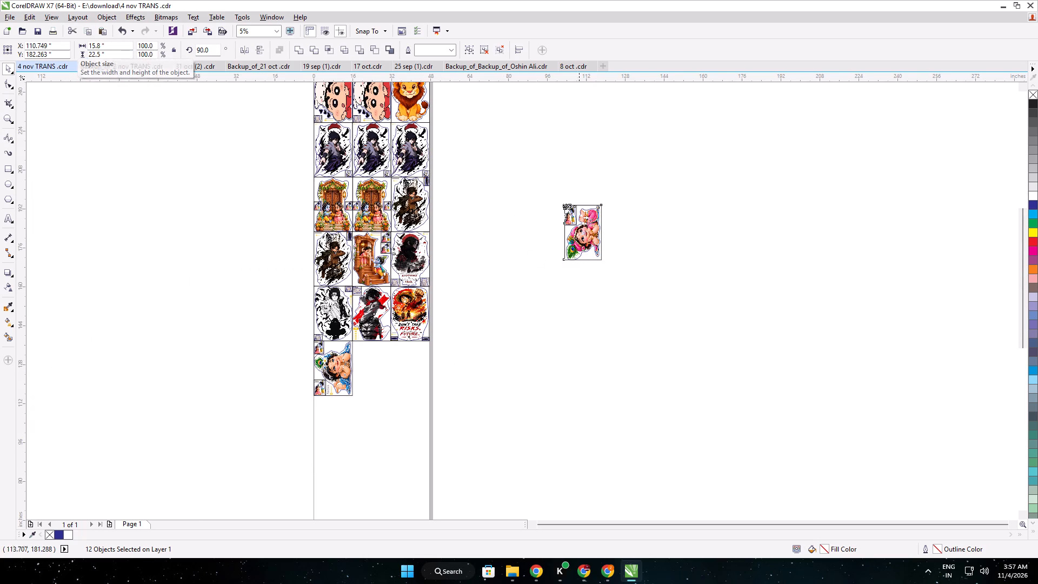
drag(556, 270, 380, 373)
scroll(368, 363, up, 4)
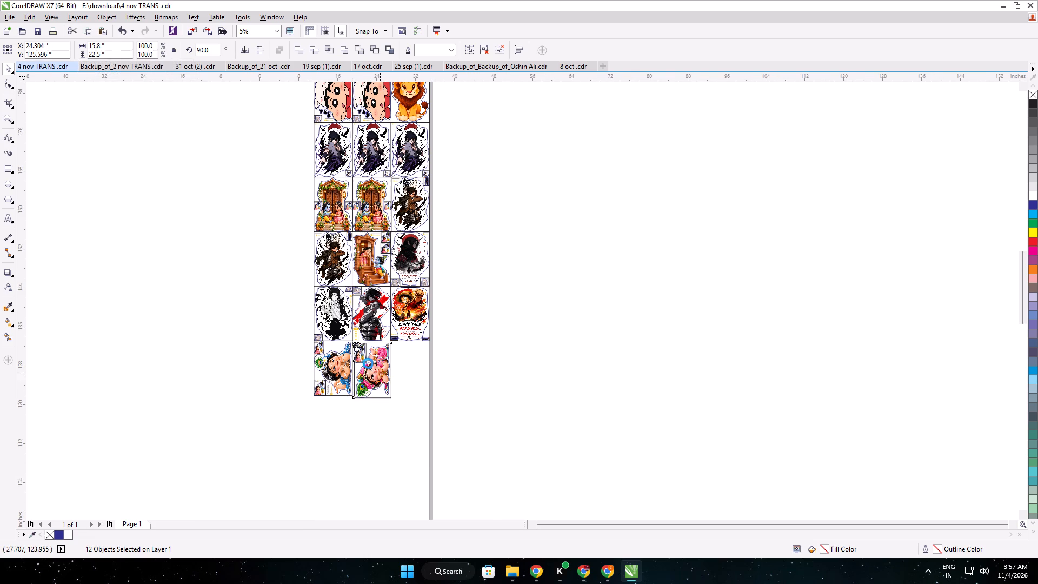
scroll(368, 363, up, 4)
scroll(321, 311, up, 3)
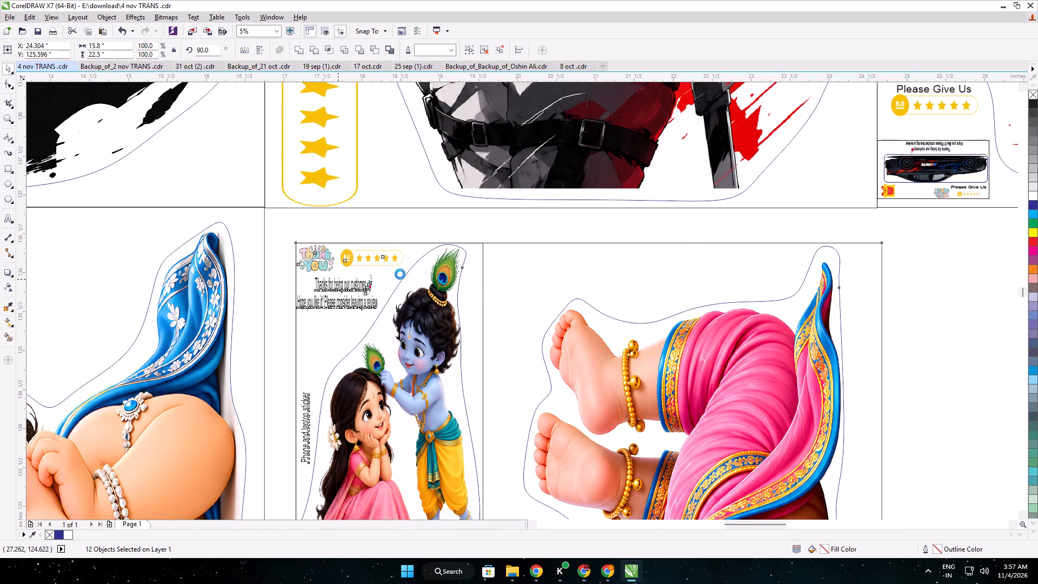
drag(432, 279, 383, 210)
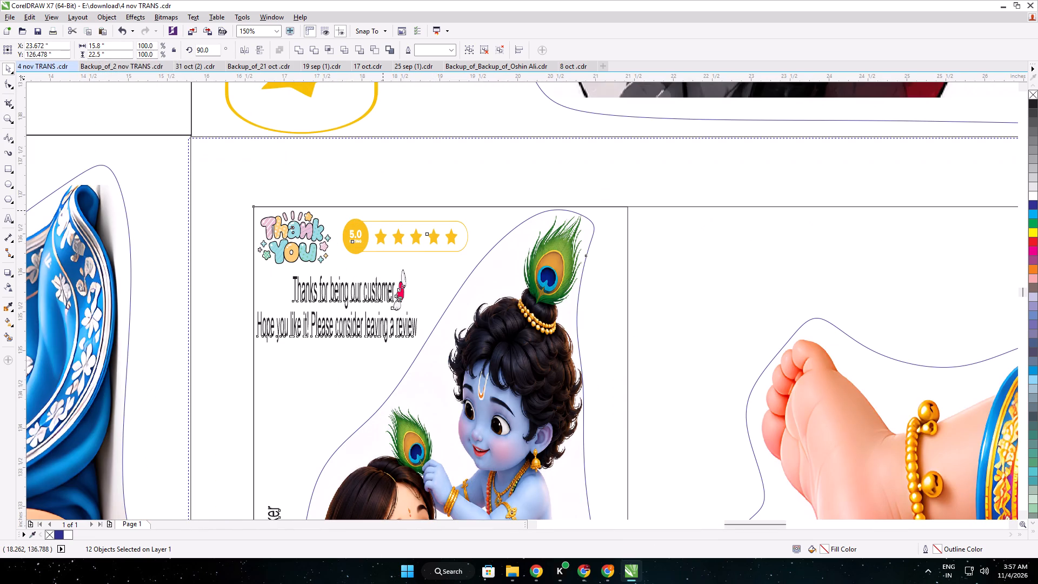
drag(383, 210, 384, 207)
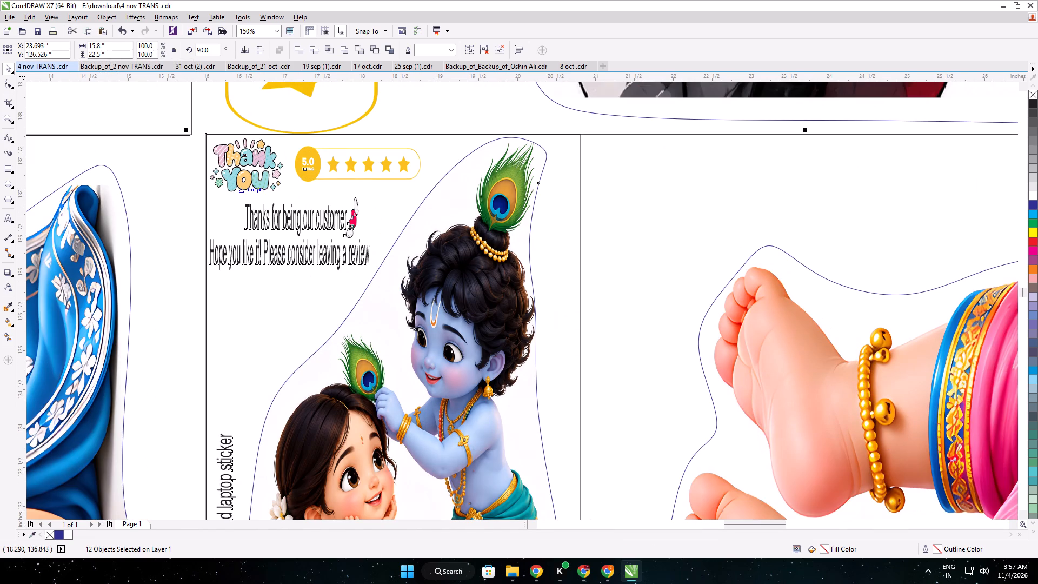
key(Down)
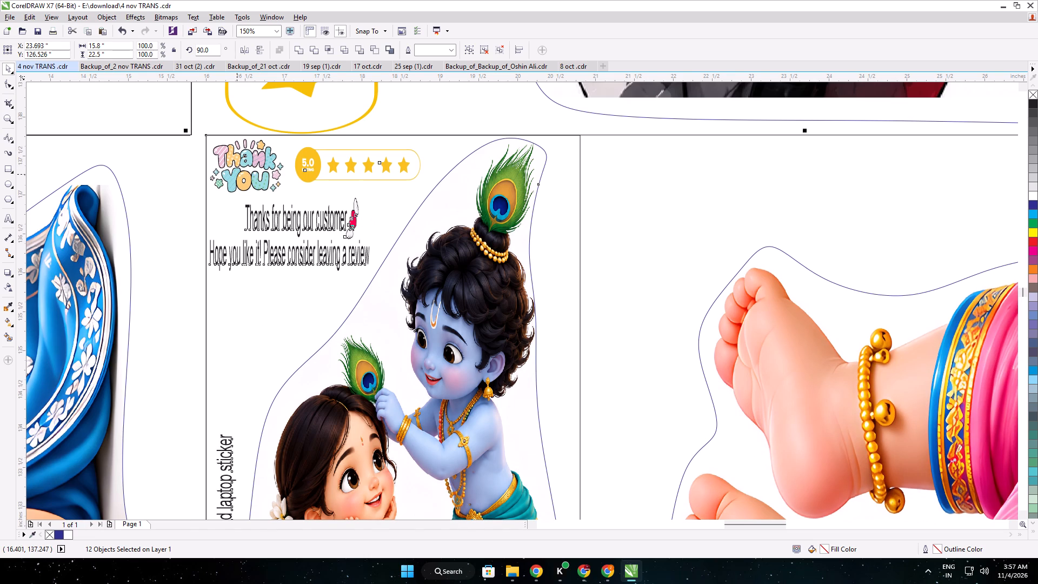
scroll(237, 175, down, 2)
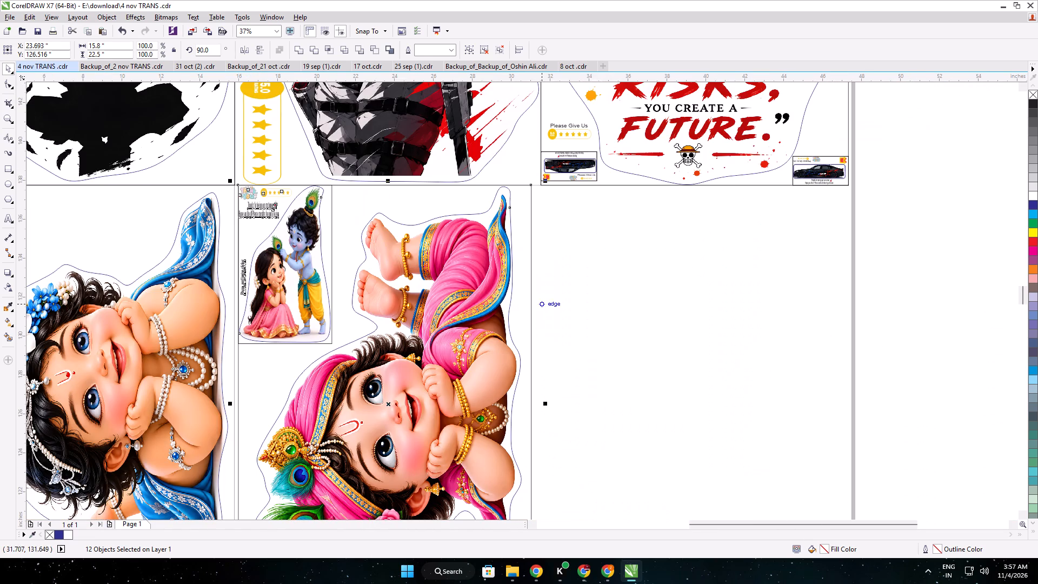
Move the rectangular frame off the pink baby Krishna into the empty space beside it.
click(587, 377)
scroll(537, 360, up, 2)
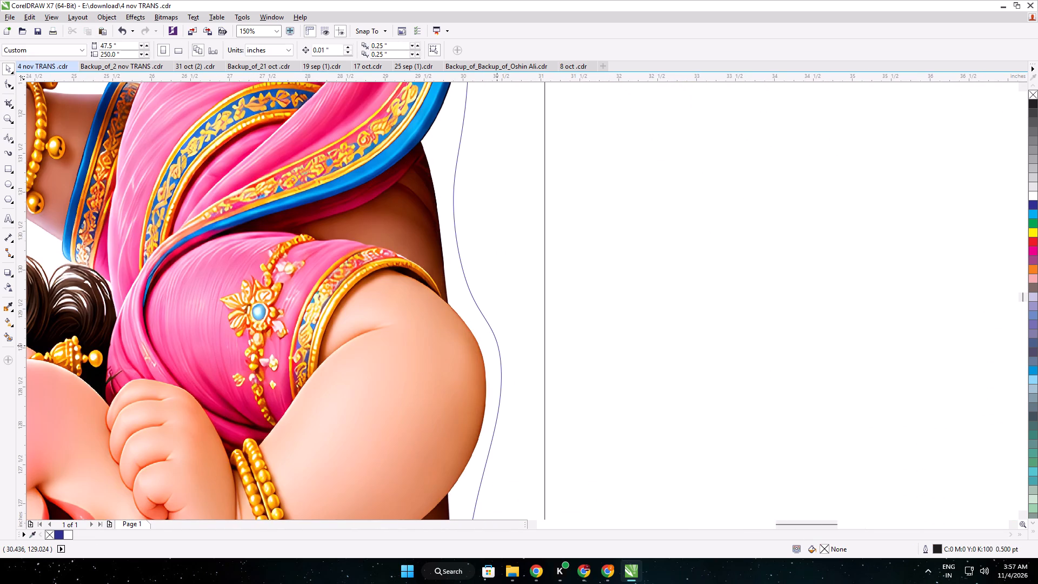
click(497, 346)
click(524, 259)
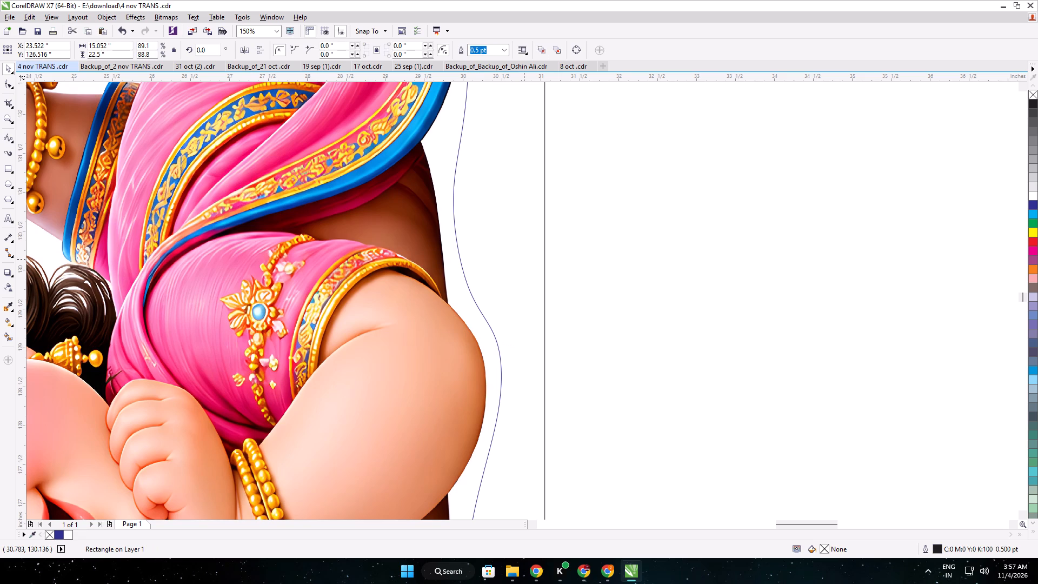
click(569, 261)
scroll(554, 250, down, 2)
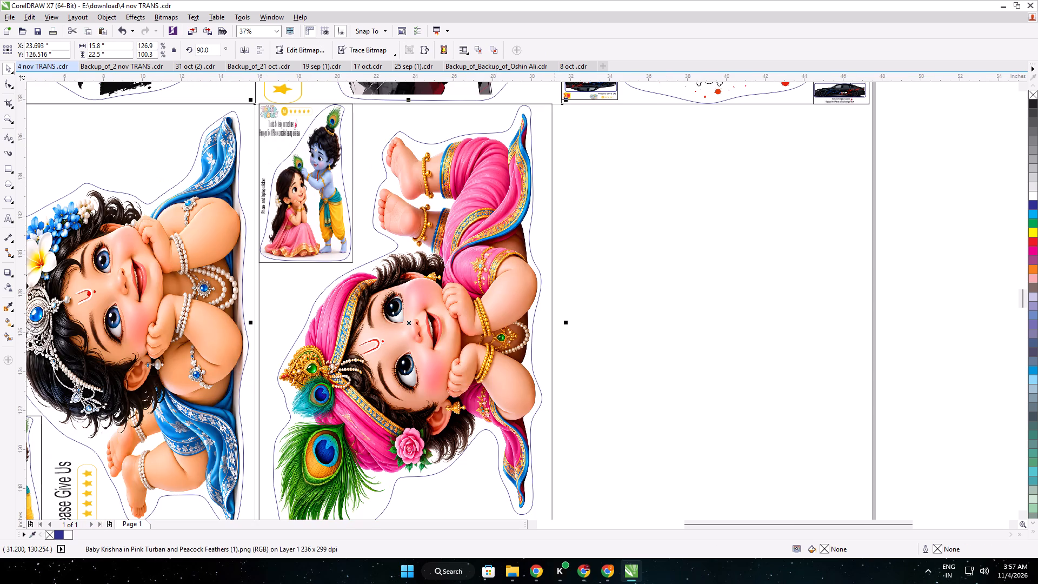
click(580, 238)
drag(547, 231, 934, 310)
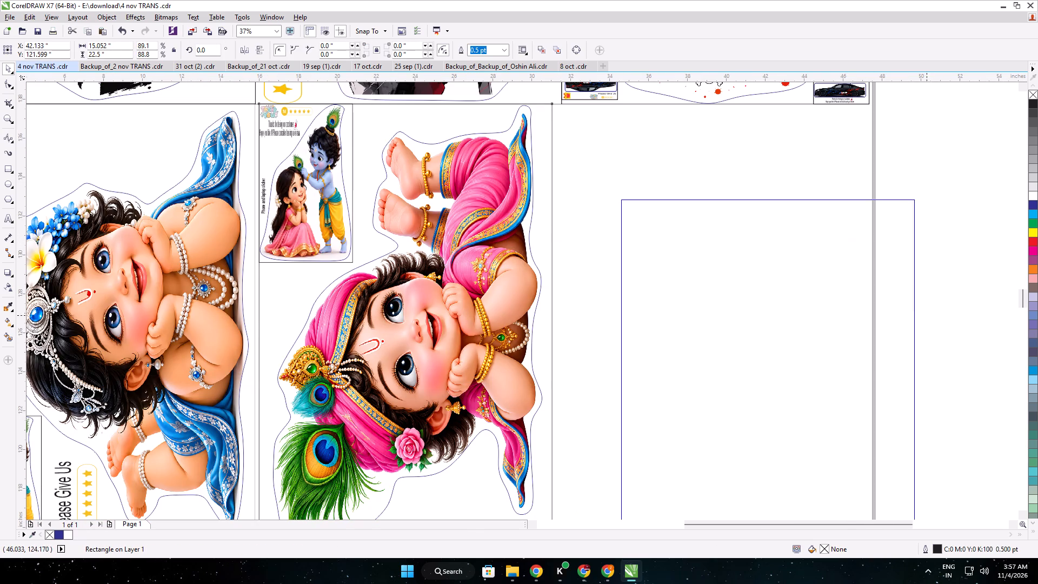
drag(934, 310, 937, 307)
Intersect the pink baby Krishna bitmap with its cut outline and delete the original uncropped bitmap.
click(530, 240)
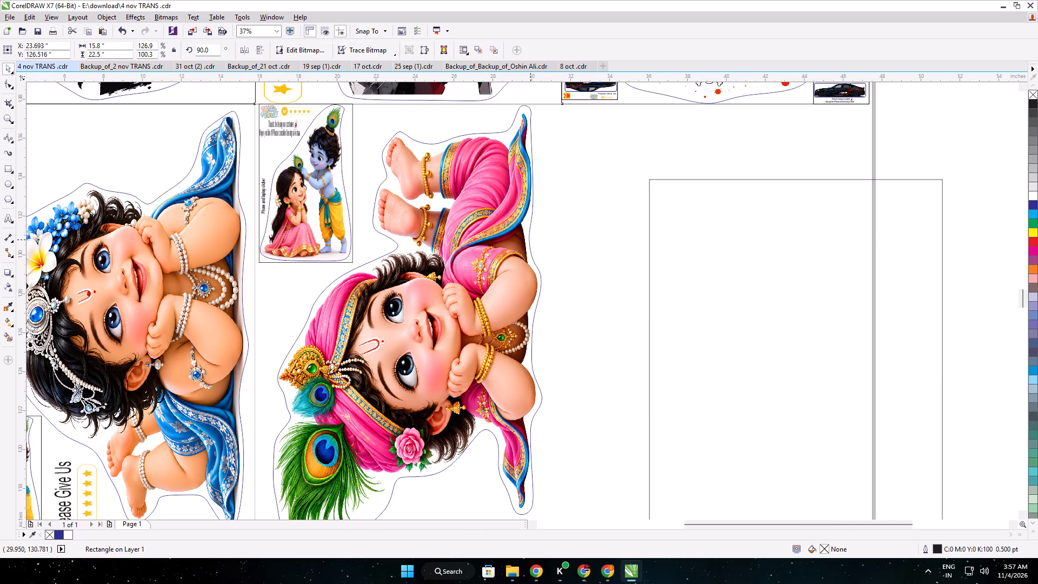
shift+click(441, 116)
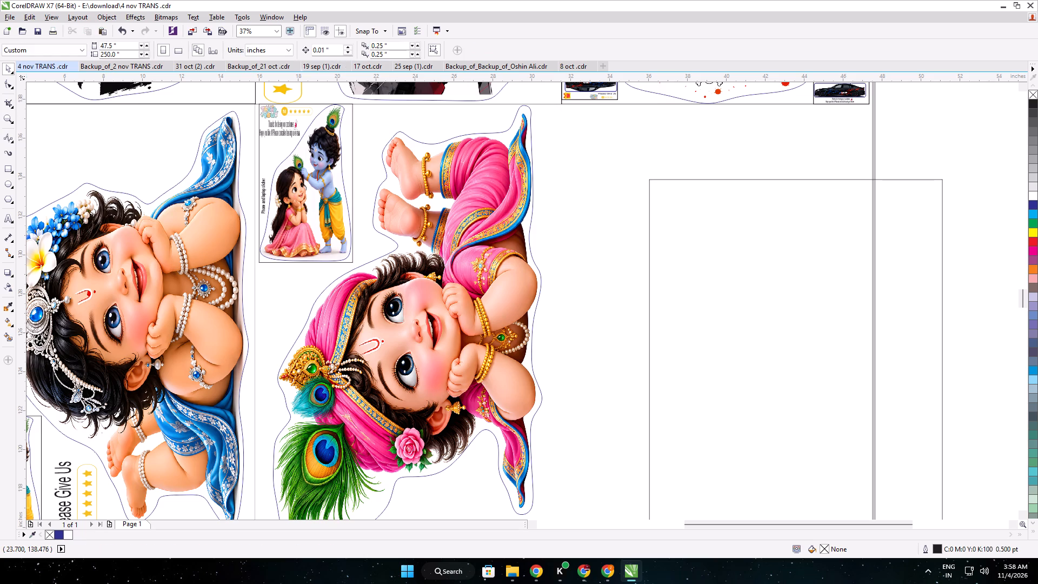
click(474, 131)
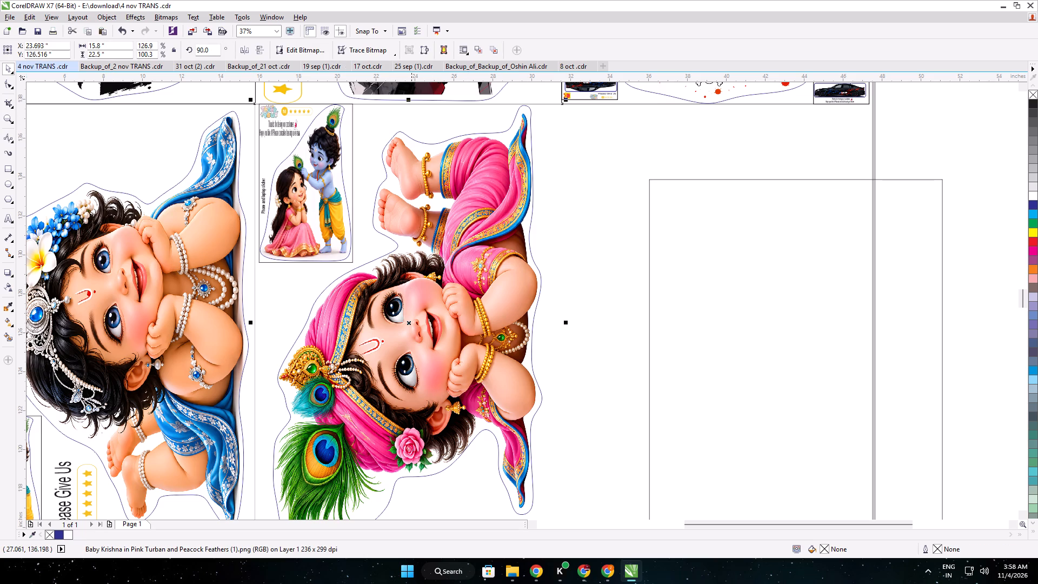
shift+click(474, 474)
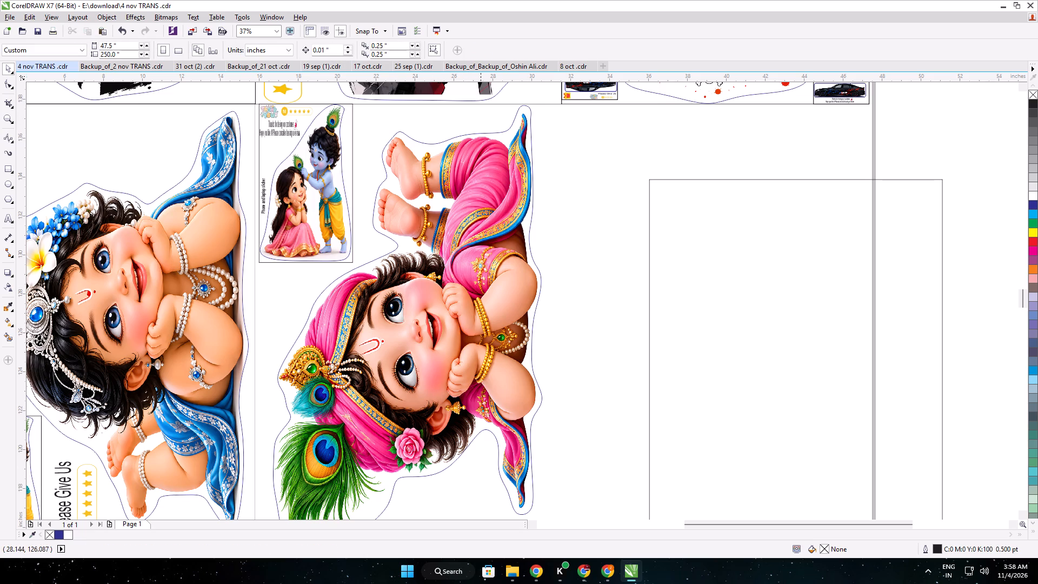
click(397, 244)
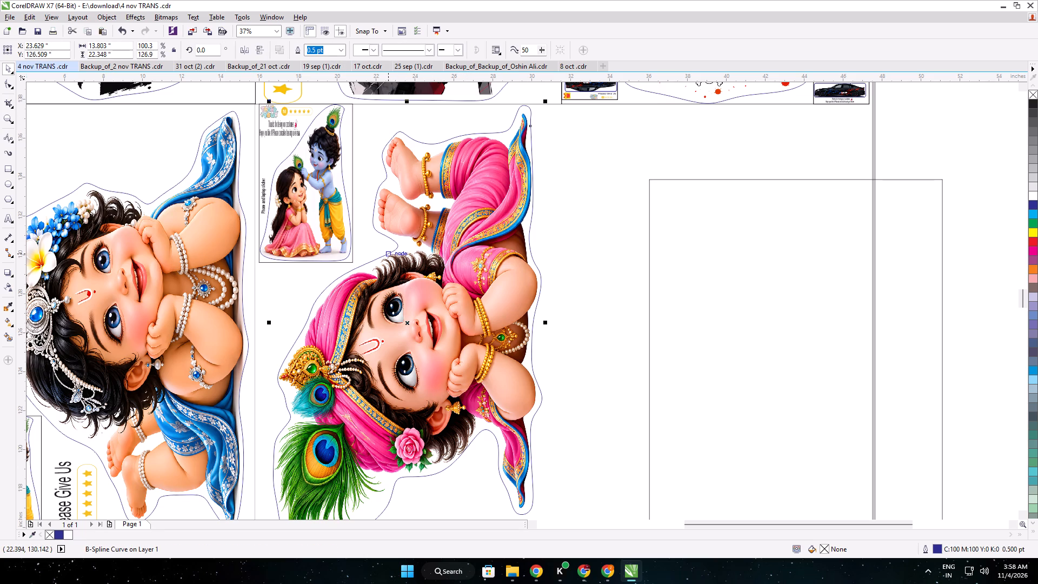
shift+click(376, 245)
click(329, 53)
click(573, 272)
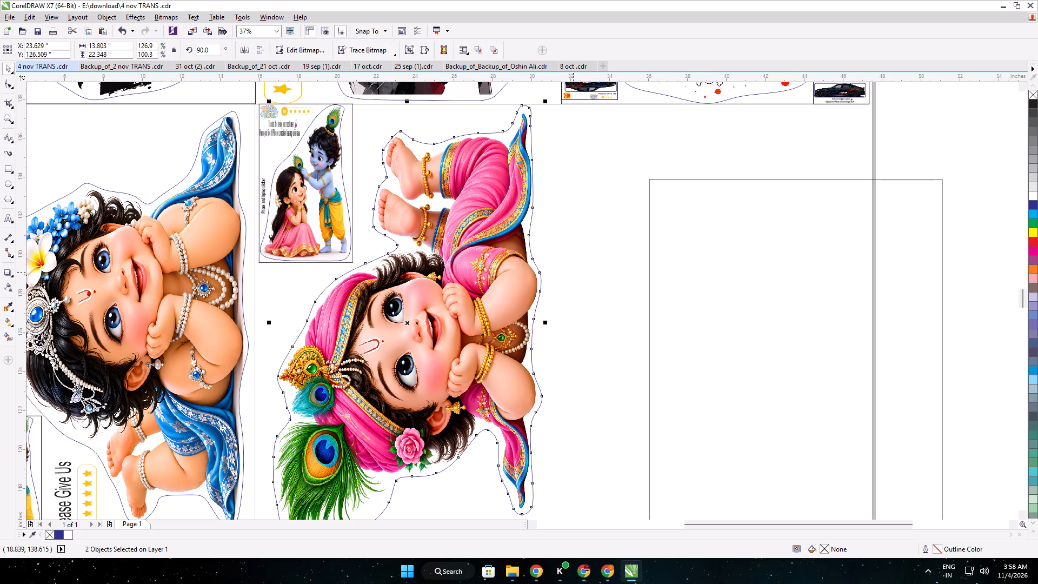
click(375, 241)
key(Delete)
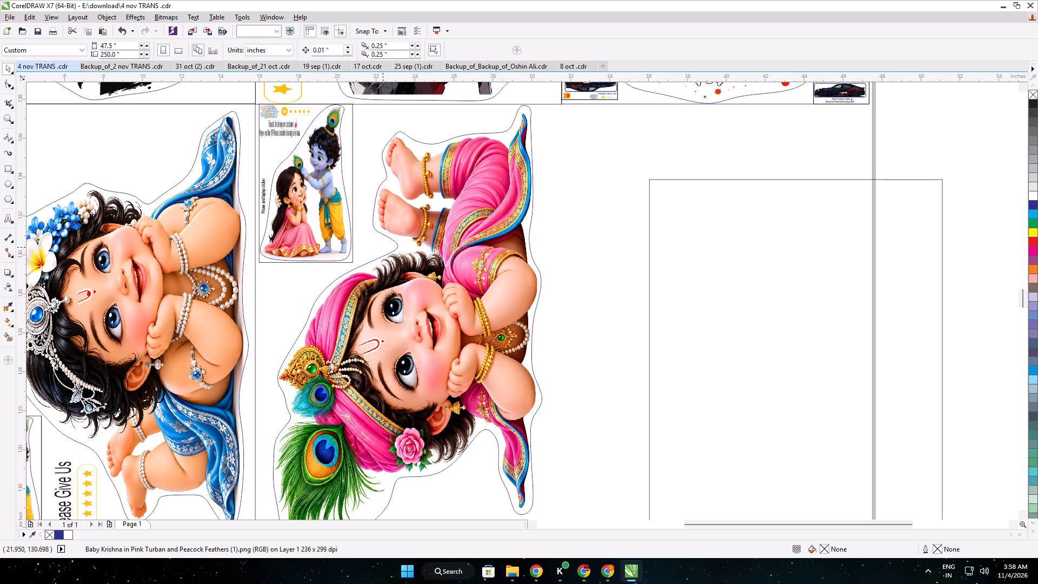
Move the rectangular frame back around the pink baby Krishna, flush with the blue-cloth baby Krishna's frame and just below the row above.
click(785, 359)
drag(785, 359, 394, 283)
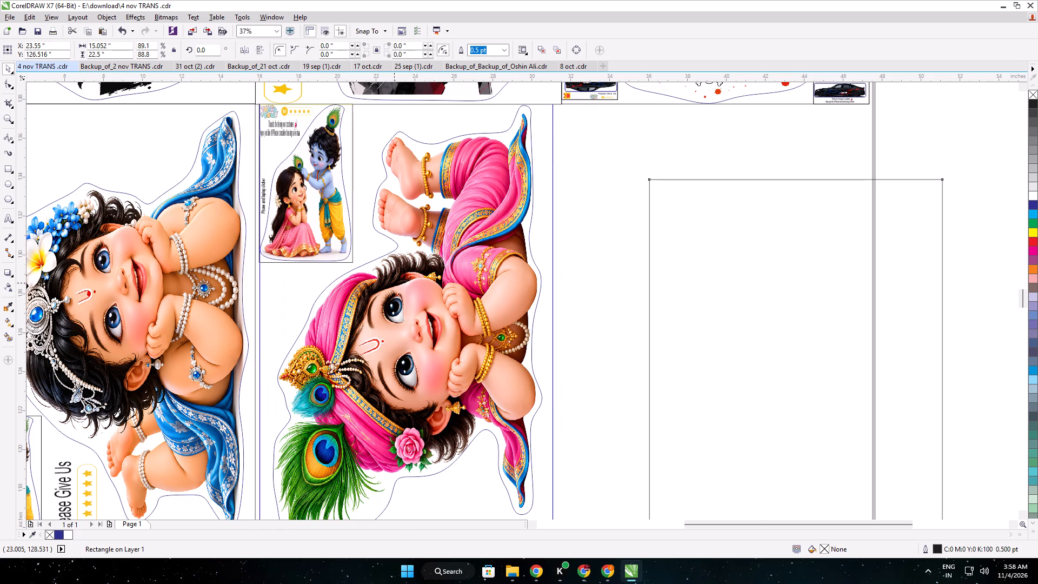
drag(394, 283, 391, 283)
scroll(263, 106, up, 1)
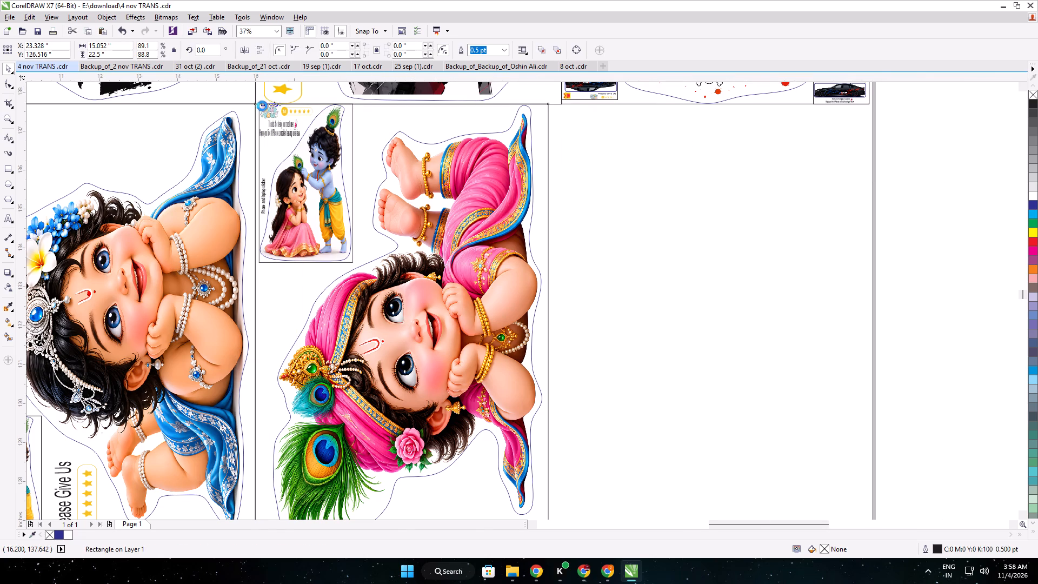
scroll(262, 106, up, 2)
key(Down)
key(Down)
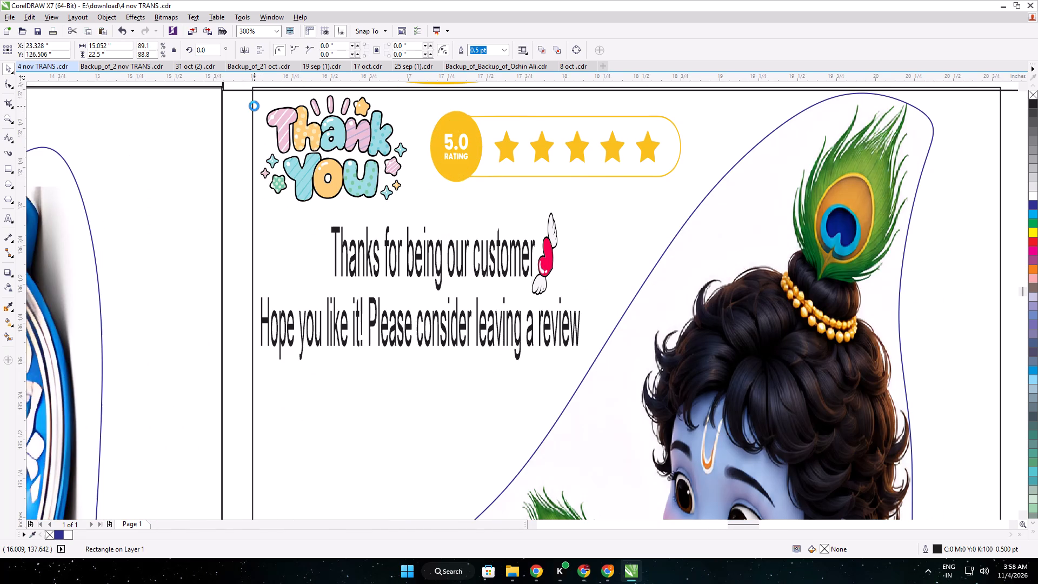
scroll(254, 106, down, 3)
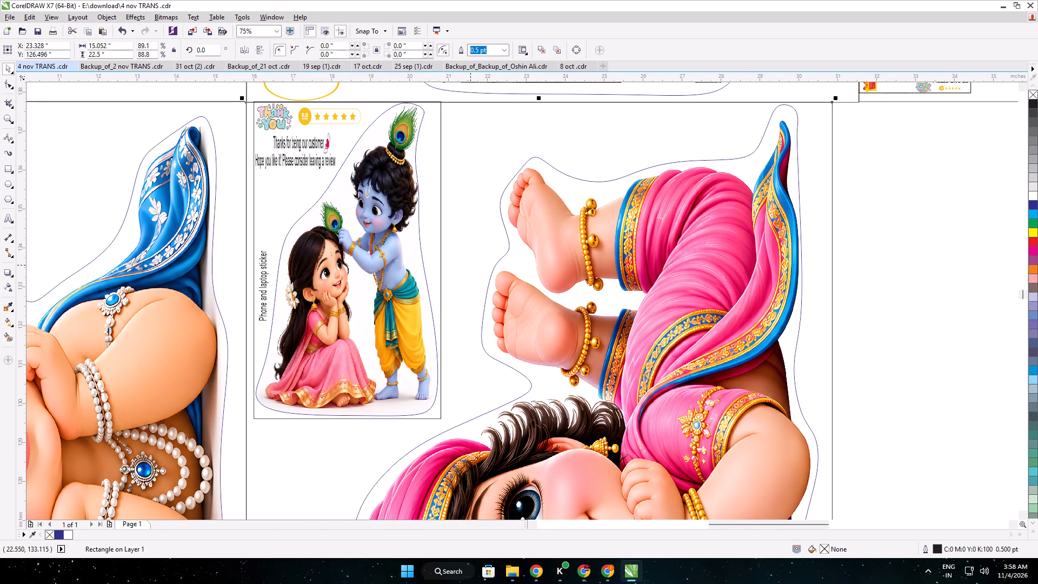
click(891, 278)
Nudge the Radha-Krishna filler sticker into the upper-left corner of the pink baby Krishna's frame.
scroll(938, 451, down, 1)
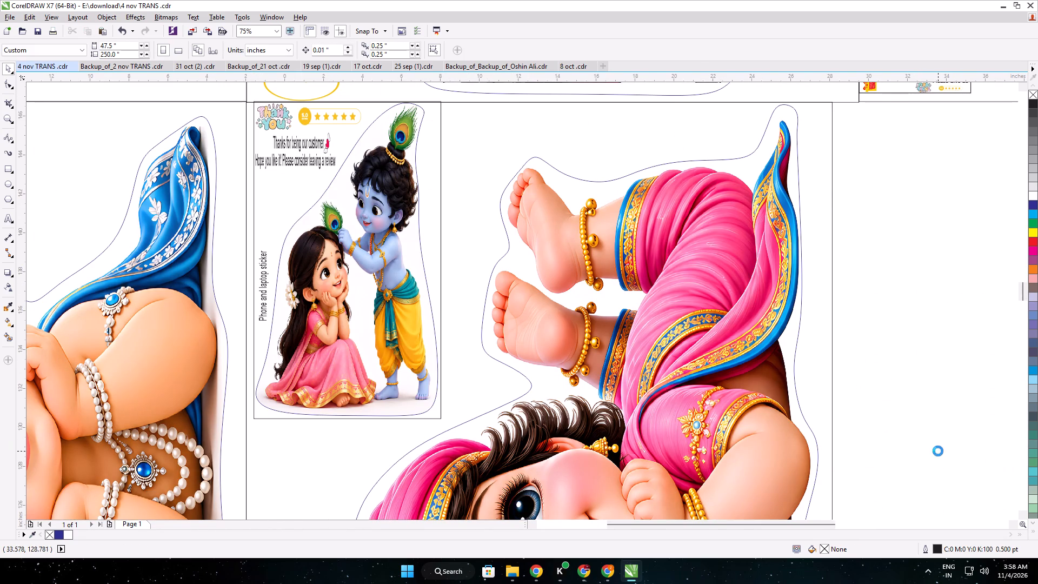
drag(952, 486, 421, 272)
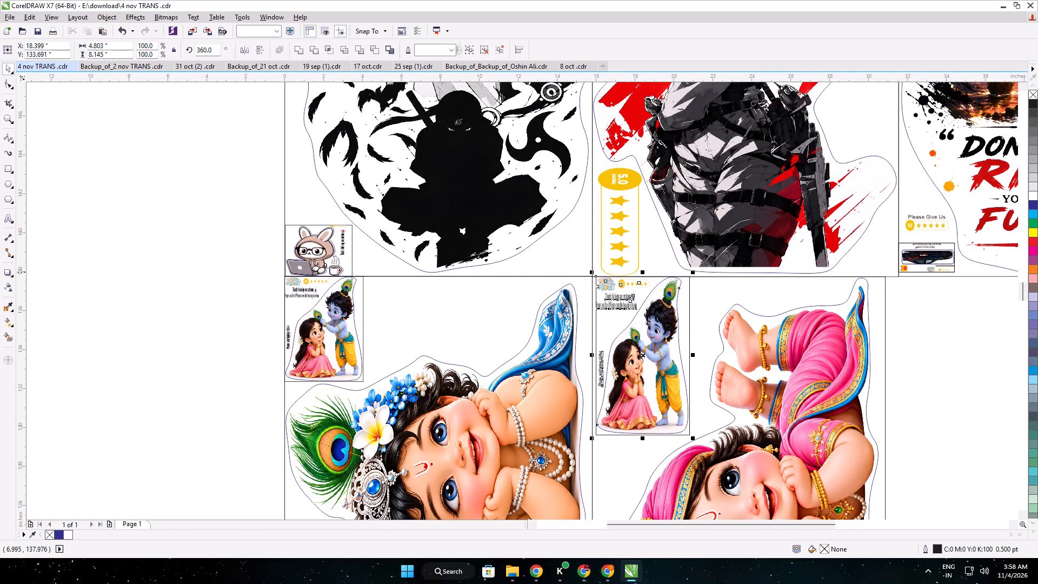
key(Down)
key(Down)
key(Down)
scroll(611, 280, up, 3)
key(Down)
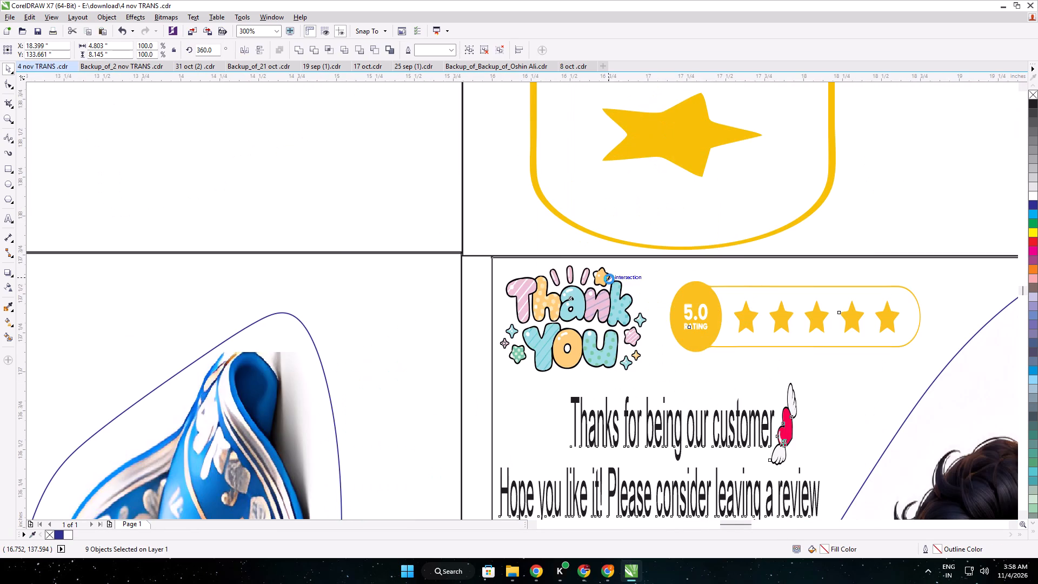
key(Up)
key(Up)
key(Left)
key(Left)
key(Left)
key(Left)
key(Left)
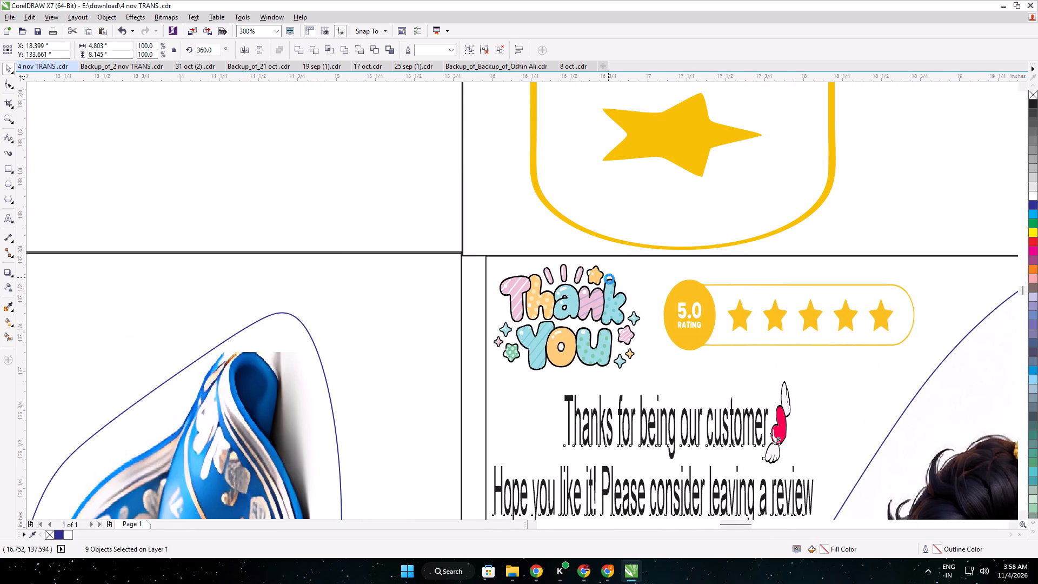
key(Left)
scroll(609, 279, down, 2)
key(Left)
key(Left)
key(Left)
key(Left)
key(Left)
key(Left)
key(Left)
key(Left)
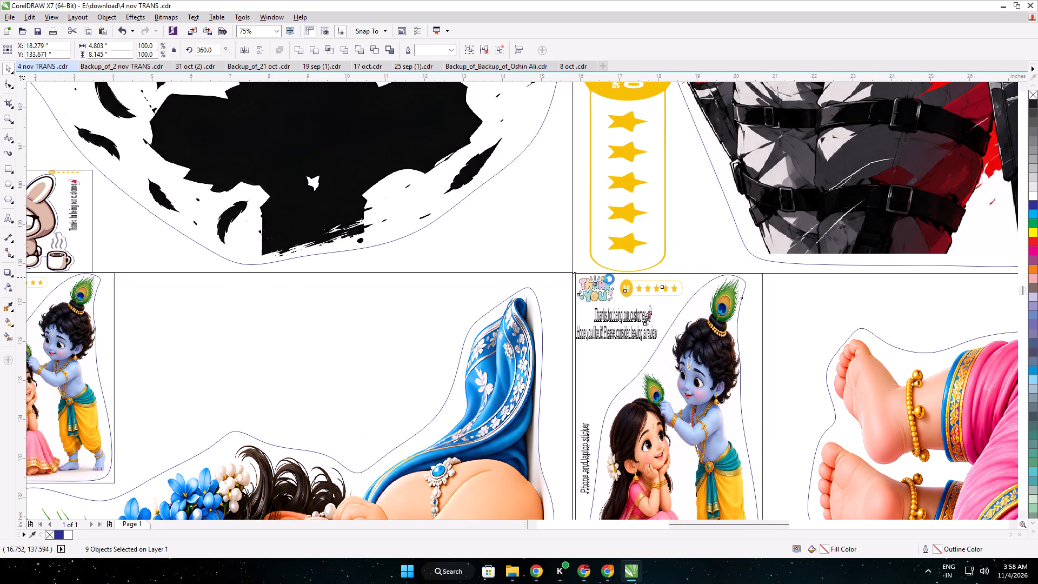
key(Left)
key(Left)
Set the width of the whole pink baby Krishna sticker, including frame and filler, to 15.8 inches.
scroll(609, 279, down, 1)
middle_drag(734, 340, 530, 190)
middle_drag(633, 366, 633, 361)
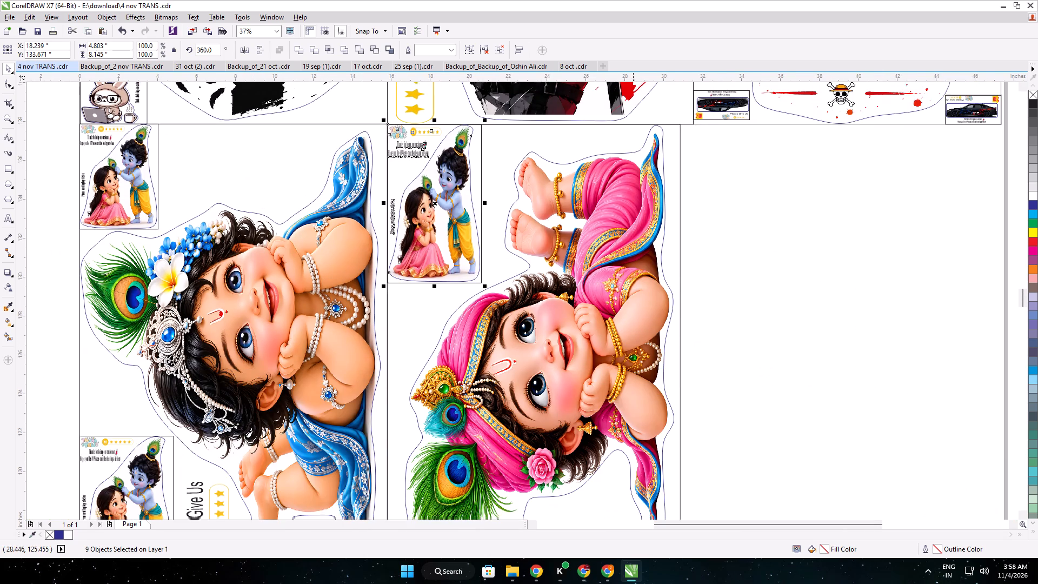
middle_drag(633, 361, 629, 200)
middle_drag(705, 234, 713, 377)
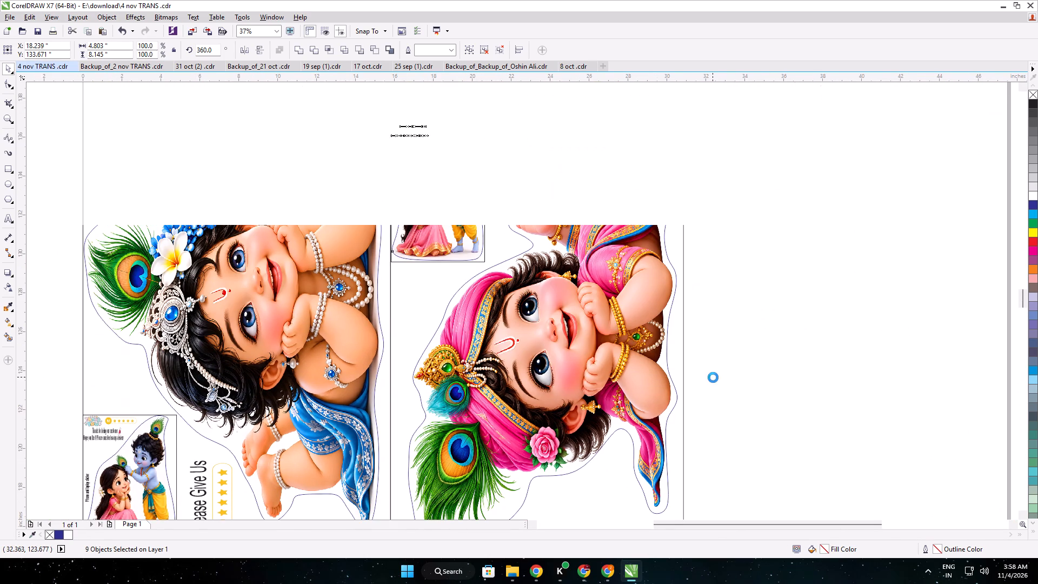
click(731, 368)
scroll(731, 368, down, 1)
drag(753, 472, 558, 263)
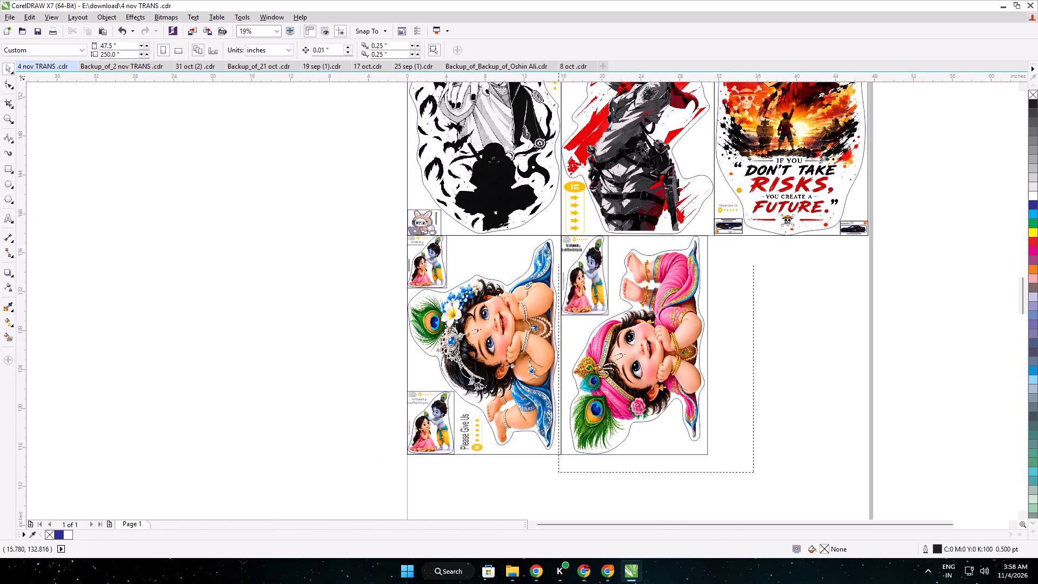
drag(558, 263, 551, 232)
click(101, 51)
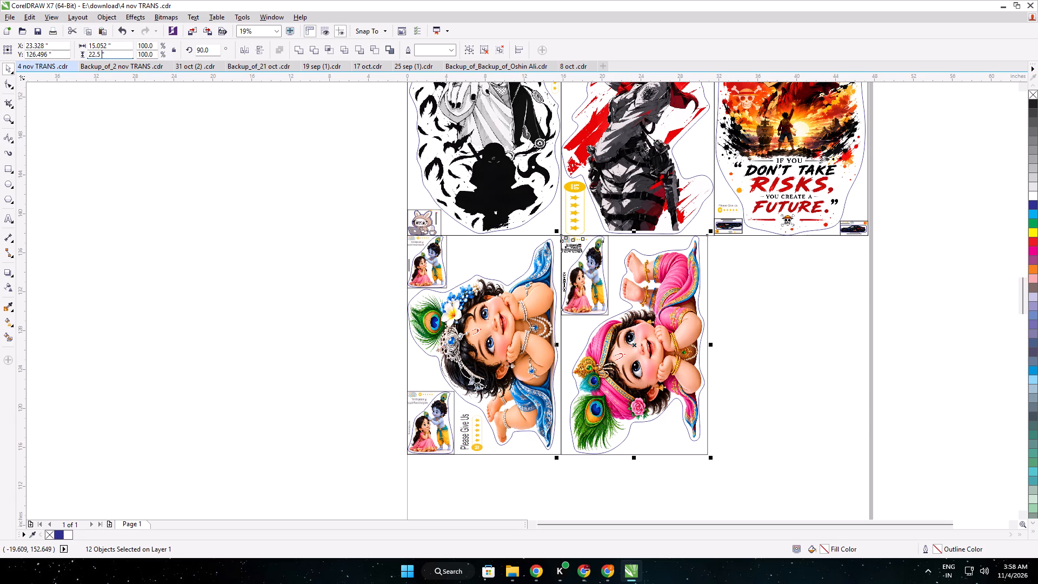
double_click(101, 46)
text(15.8)
key(Return)
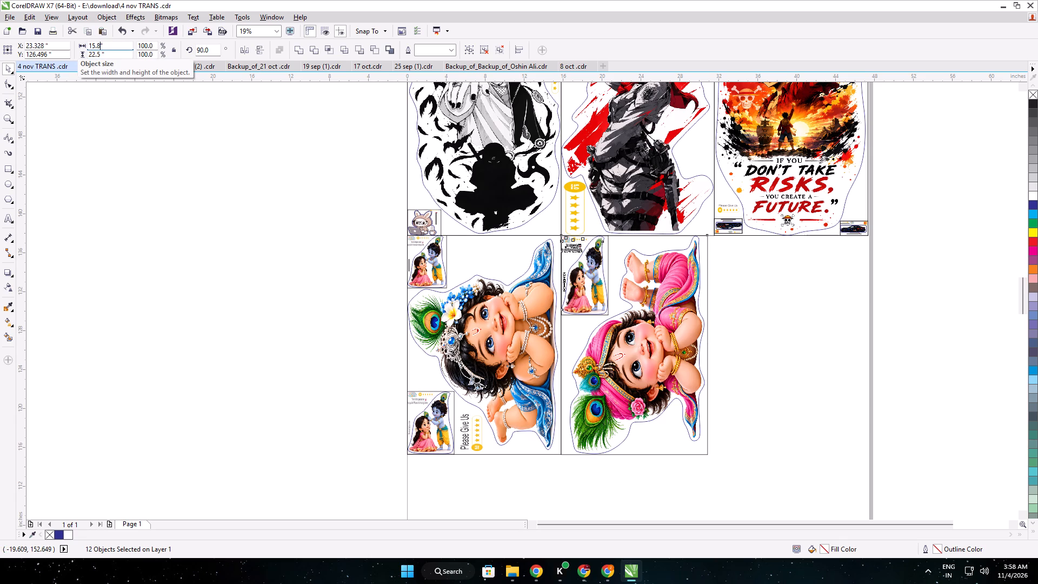
Nudge the resized pink baby Krishna sticker sideways until its frame meets the blue-cloth baby Krishna's frame, at X 23.668 inches.
scroll(596, 242, up, 2)
key(Right)
key(Right)
key(Right)
key(Right)
key(Right)
key(Right)
key(Right)
key(Right)
key(Right)
key(Right)
key(Right)
key(Right)
key(Right)
key(Right)
key(Right)
key(Right)
key(Right)
key(Right)
key(Right)
key(Right)
key(Right)
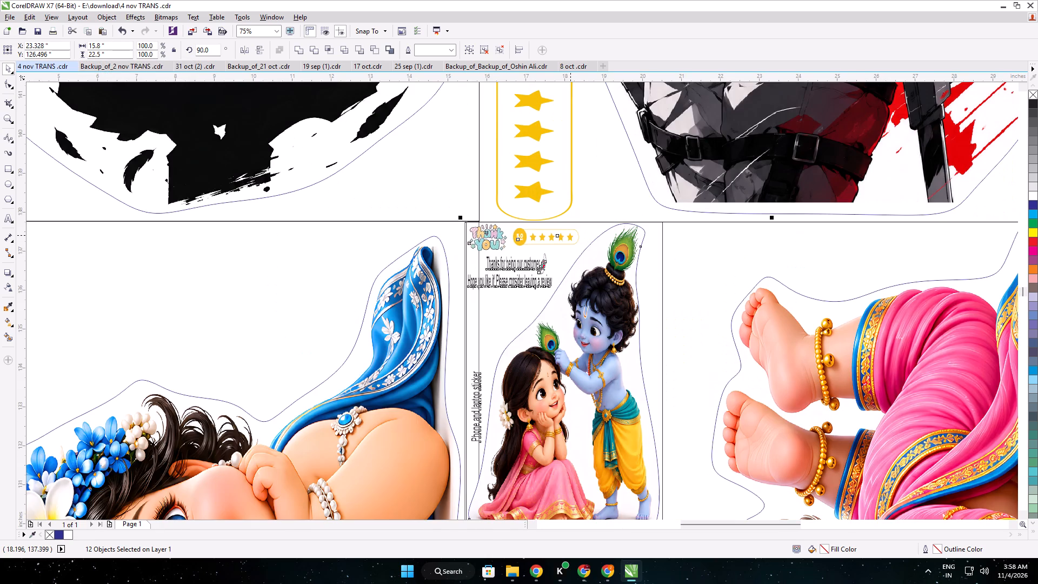
key(Right)
key(Right)
key(Right)
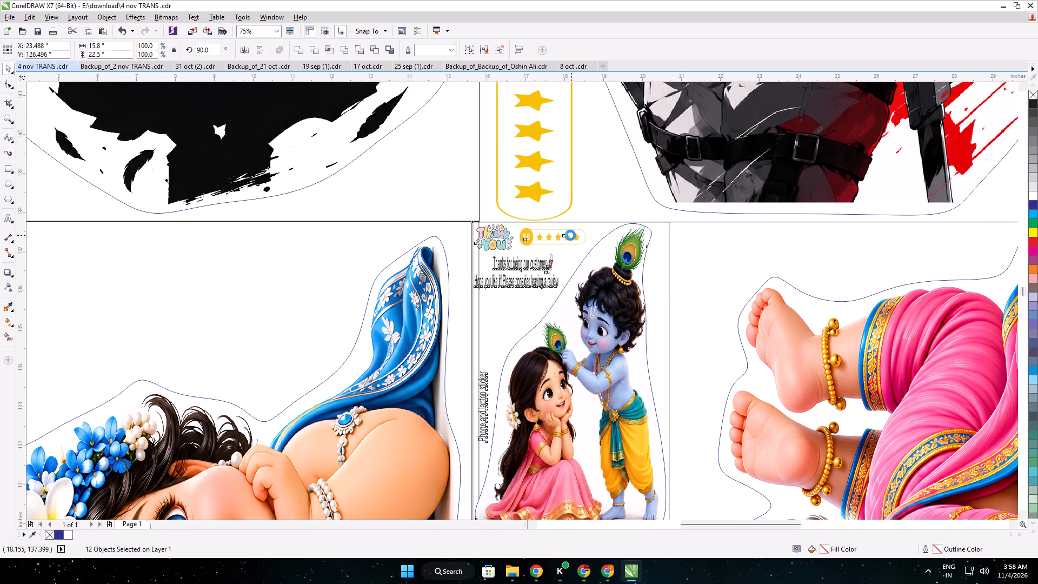
key(Right)
key(Right)
key(Right)
key(Right)
key(Right)
key(Right)
key(Right)
key(Right)
key(Right)
key(Right)
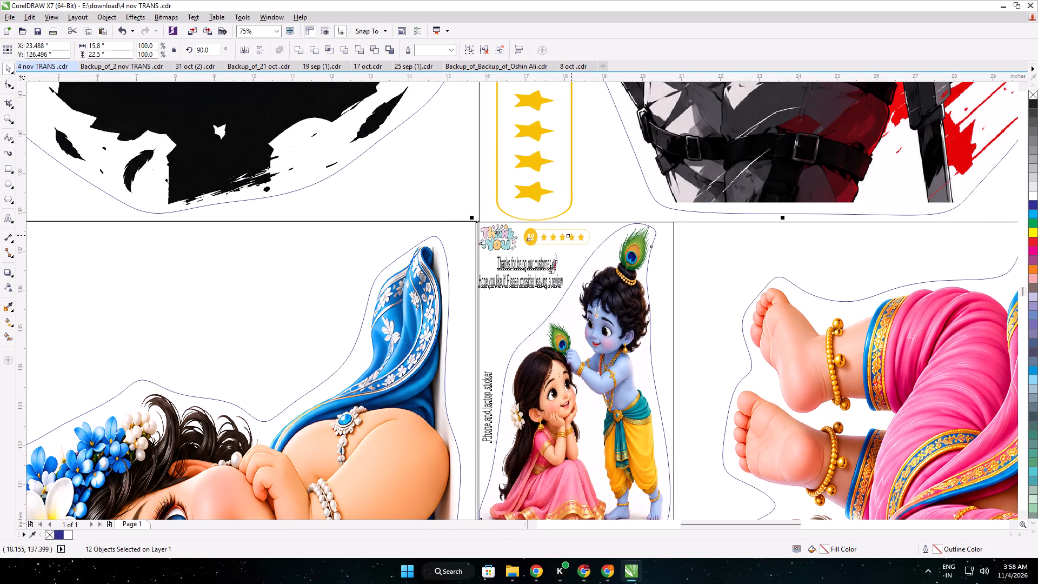
key(Right)
key(Right)
key(Right)
key(Right)
key(Right)
scroll(570, 235, down, 2)
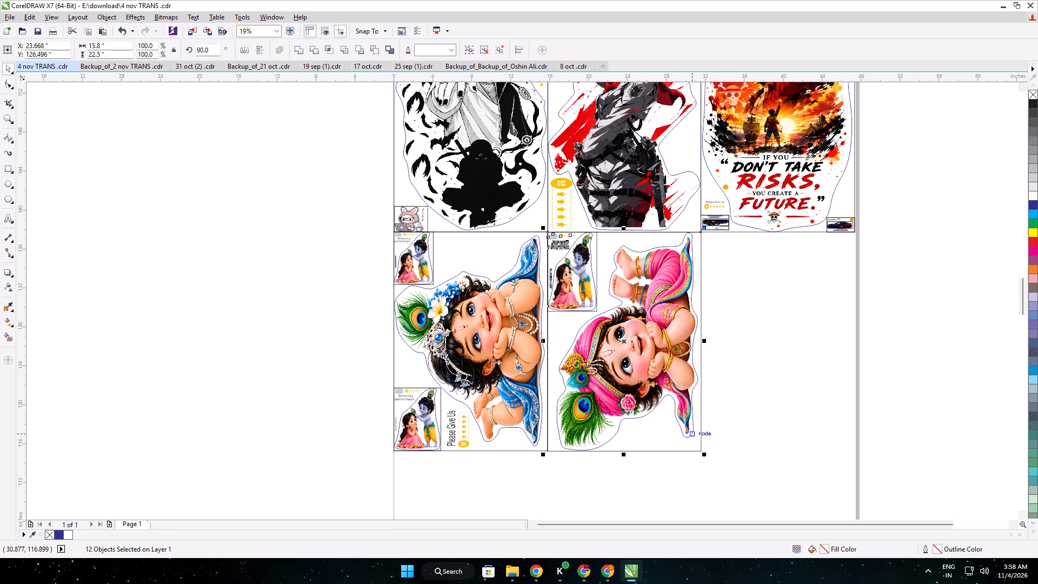
click(735, 402)
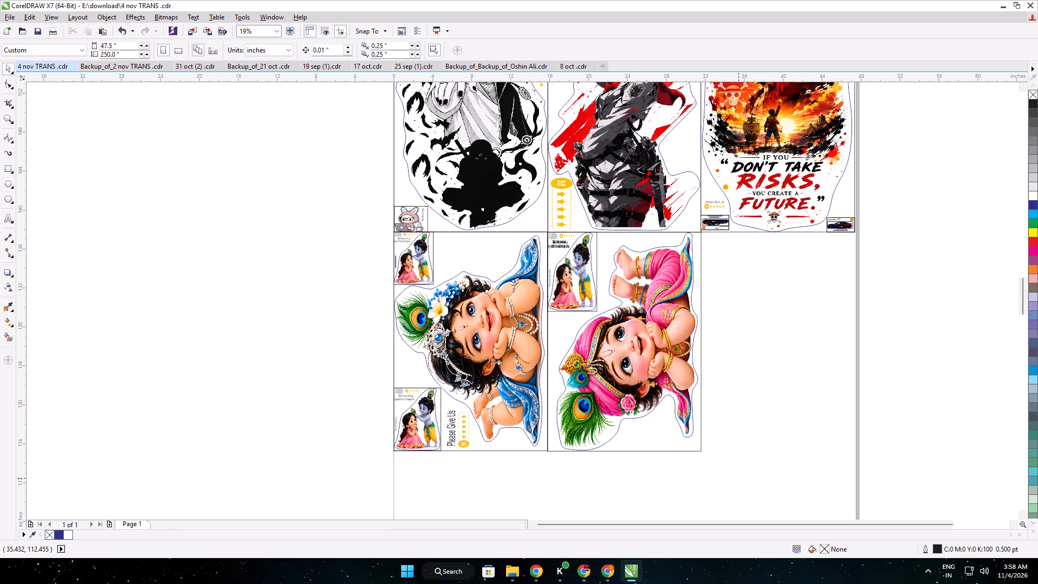
Group the pink baby Krishna artwork with its cut outline, frame and filler sticker.
drag(738, 477, 545, 227)
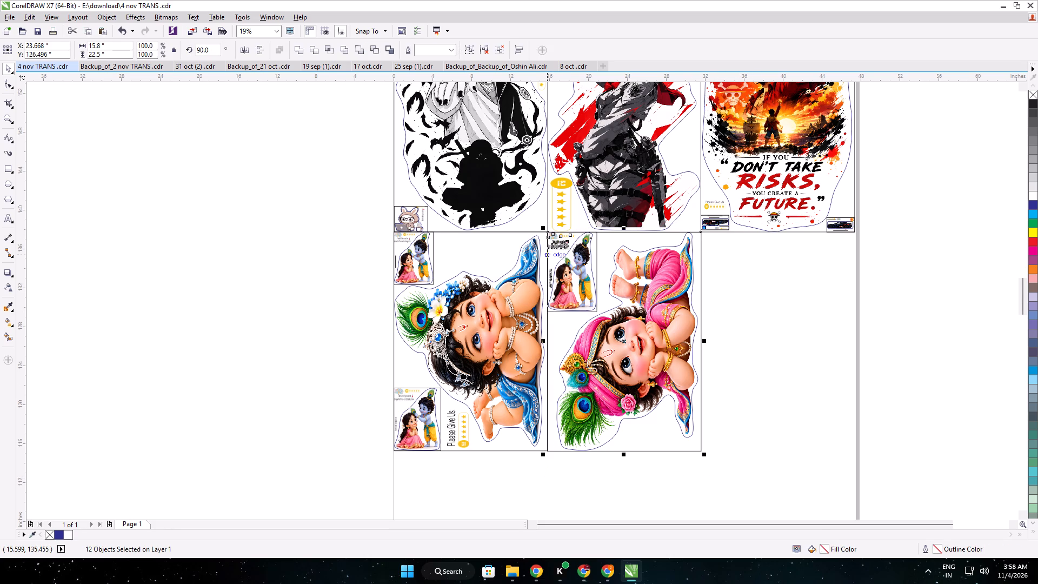
key(ctrl+g)
click(743, 351)
Duplicate the pink baby Krishna group and place the copy in the bottom row's third slot, beneath the Luffy sticker.
click(622, 341)
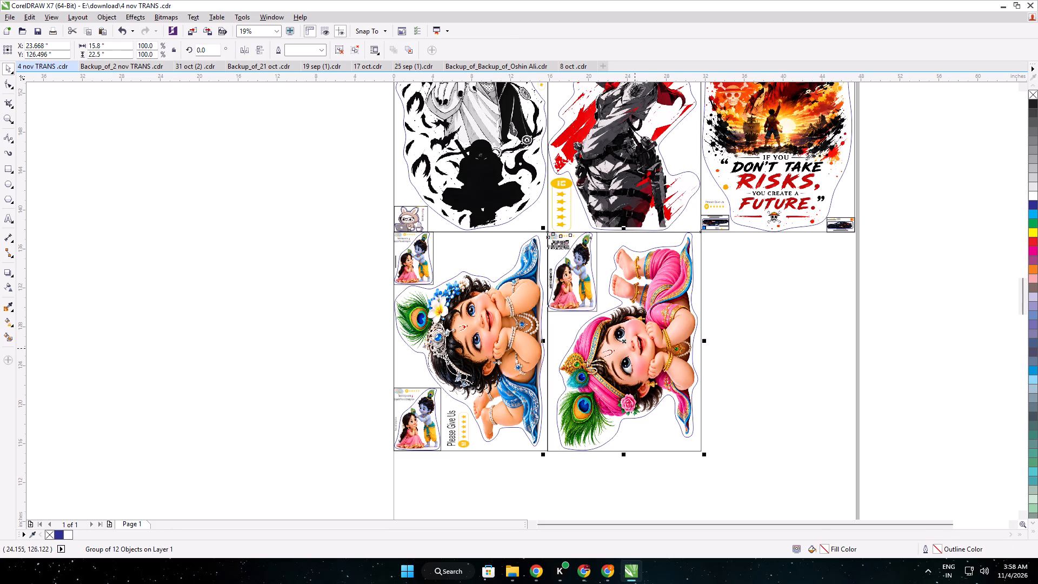
key(ctrl+d)
drag(642, 347, 790, 350)
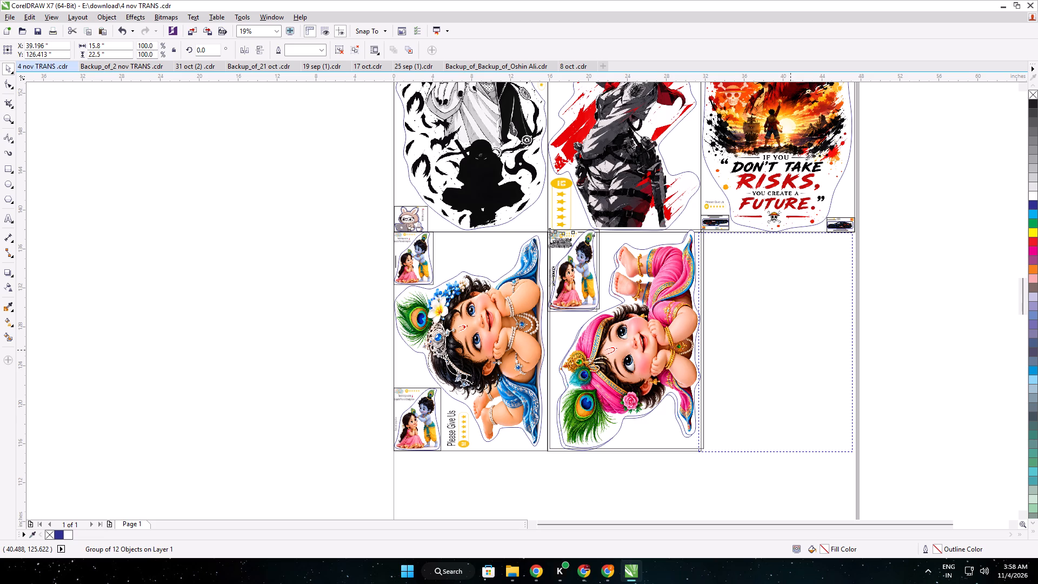
drag(790, 350, 791, 350)
scroll(701, 231, up, 7)
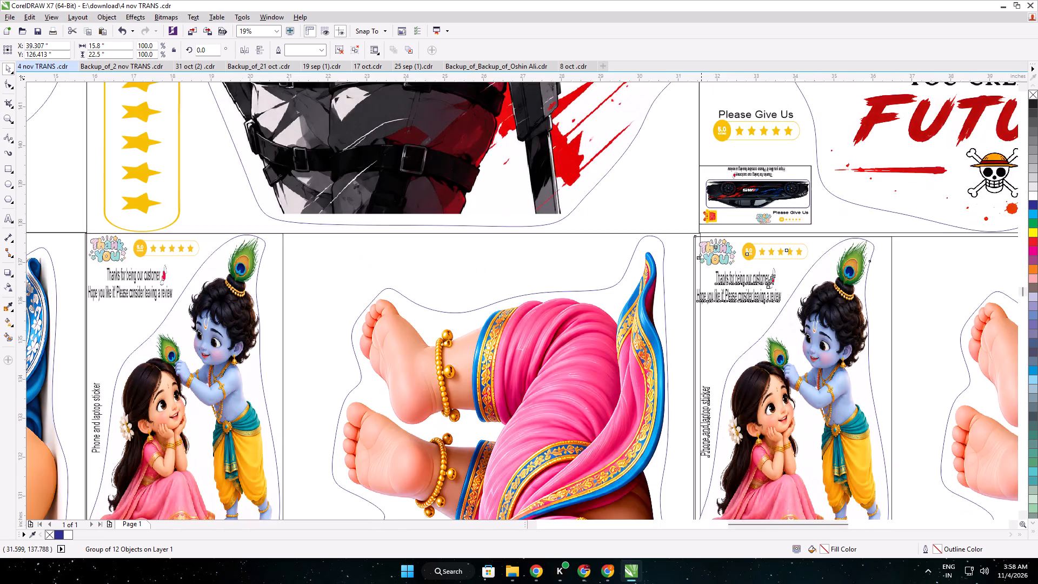
scroll(701, 231, up, 4)
drag(735, 273, 775, 244)
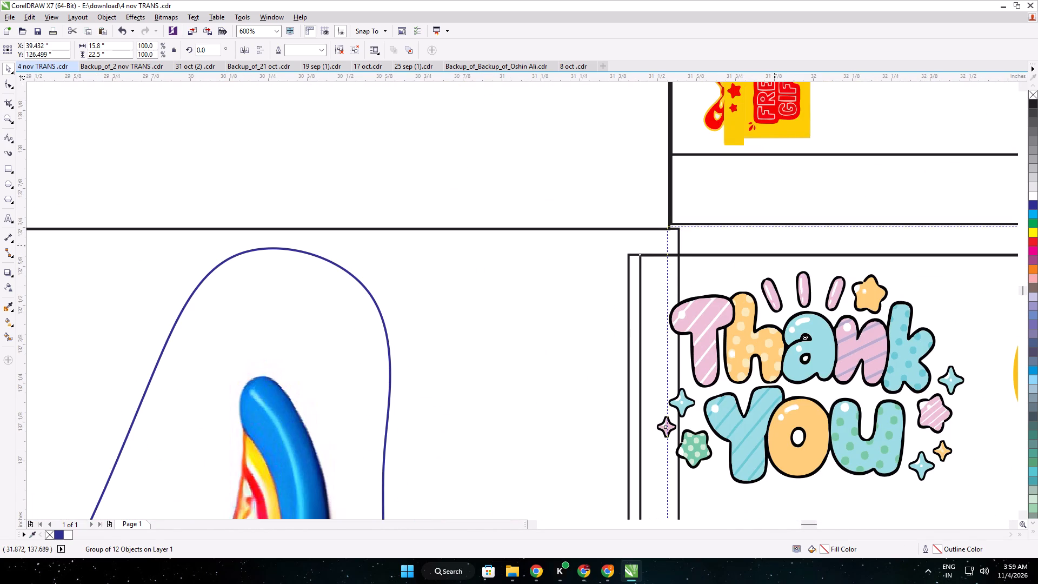
drag(775, 244, 786, 243)
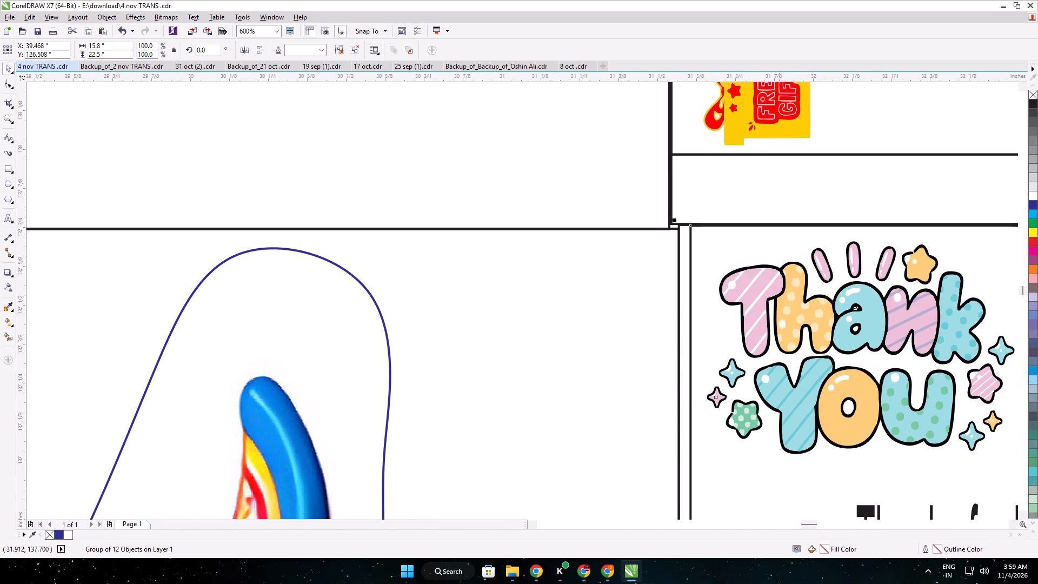
key(Down)
key(Down)
key(Down)
key(Down)
key(Down)
key(Up)
key(Up)
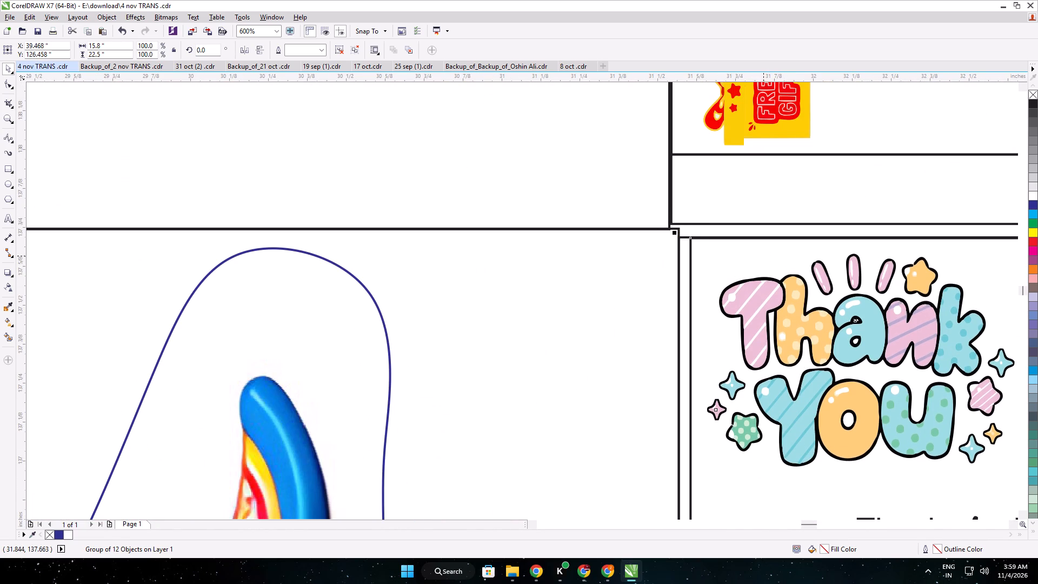
key(Up)
key(Up)
Stretch the Luffy sticker group slightly downward to a height of 22.399 inches, closing the gap to the pink baby Krishna copy.
click(771, 193)
middle_drag(854, 191, 241, 269)
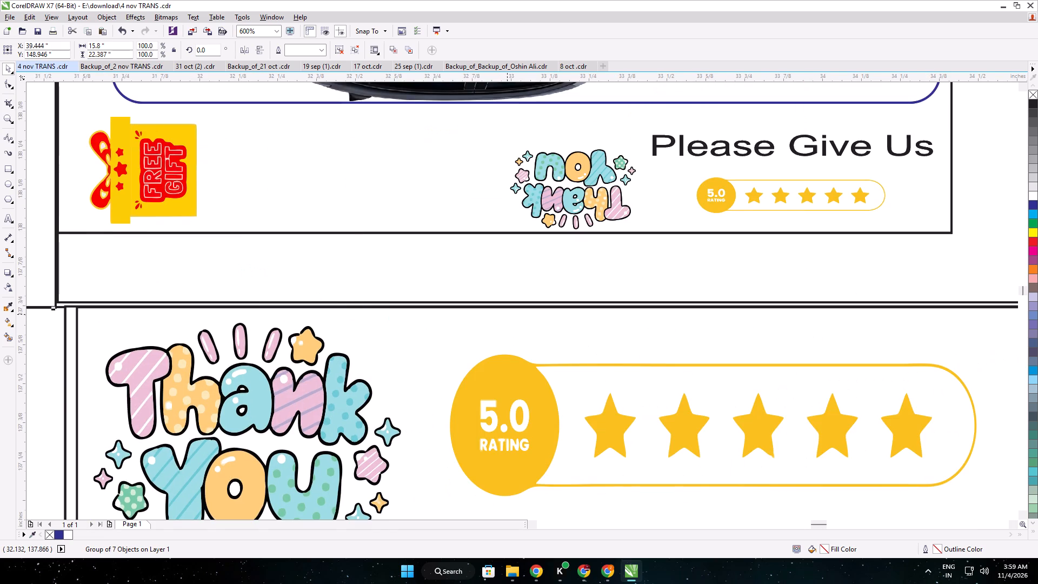
middle_drag(742, 332, 47, 348)
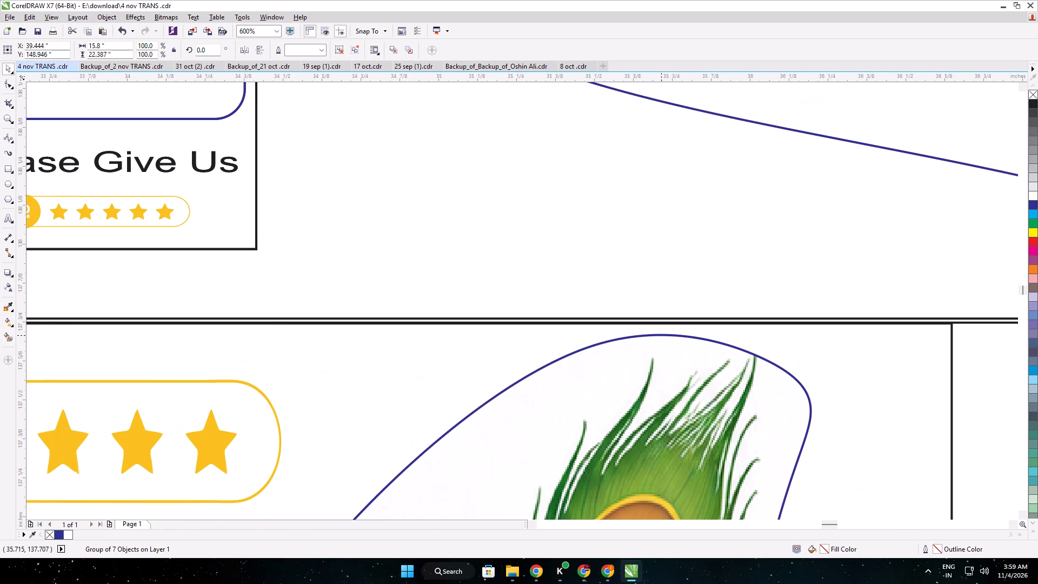
scroll(662, 335, down, 2)
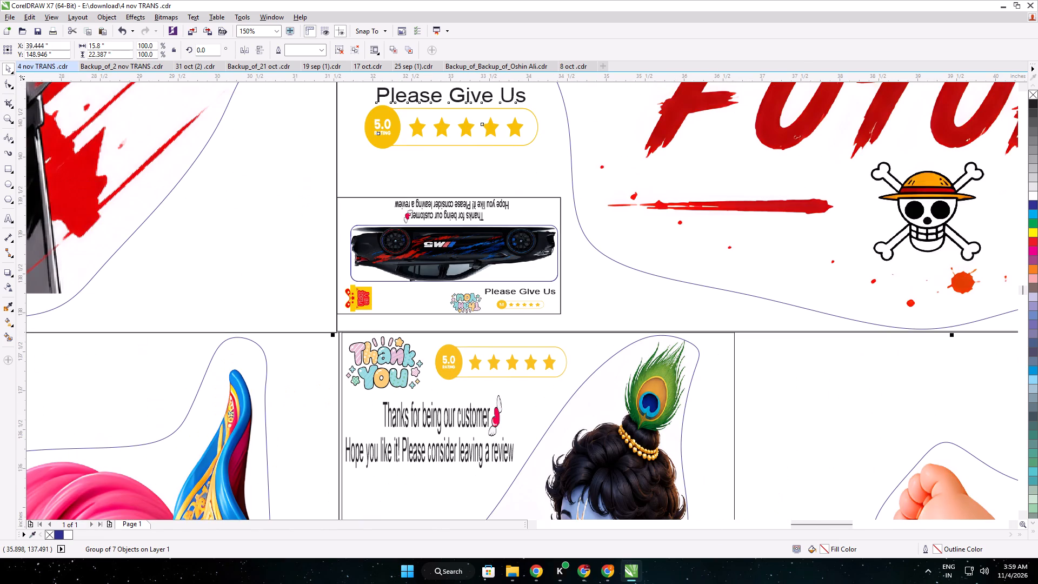
scroll(973, 338, up, 5)
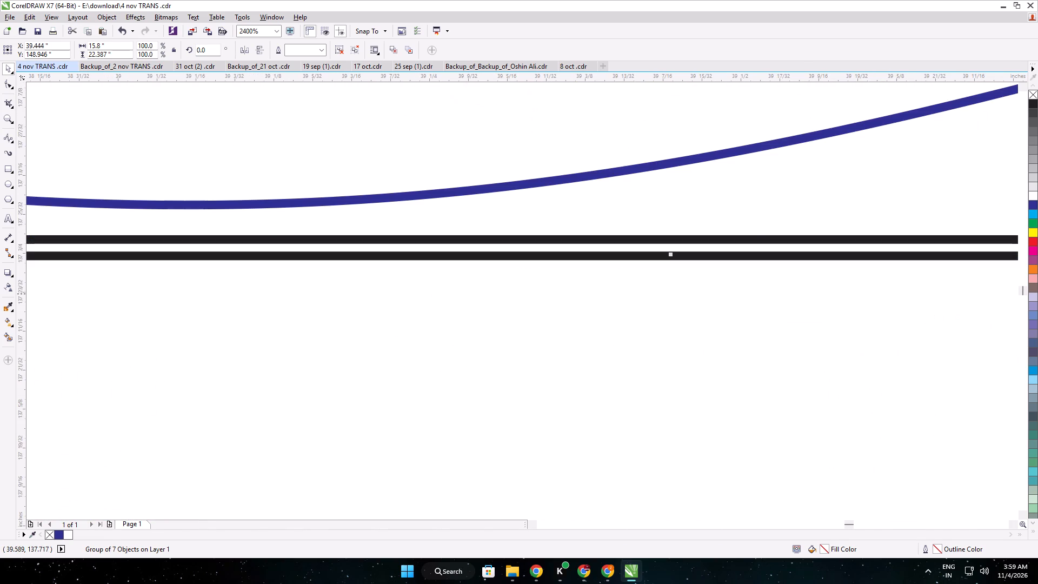
click(670, 256)
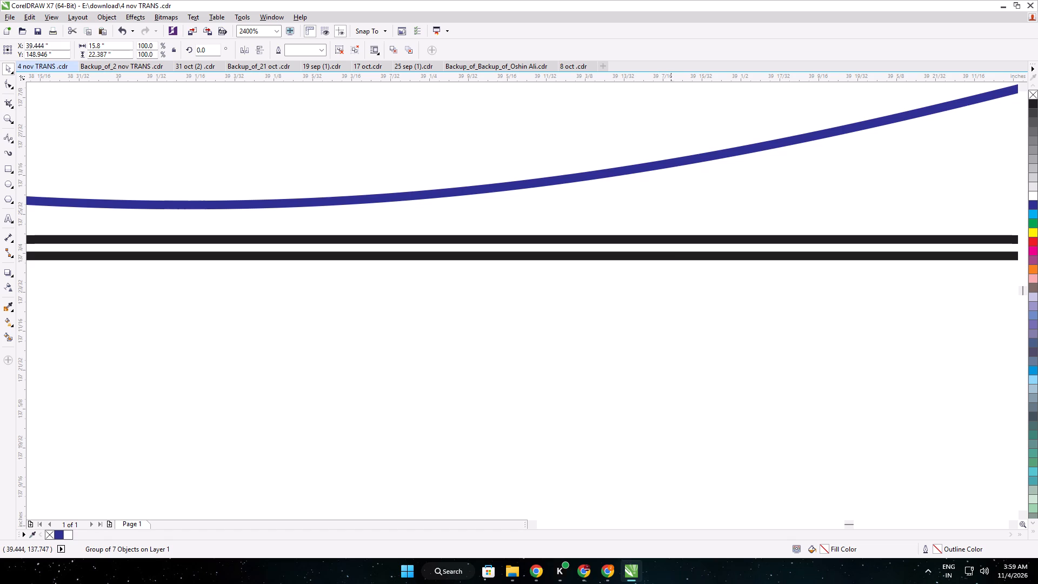
drag(671, 260, 673, 270)
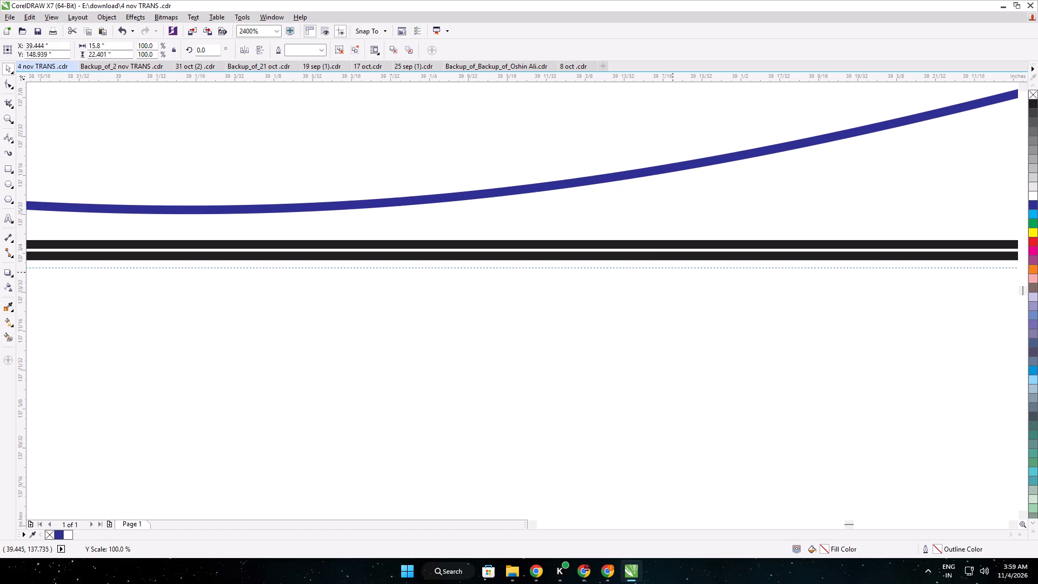
drag(673, 270, 673, 270)
scroll(673, 270, down, 9)
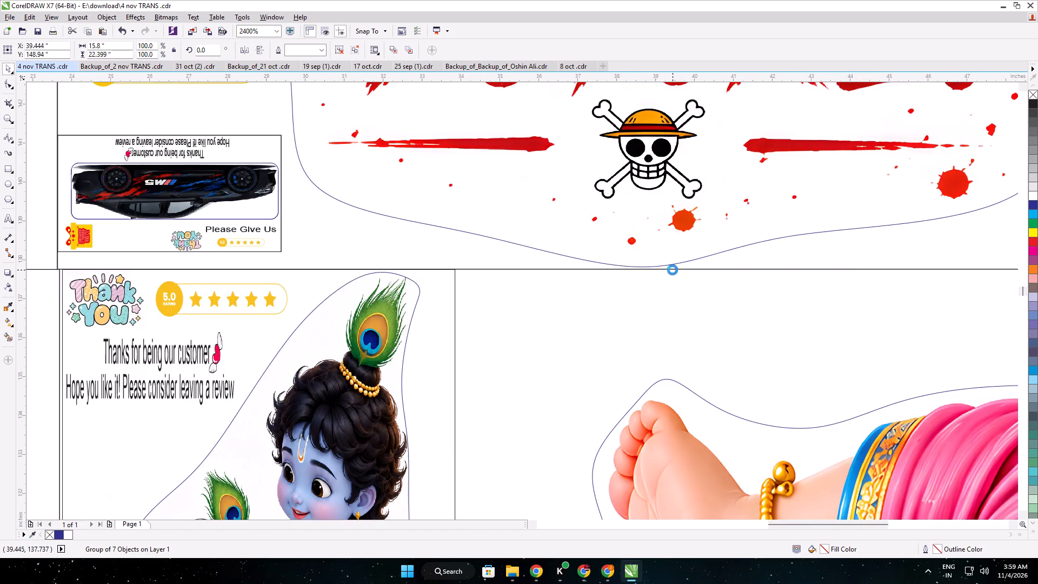
middle_drag(680, 273, 317, 212)
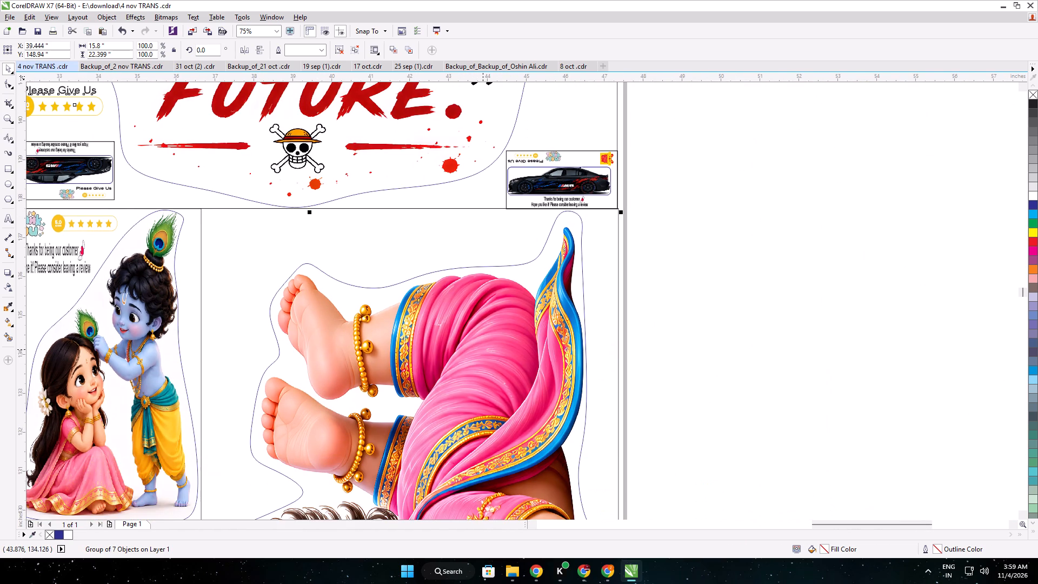
scroll(483, 349, down, 1)
middle_drag(550, 122, 527, 466)
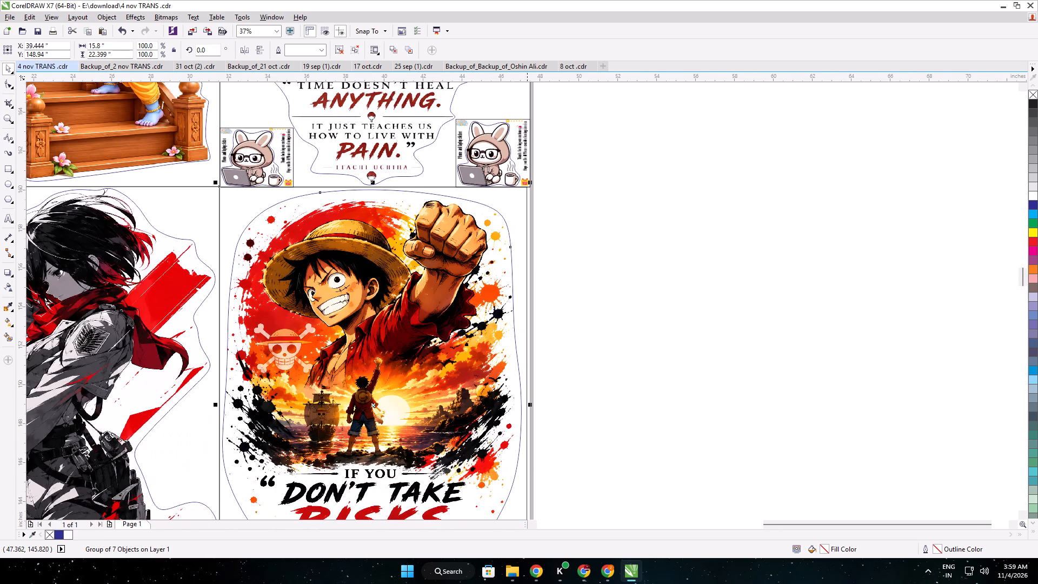
Stretch the Luffy sticker group sideways to a width of 15.947 inches so its frame reaches the page's edge.
scroll(531, 397, up, 5)
drag(516, 384, 539, 392)
scroll(536, 390, down, 6)
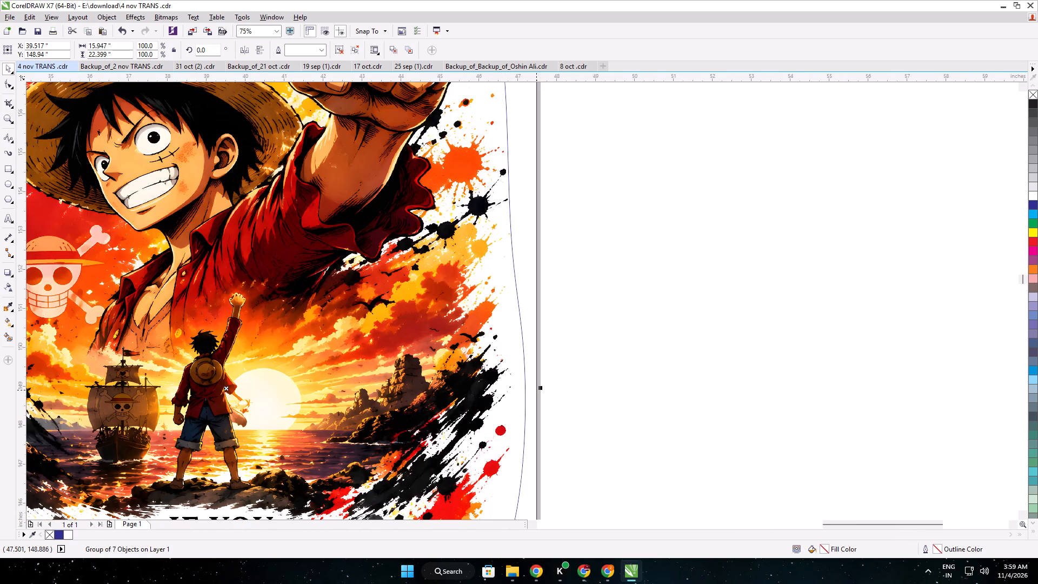
Move the pink baby Krishna copy beneath the Luffy sticker outward to X 39.604 inches, aligning its frame with the page edge.
middle_drag(619, 440, 538, 70)
scroll(520, 182, down, 3)
middle_drag(468, 433, 411, 85)
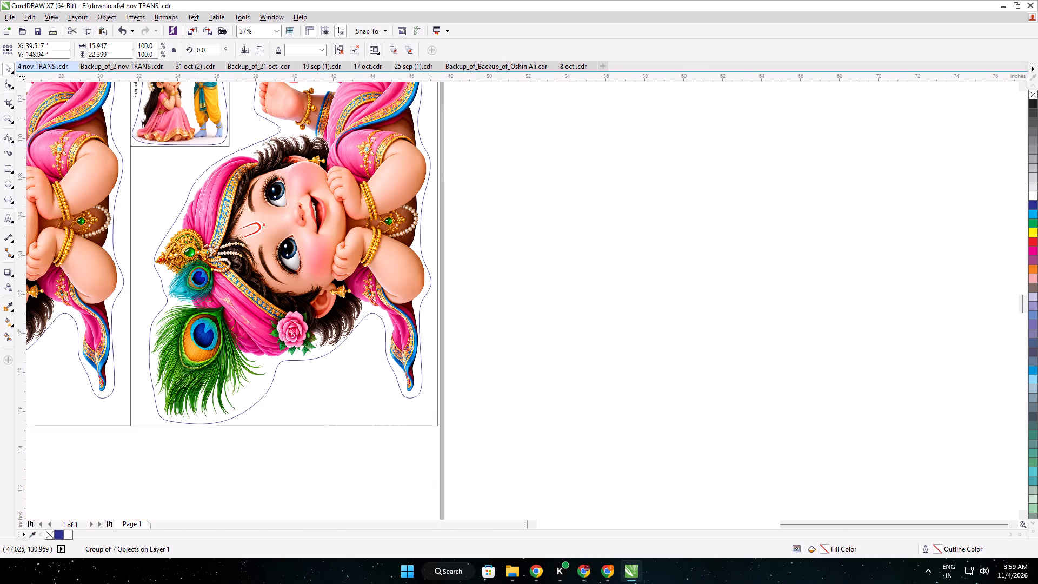
click(426, 145)
scroll(444, 209, up, 4)
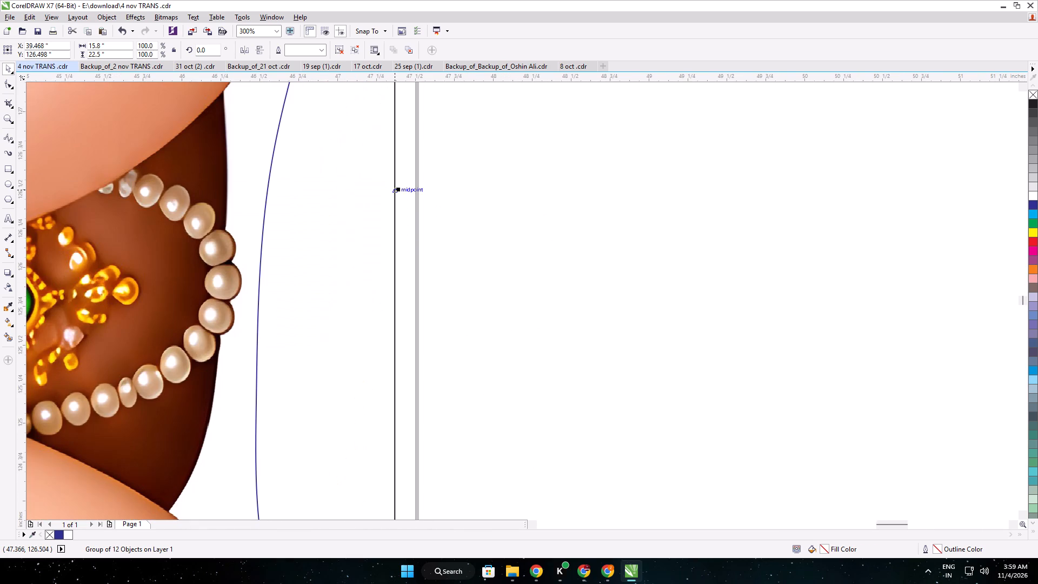
drag(394, 190, 416, 195)
click(497, 177)
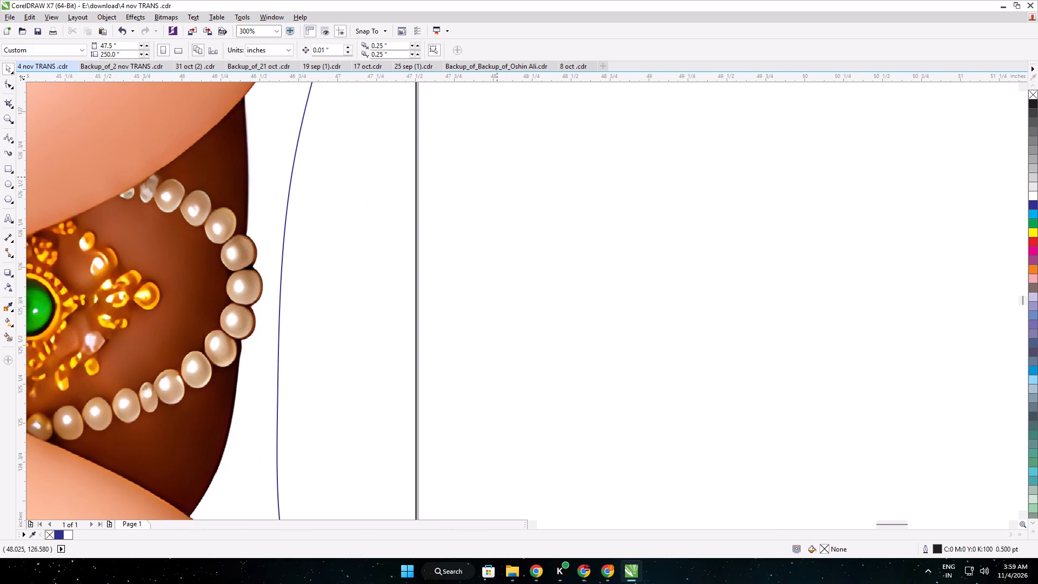
Stretch the pink baby Krishna copy to a width of 15.937 inches, closing the gap to the neighbouring pink baby Krishna sticker.
scroll(484, 183, down, 2)
click(411, 222)
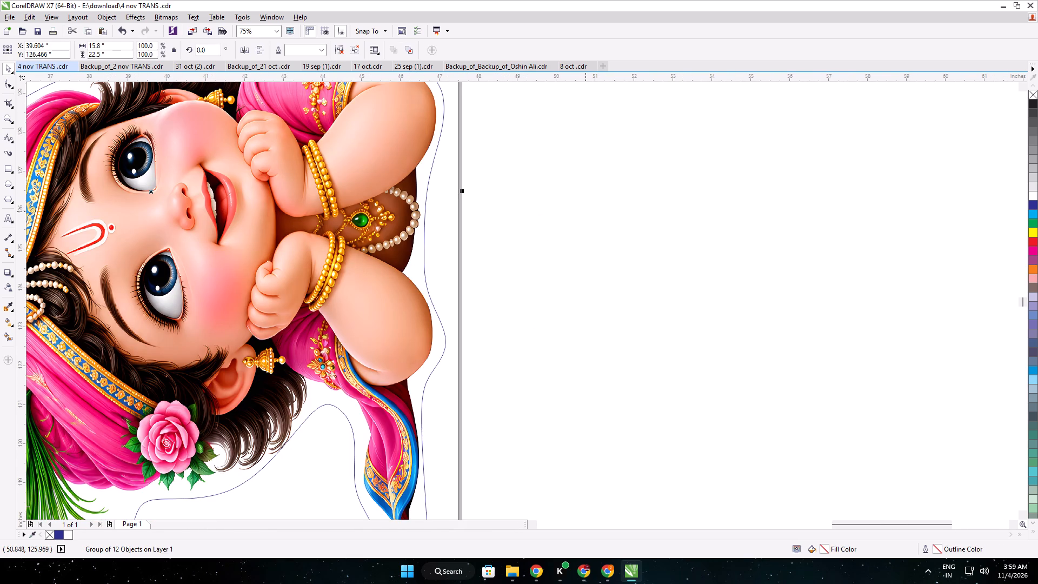
scroll(585, 211, down, 3)
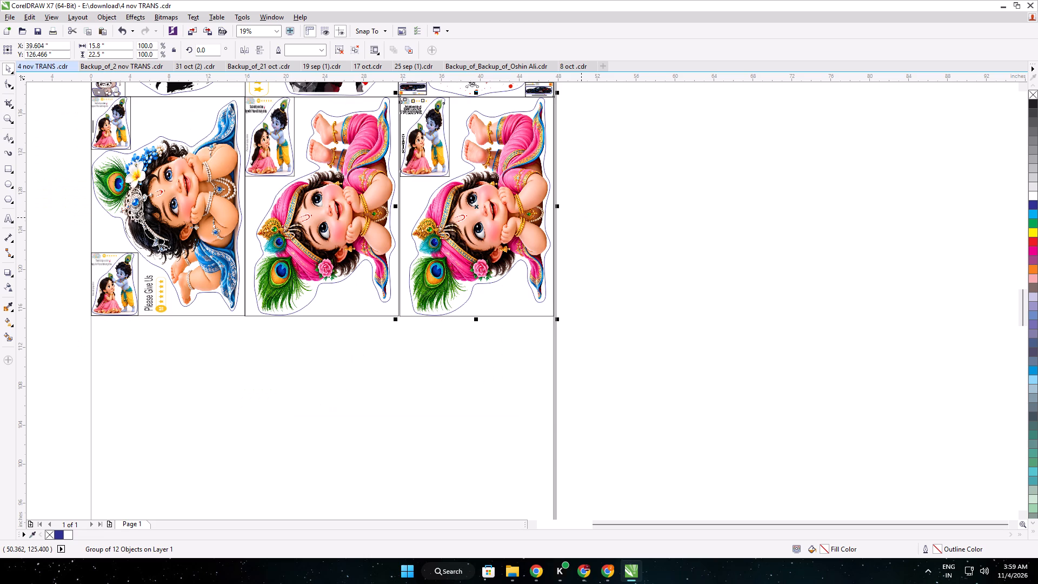
scroll(431, 202, up, 2)
scroll(373, 207, up, 2)
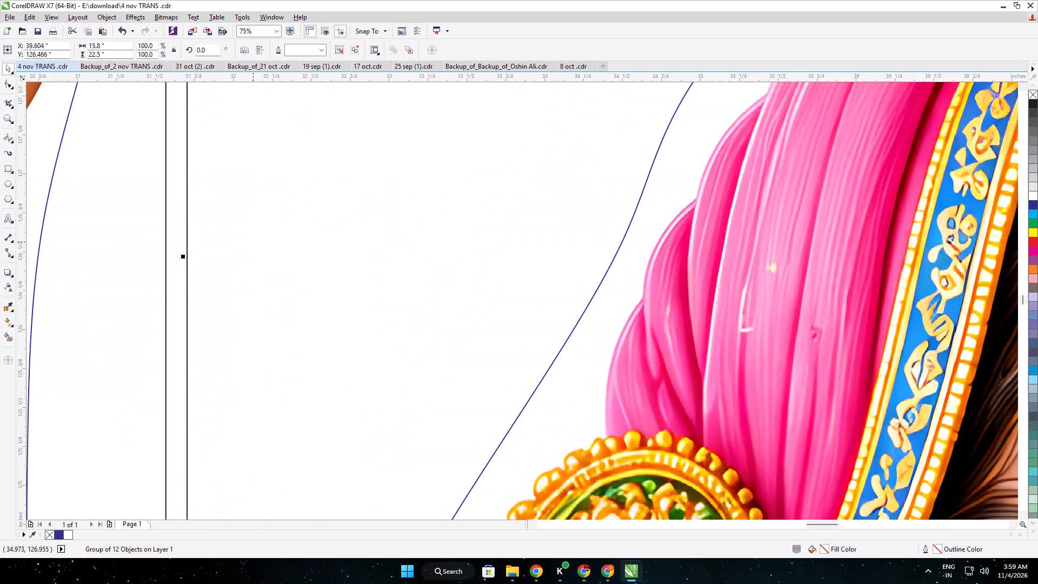
drag(182, 255, 165, 256)
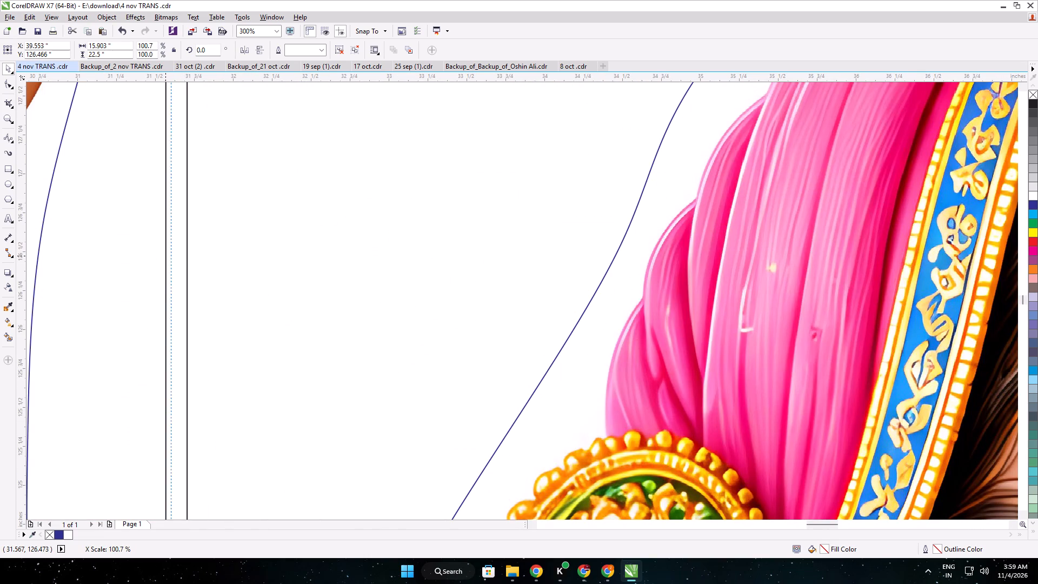
drag(165, 256, 161, 256)
scroll(328, 211, down, 6)
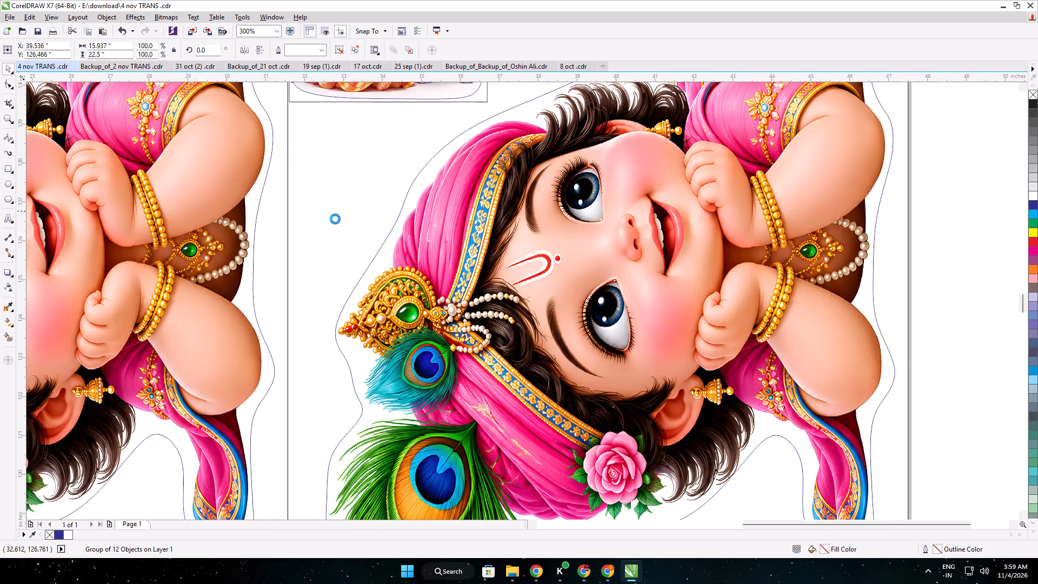
click(629, 337)
scroll(654, 339, down, 1)
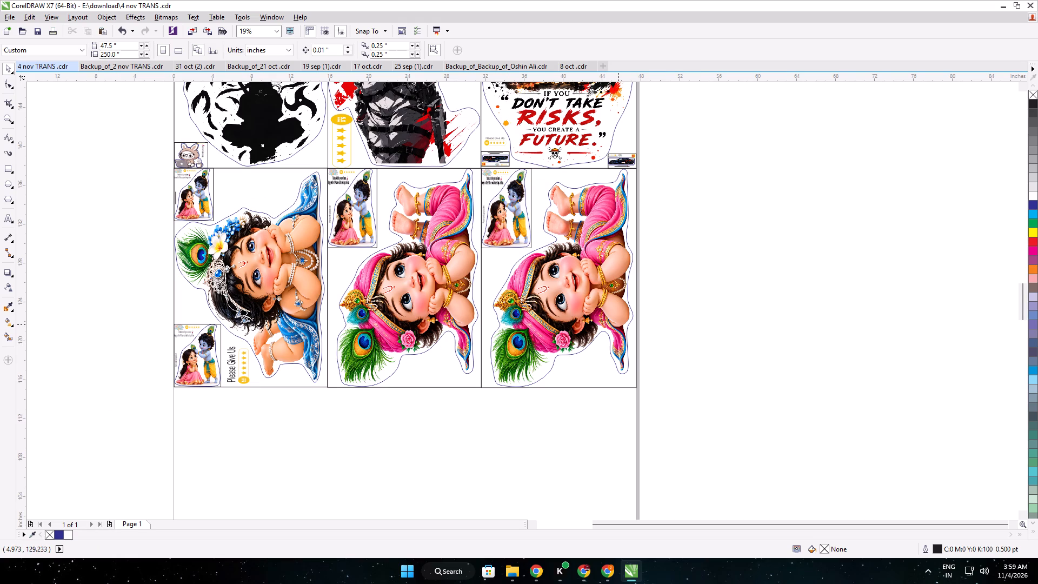
scroll(528, 322, down, 2)
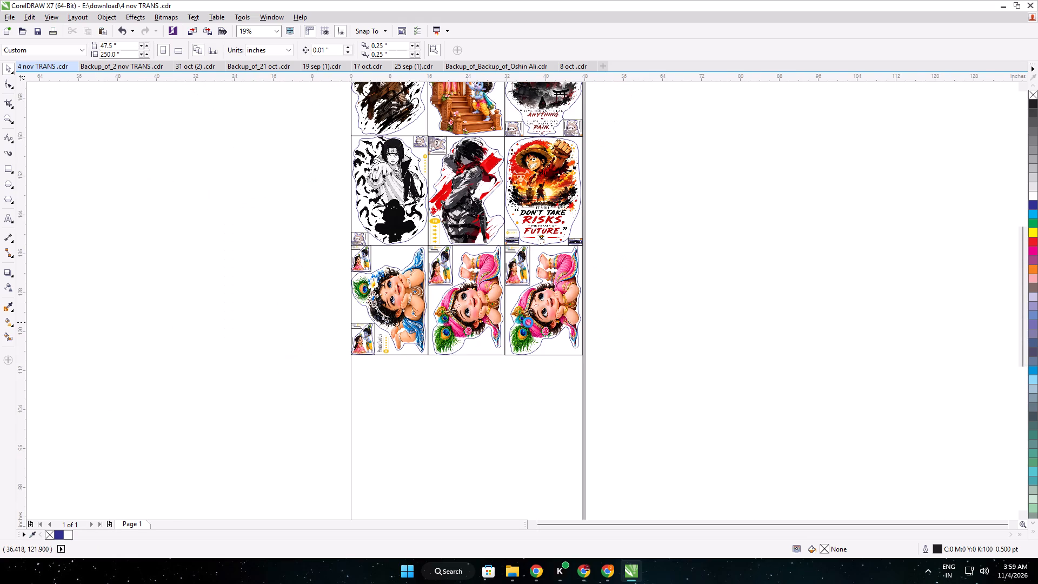
Switch to Chrome's Meesho Supplier Panel and close the image search and product preview to return to the pending orders.
click(535, 573)
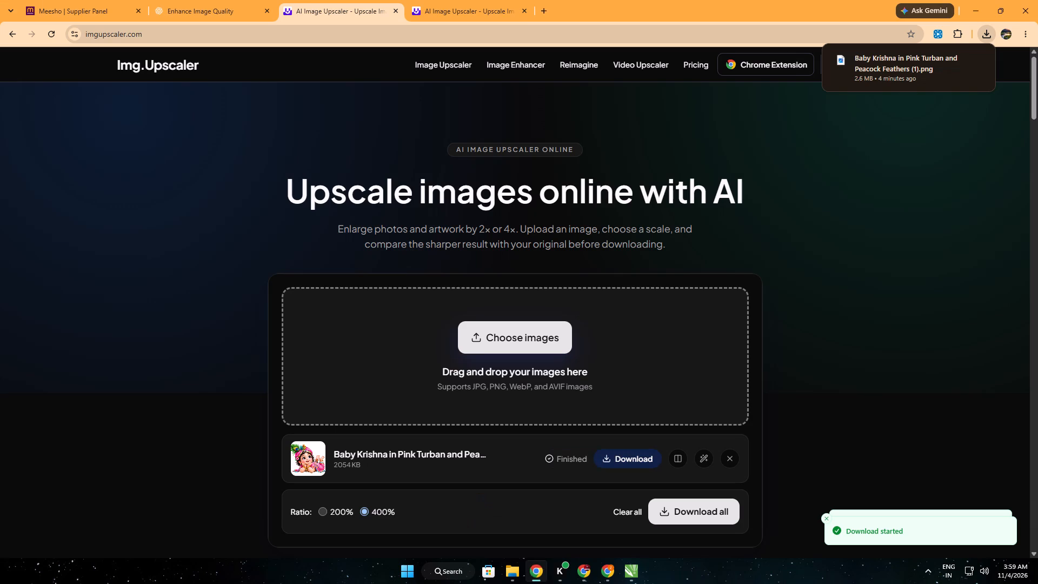
click(77, 0)
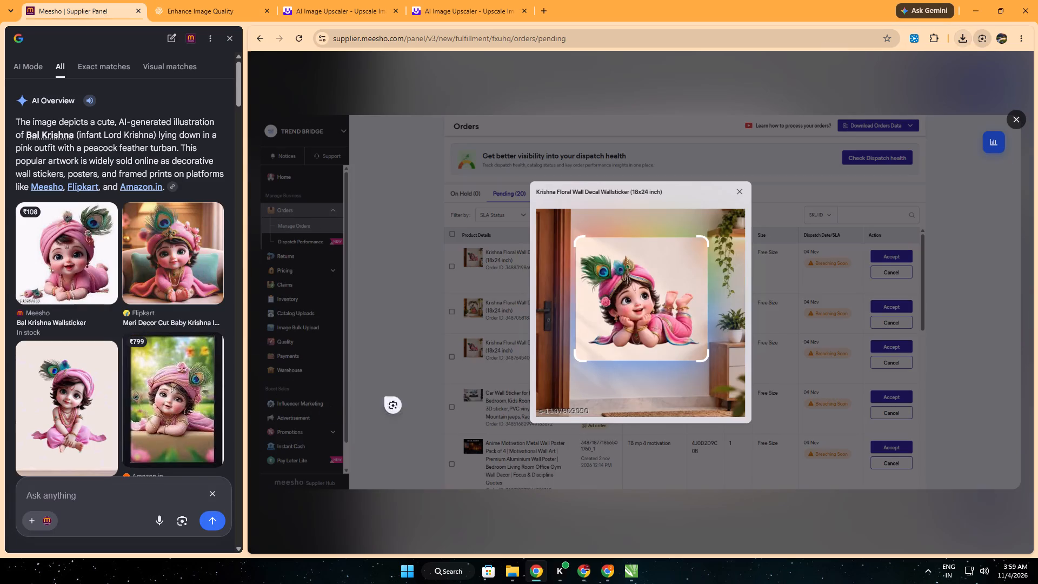
click(1018, 122)
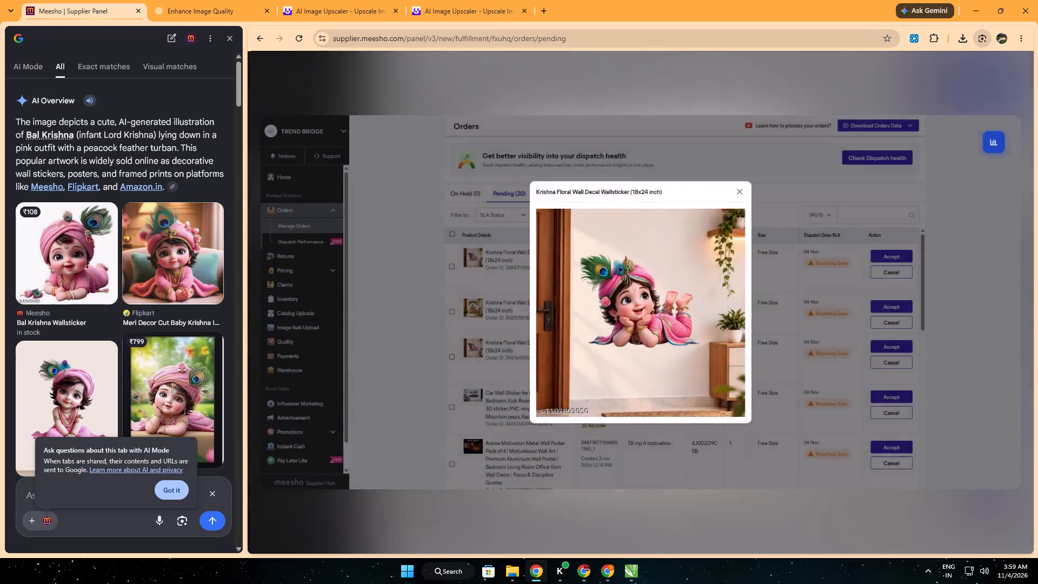
click(779, 154)
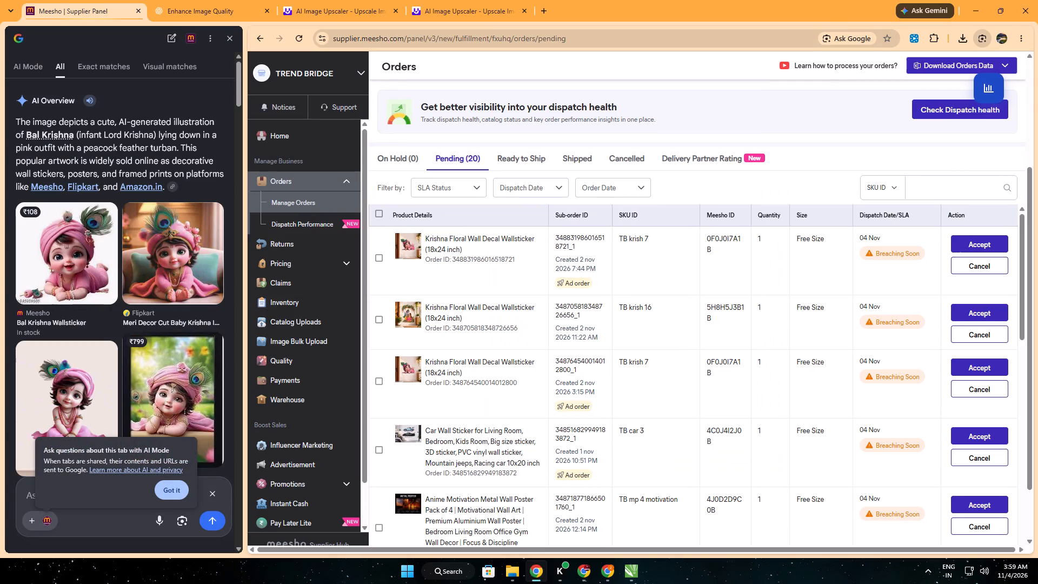
click(229, 36)
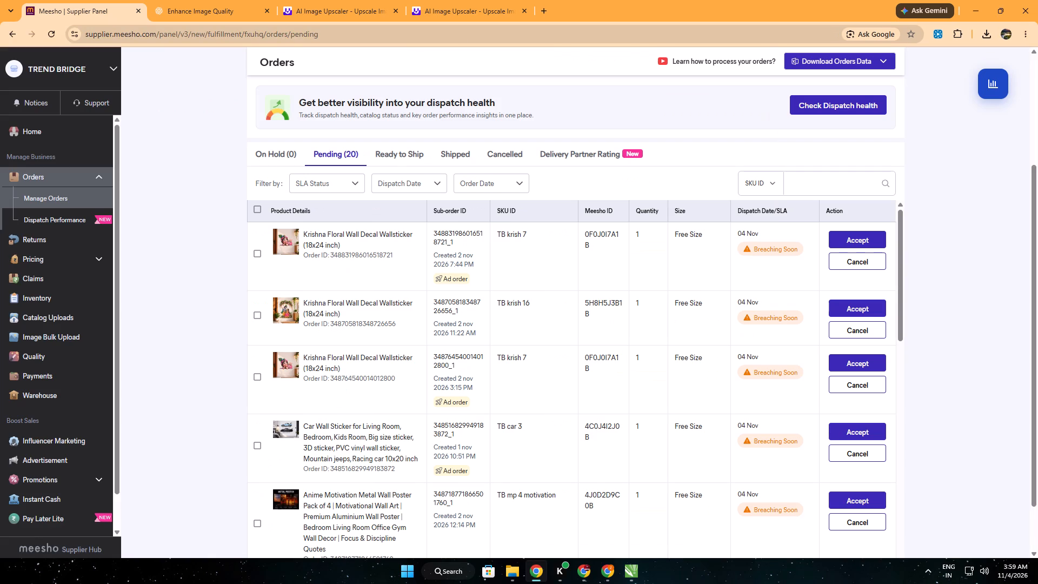
Select the two TB krish 7 orders dated 04 Nov and the TB car 3 order in the pending list.
click(263, 253)
click(258, 253)
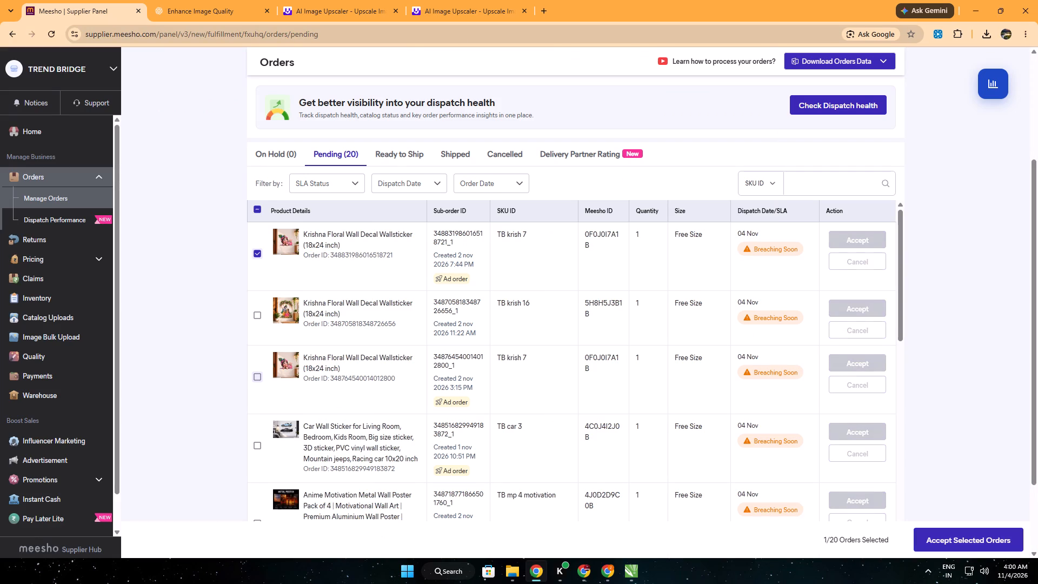
click(259, 379)
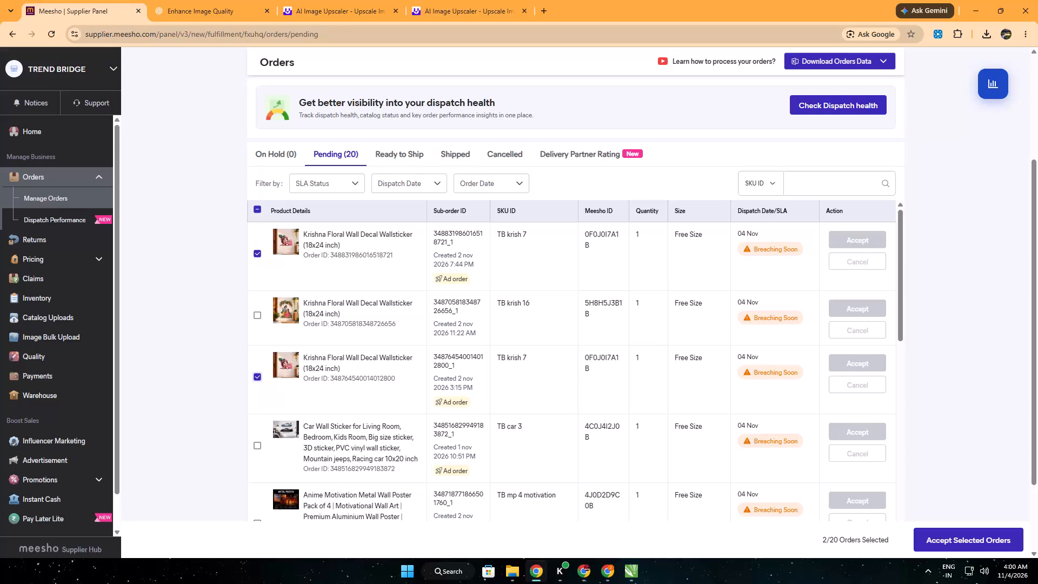
scroll(230, 368, down, 3)
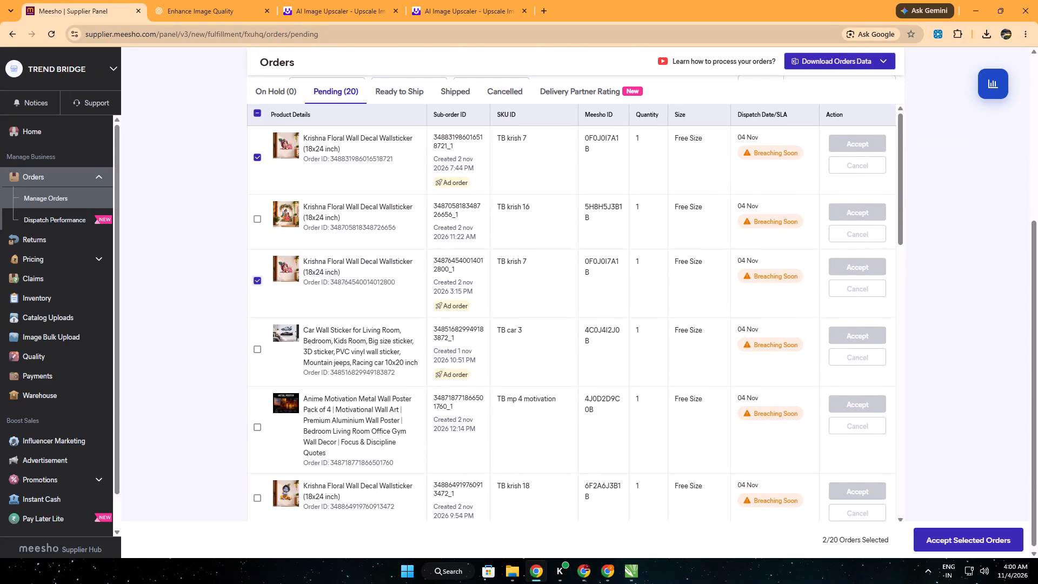
click(254, 349)
Examine the remaining pending orders down to the list's end and look at the CorelDRAW layout.
scroll(271, 399, down, 3)
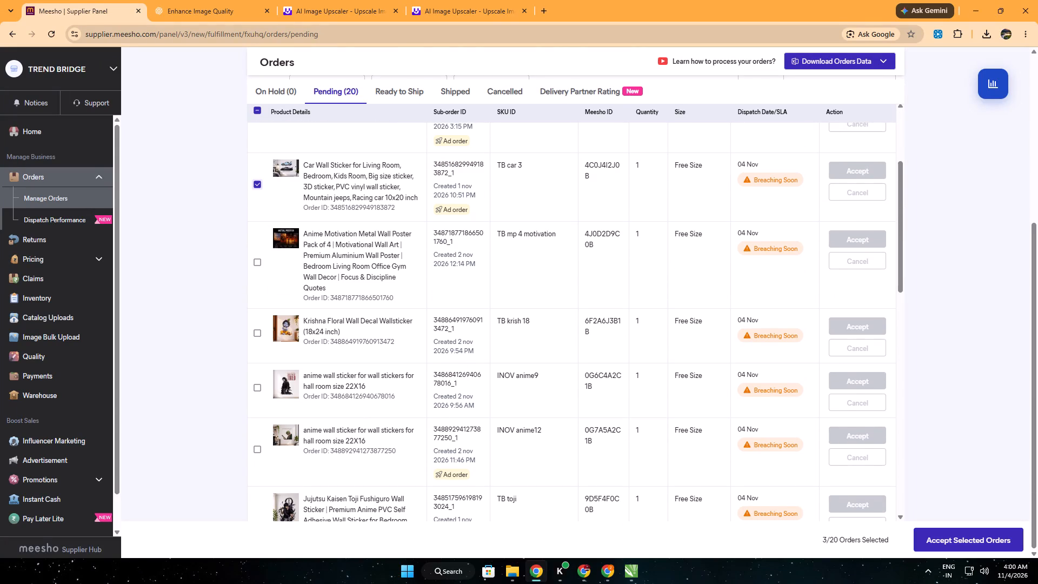
scroll(293, 366, down, 4)
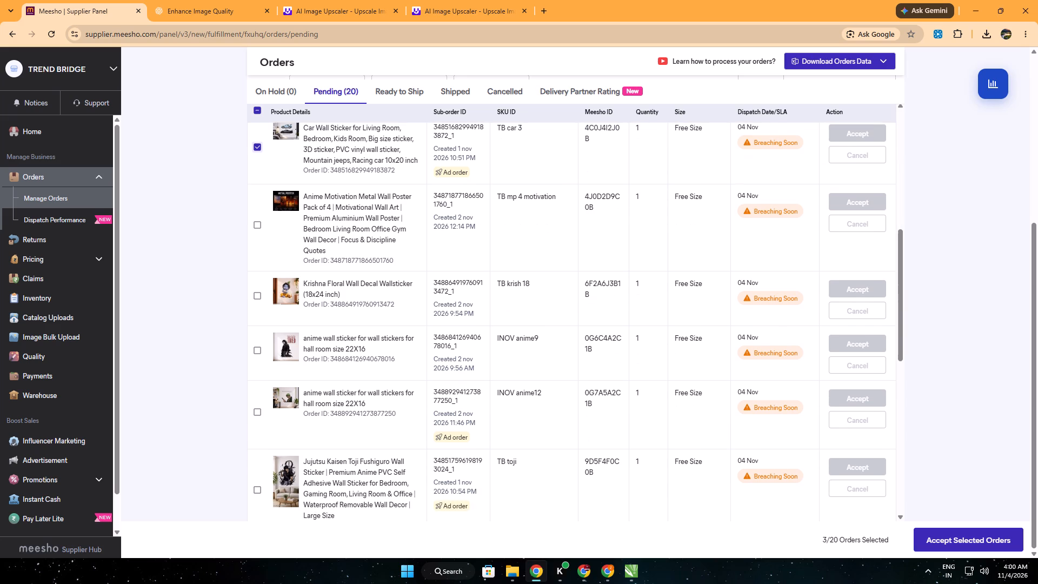
scroll(293, 365, down, 5)
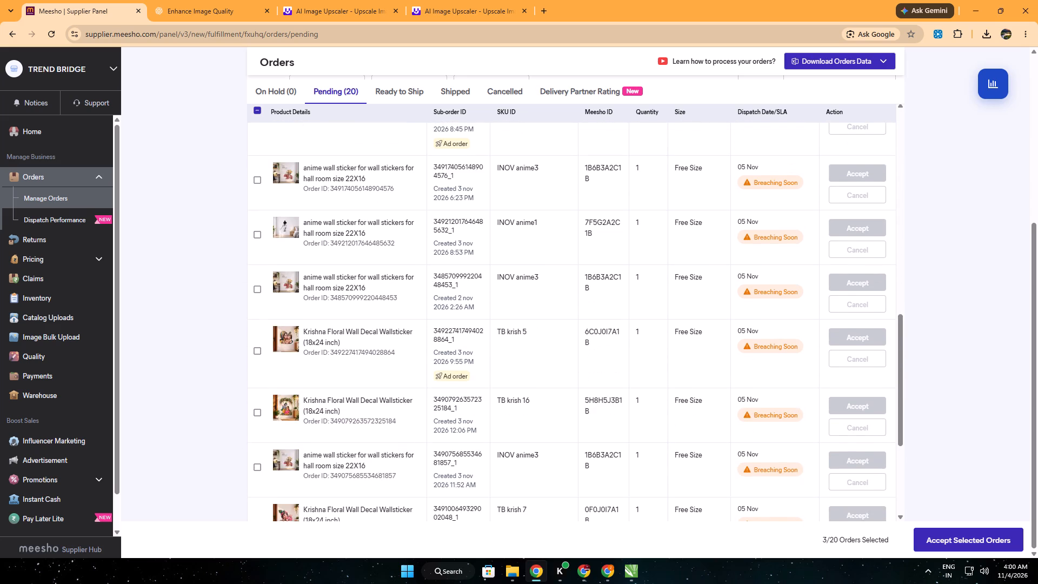
scroll(293, 365, down, 7)
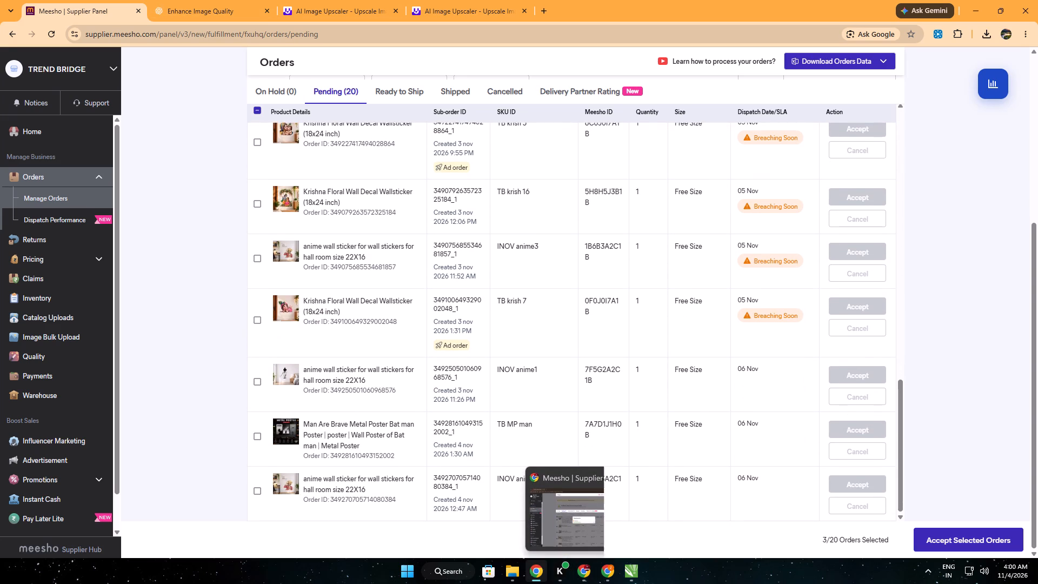
click(630, 568)
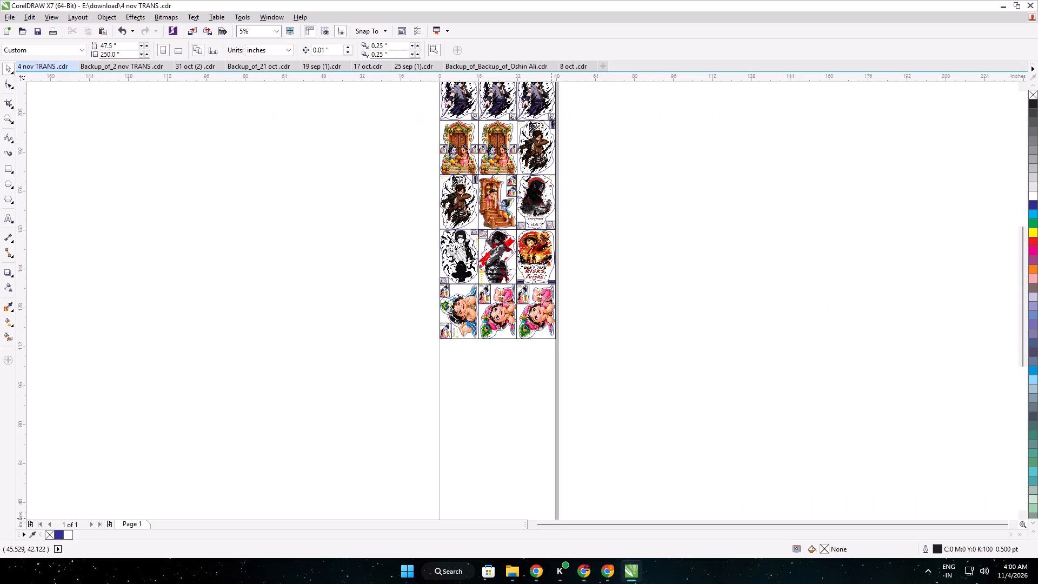
click(495, 578)
click(533, 580)
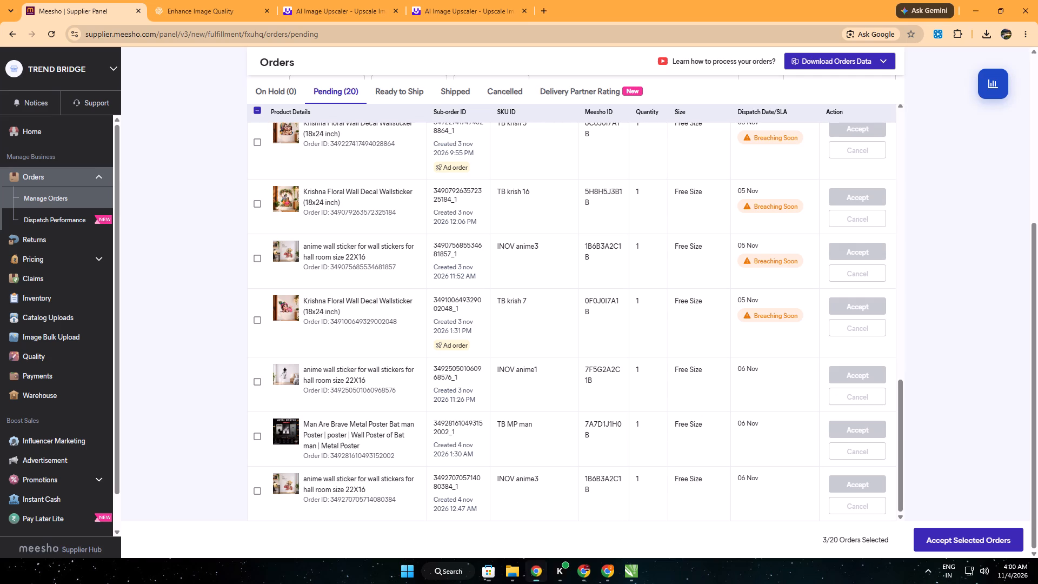
Download the finished 400% upscale of the Tom and Jerry image from Img.Upscaler.
click(511, 0)
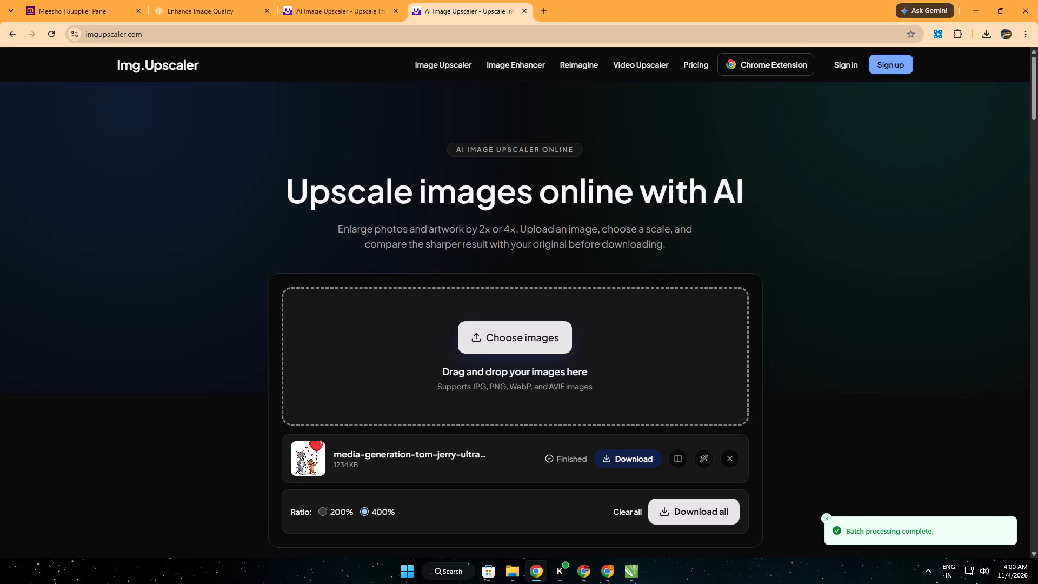
click(638, 463)
Delete the old Tom and Jerry webp image from the Downloads folder in File Explorer.
click(508, 560)
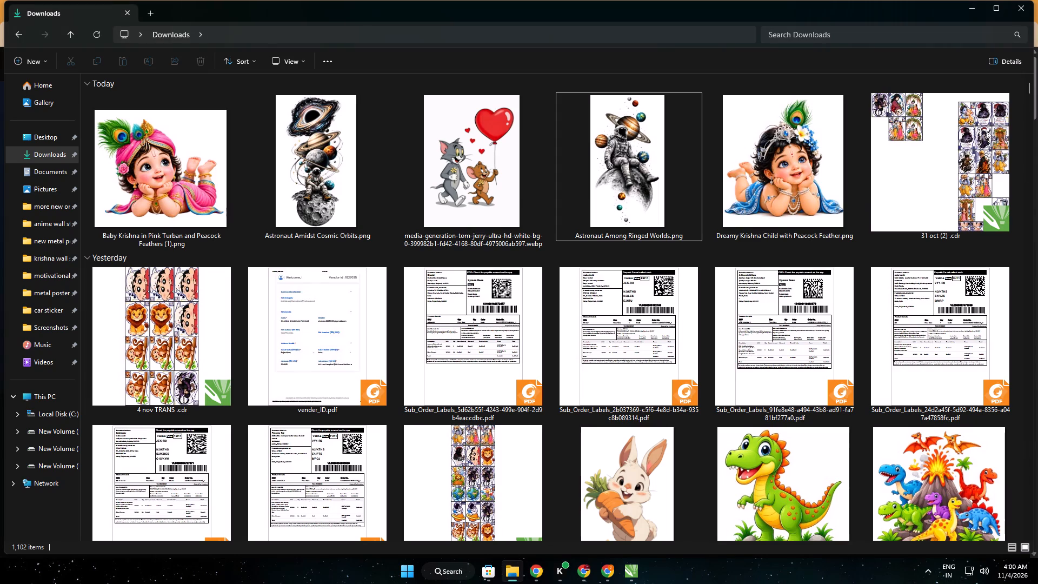
click(506, 220)
key(Delete)
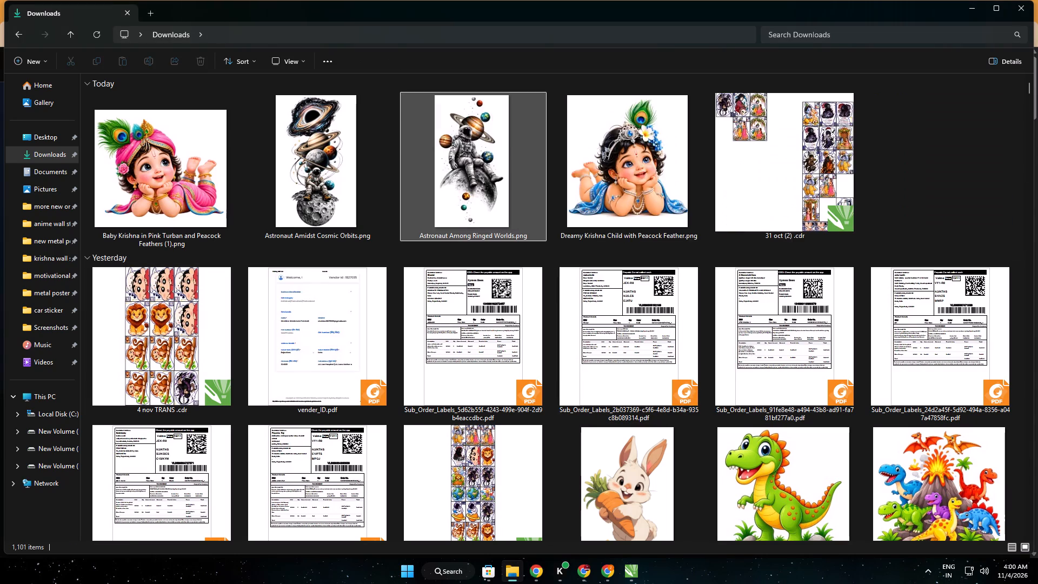
Switch to CorelDRAW and import the newly downloaded Tom and Jerry webp image onto the empty area beside the page.
click(630, 572)
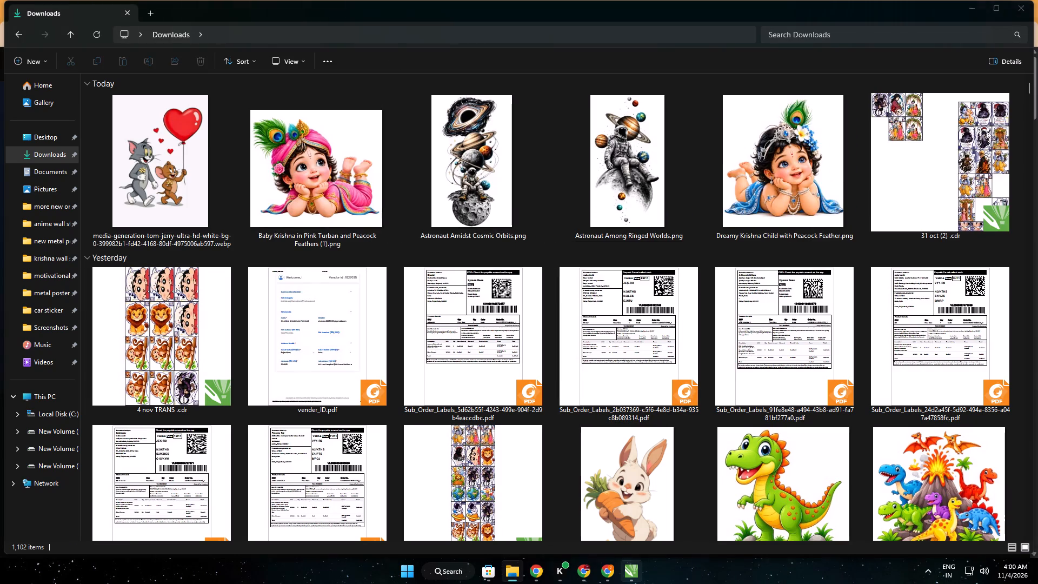
middle_drag(732, 440, 597, 457)
key(ctrl+i)
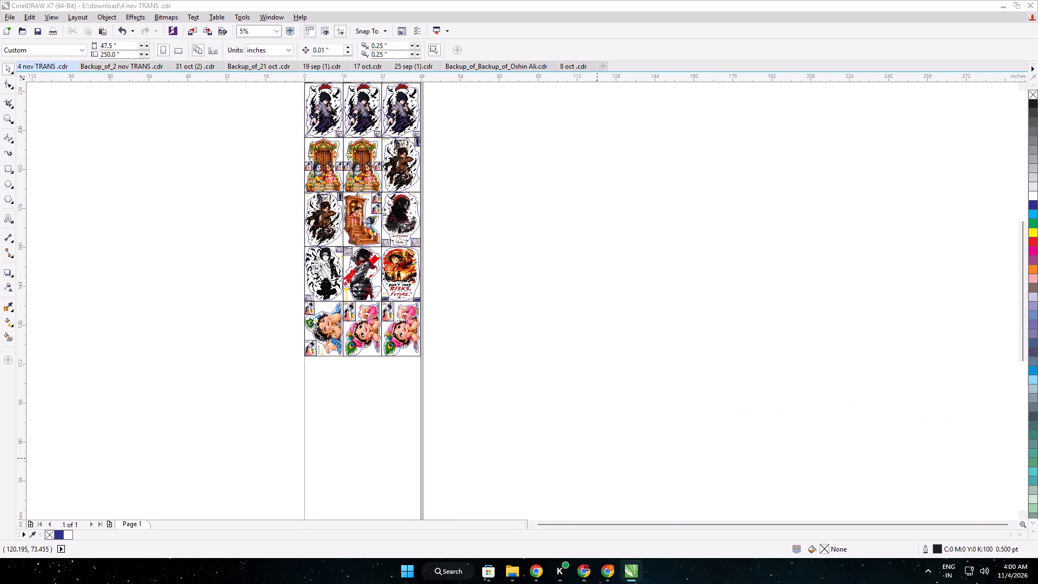
click(483, 272)
key(Return)
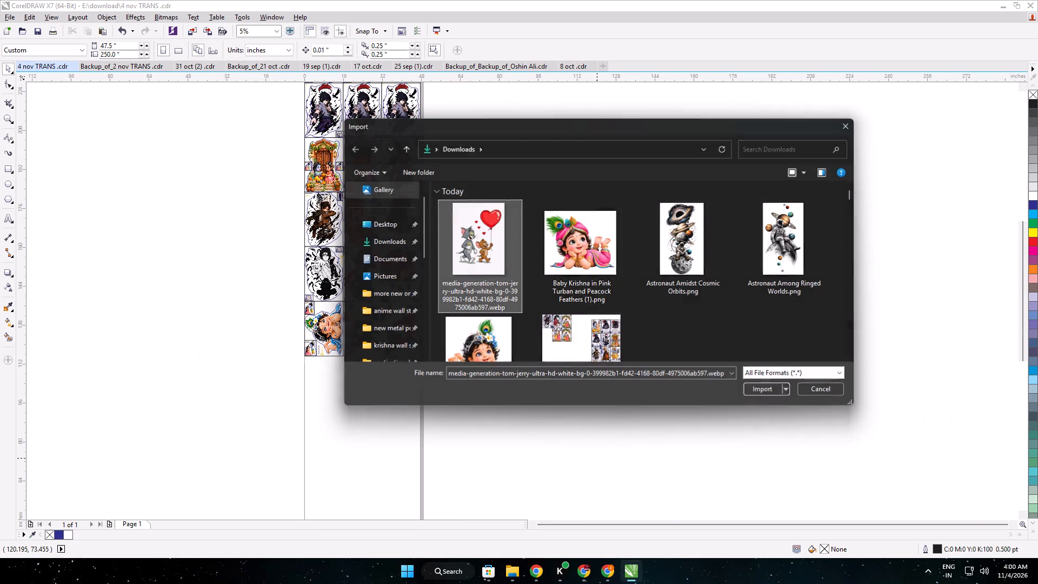
click(624, 184)
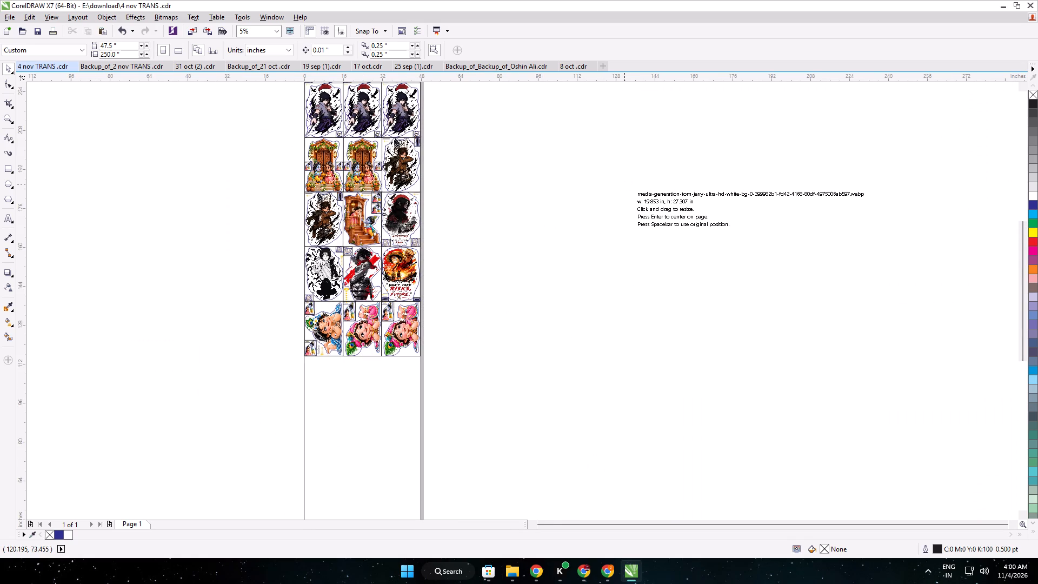
Start a B-spline cut outline above Jerry's raised hand, tracing up the balloon string, past the knot and along the balloon's lower right edge.
click(11, 141)
scroll(636, 205, up, 3)
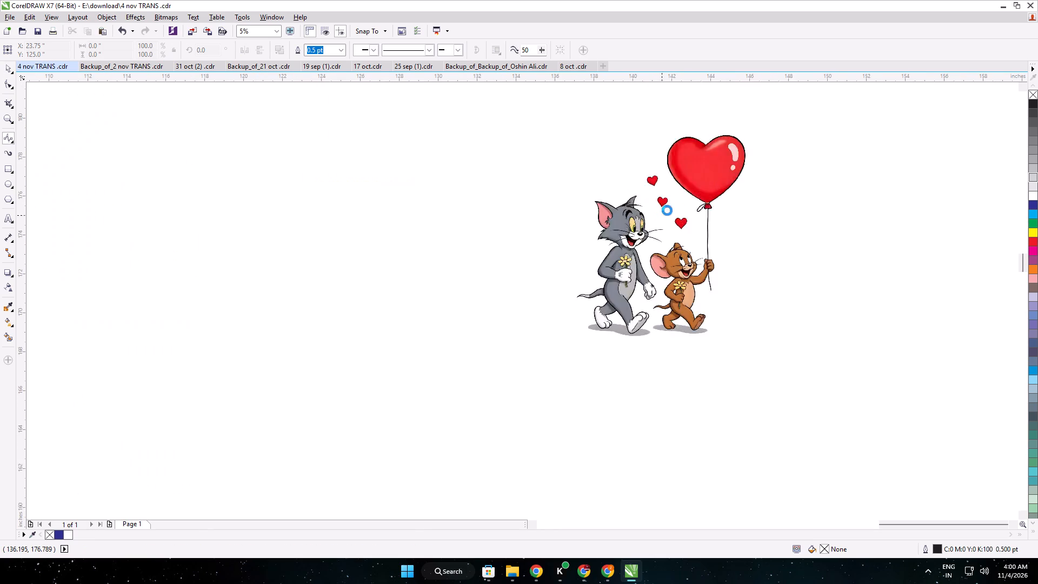
scroll(778, 301, up, 1)
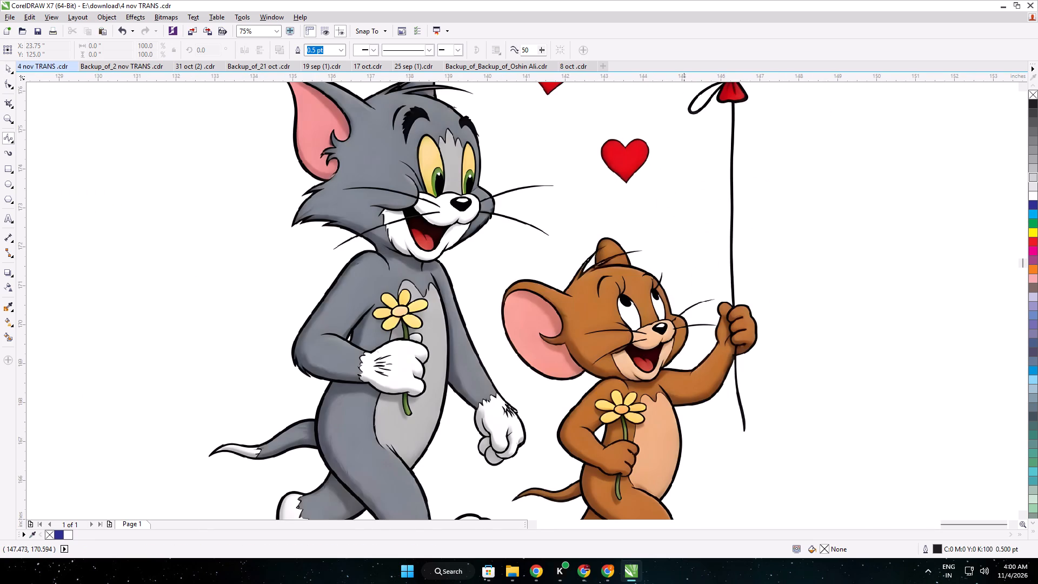
click(745, 298)
click(742, 127)
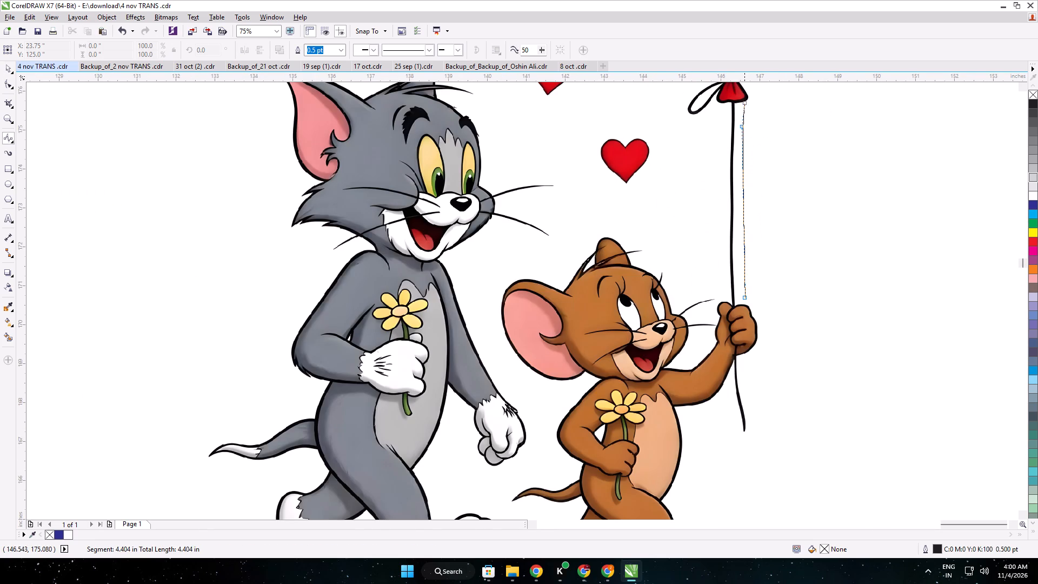
click(746, 111)
click(753, 102)
middle_drag(754, 101, 746, 357)
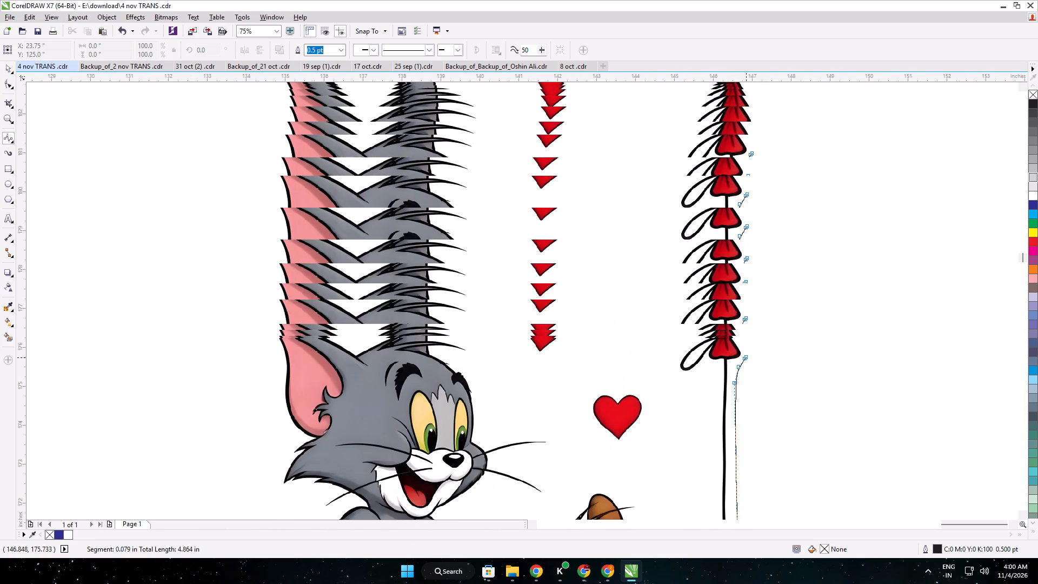
click(749, 343)
click(747, 336)
click(813, 286)
click(843, 247)
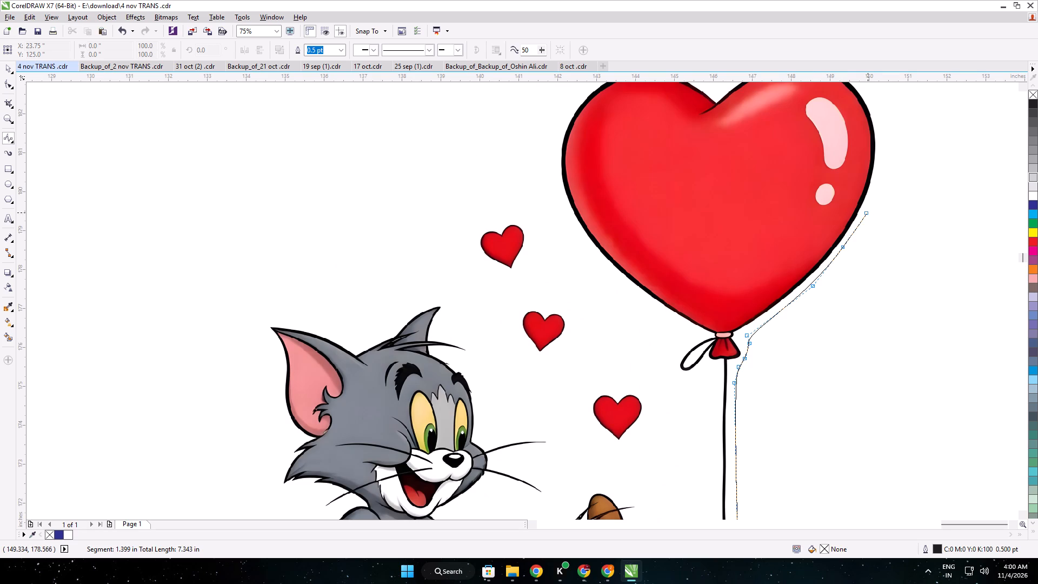
Continue the B-spline outline up the heart balloon's right side and over its right lobe towards the centre dip.
click(868, 212)
drag(878, 177, 879, 172)
click(884, 130)
middle_drag(884, 129, 887, 310)
click(874, 287)
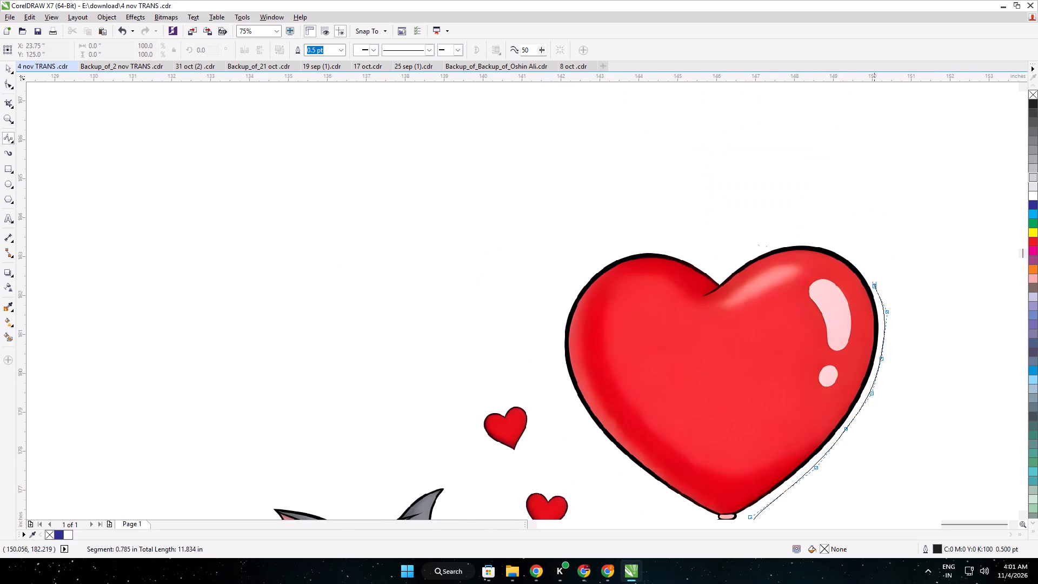
click(867, 260)
click(833, 242)
click(784, 235)
click(754, 250)
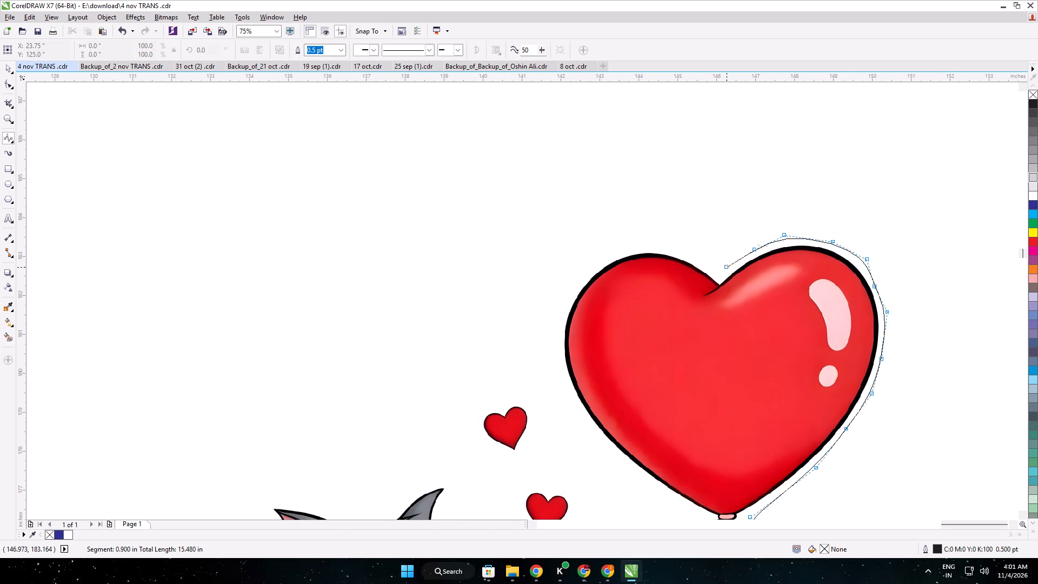
Continue the outline through the heart's dip, over its left lobe and down the left side to the knot.
click(722, 269)
click(703, 267)
click(687, 249)
drag(657, 242, 651, 240)
click(608, 249)
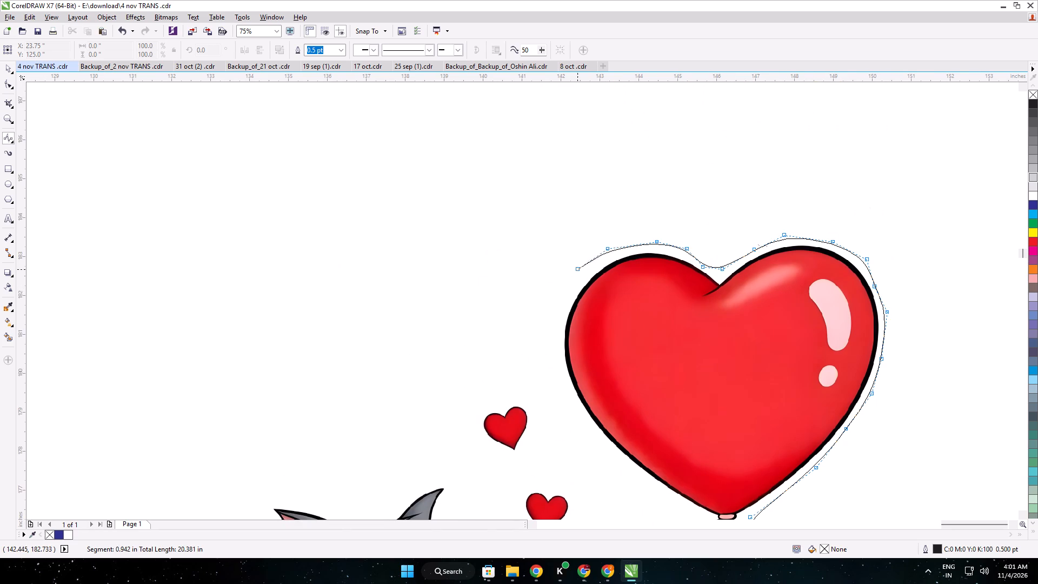
click(574, 277)
click(547, 344)
middle_drag(575, 359, 508, 104)
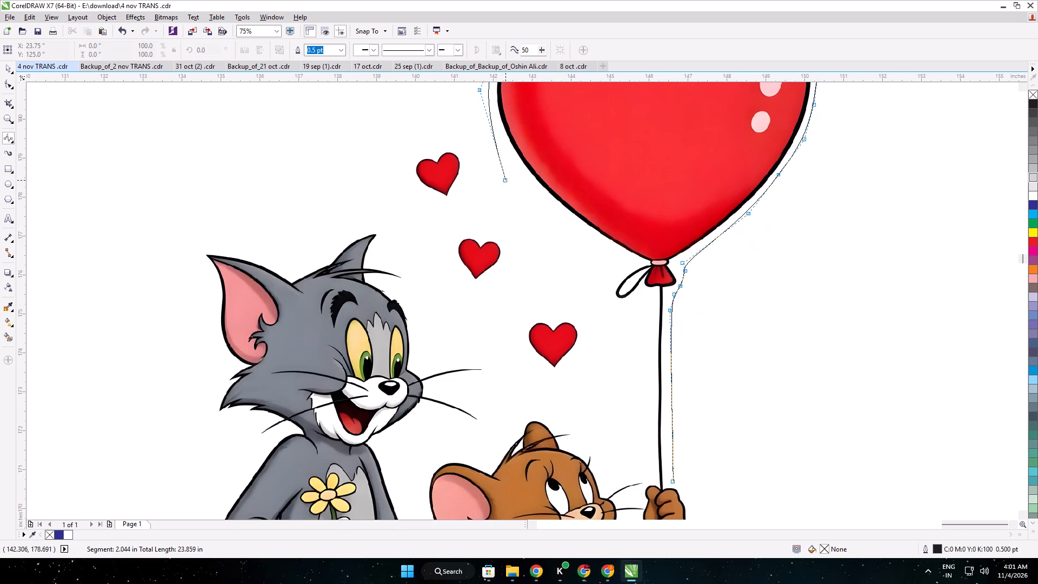
click(527, 196)
click(596, 238)
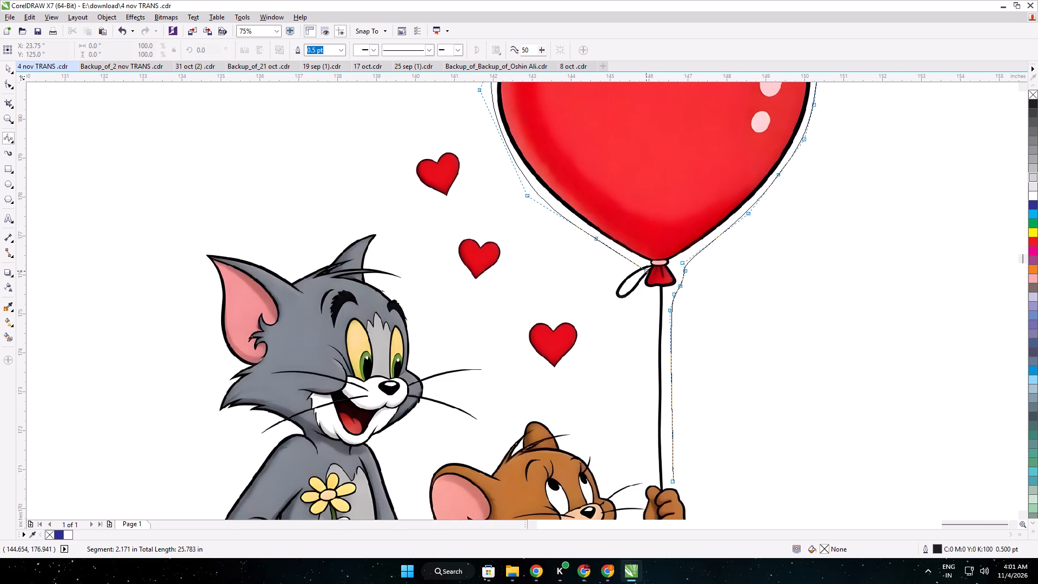
click(628, 258)
Continue the outline around the knot's loop, down the string's left side and over Jerry's head to the top of his ear.
middle_drag(622, 261, 621, 122)
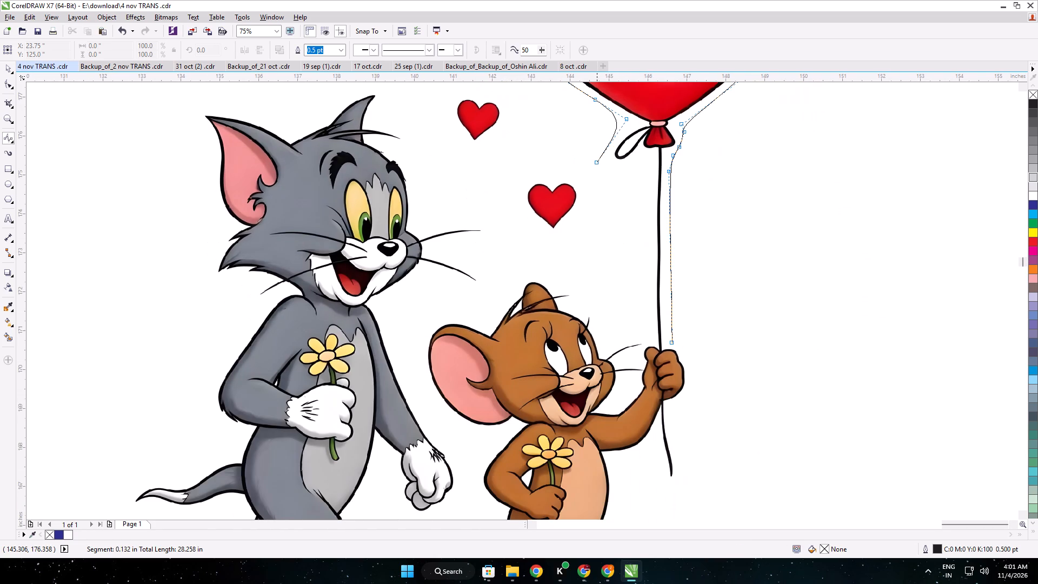
click(597, 174)
click(646, 194)
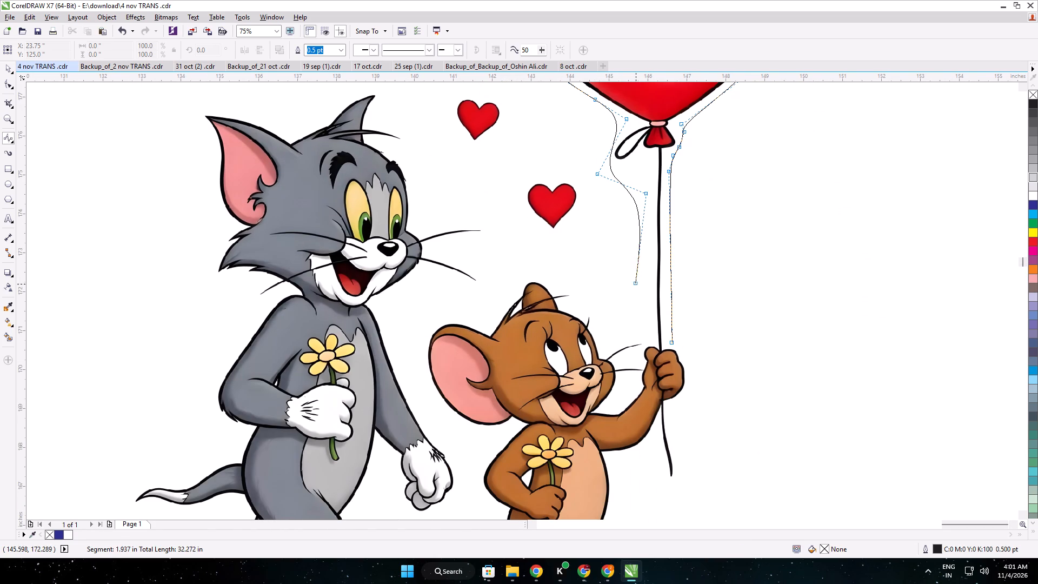
click(638, 292)
click(643, 324)
click(595, 305)
click(525, 264)
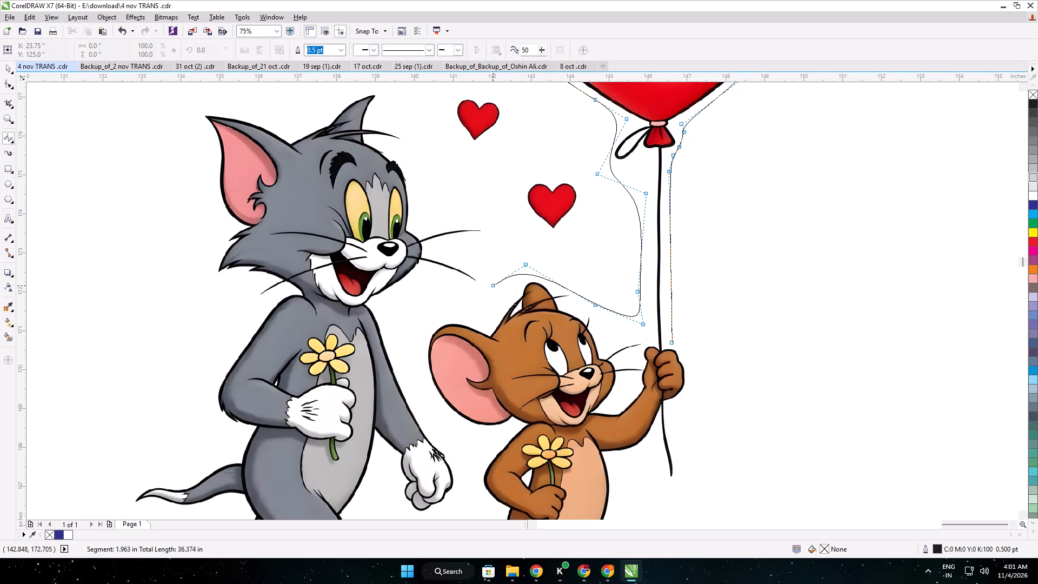
click(491, 289)
click(464, 310)
click(442, 315)
click(425, 319)
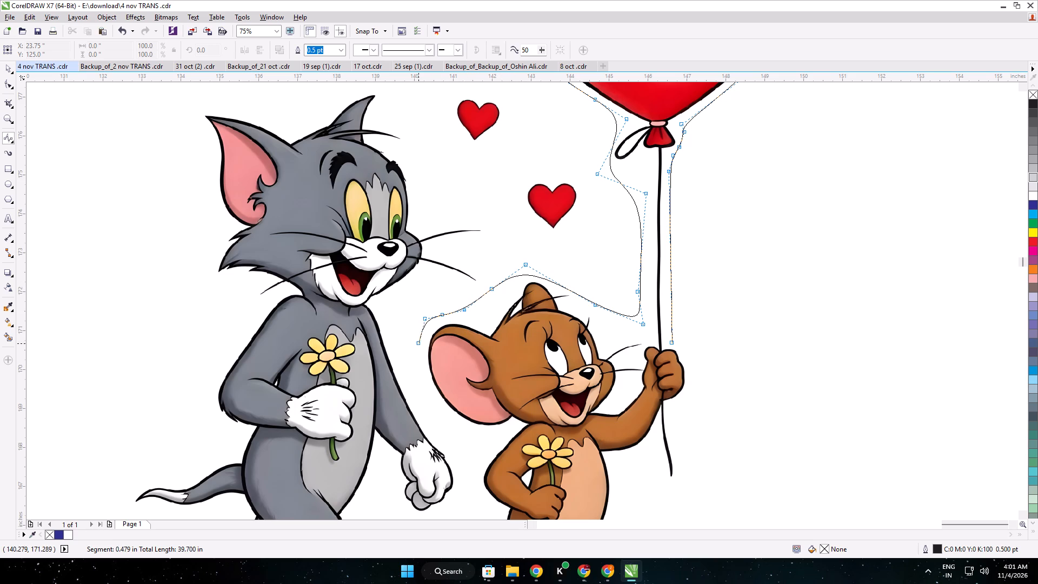
Continue the outline around Jerry's large ear and down between the two characters towards Jerry's tail.
click(420, 345)
click(417, 388)
click(455, 428)
click(486, 439)
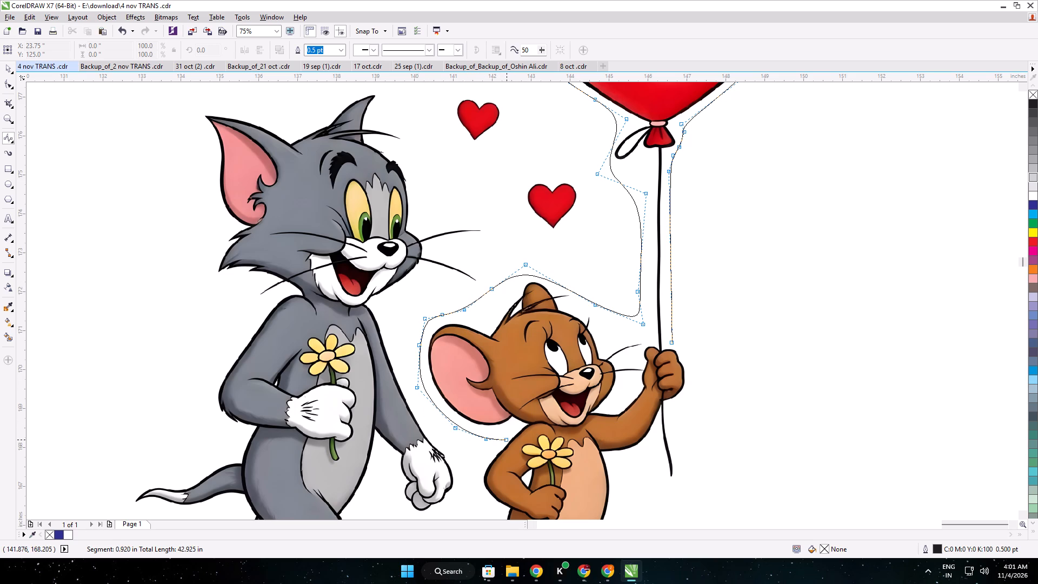
click(509, 433)
middle_drag(508, 430, 521, 232)
scroll(508, 430, up, 1)
scroll(521, 232, down, 1)
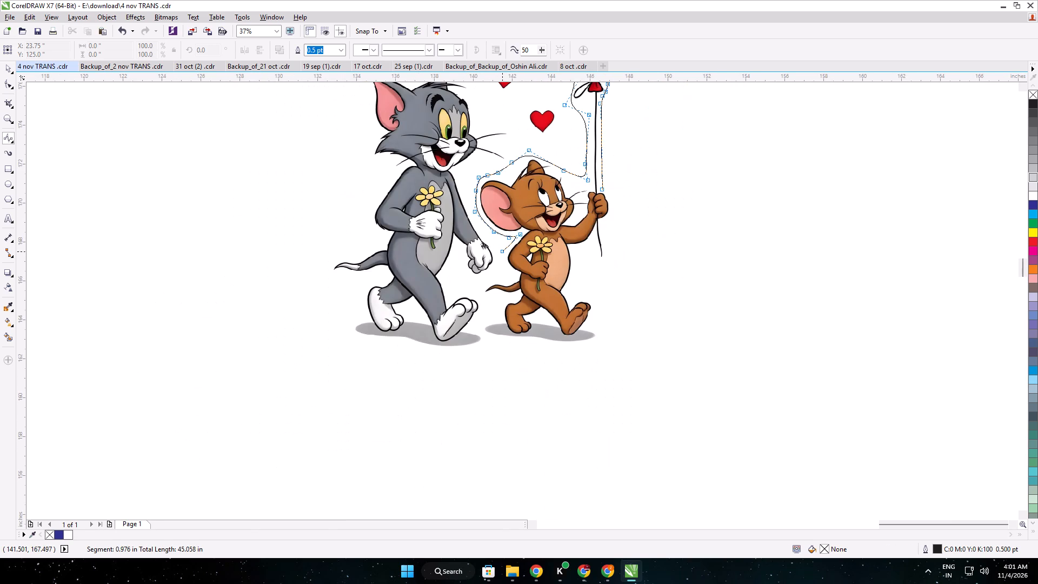
click(502, 251)
click(494, 275)
click(482, 287)
click(476, 300)
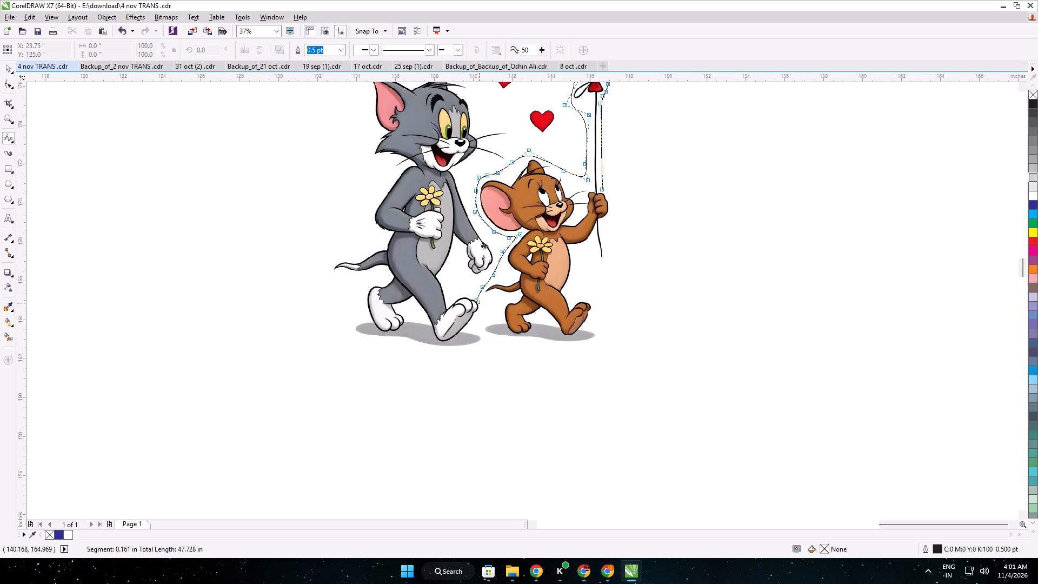
Continue the outline around Jerry's tail tip and beneath the shadow under his feet.
scroll(482, 307, up, 1)
click(513, 307)
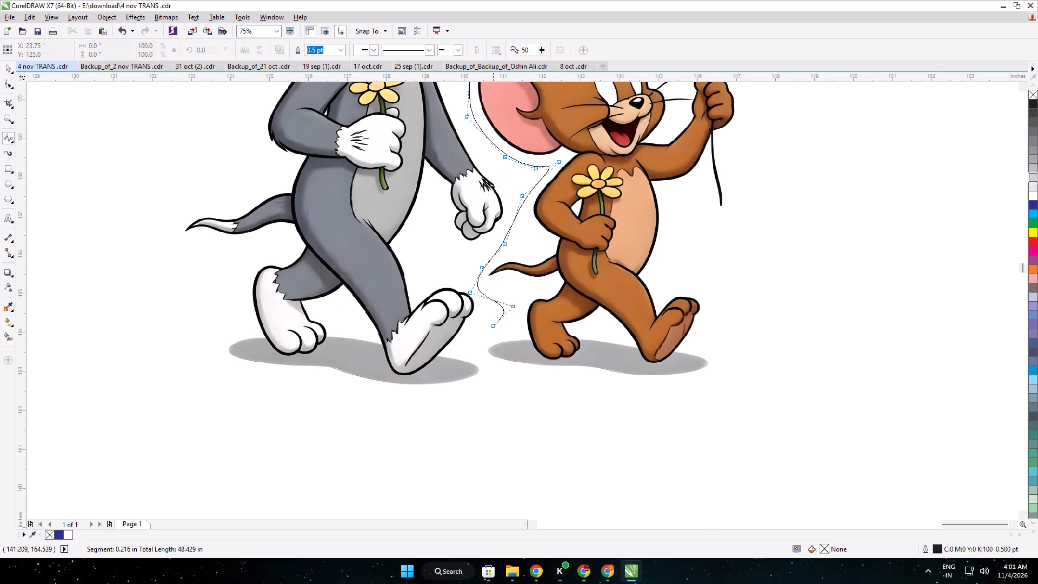
click(488, 335)
click(478, 350)
click(489, 369)
click(553, 394)
click(666, 387)
click(713, 387)
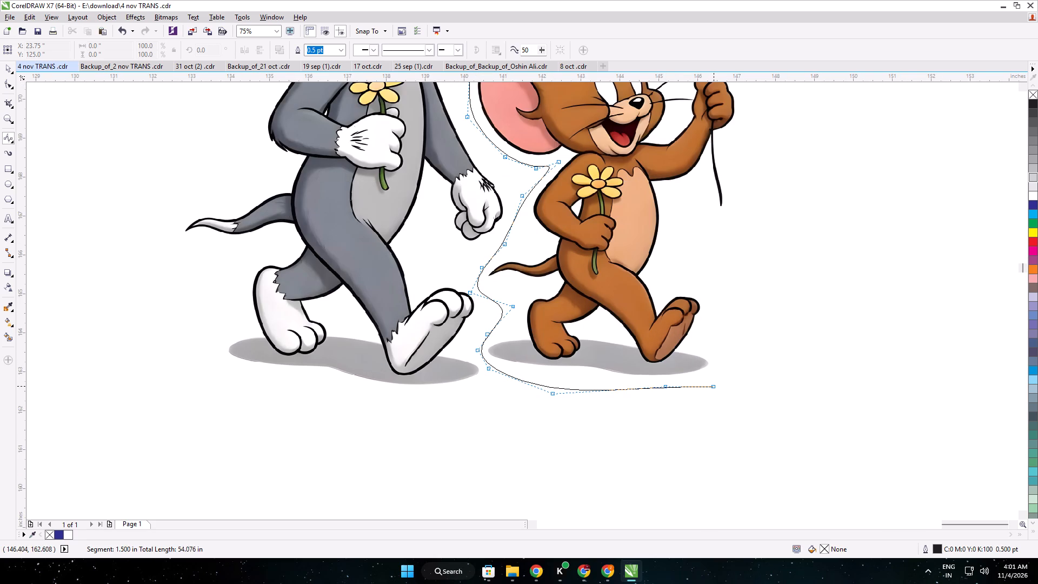
Trace past Jerry's front foot, belly, loose string end and raised hand, and close the Jerry-and-balloon outline at its starting point.
click(736, 350)
click(715, 295)
click(666, 253)
click(671, 213)
click(722, 225)
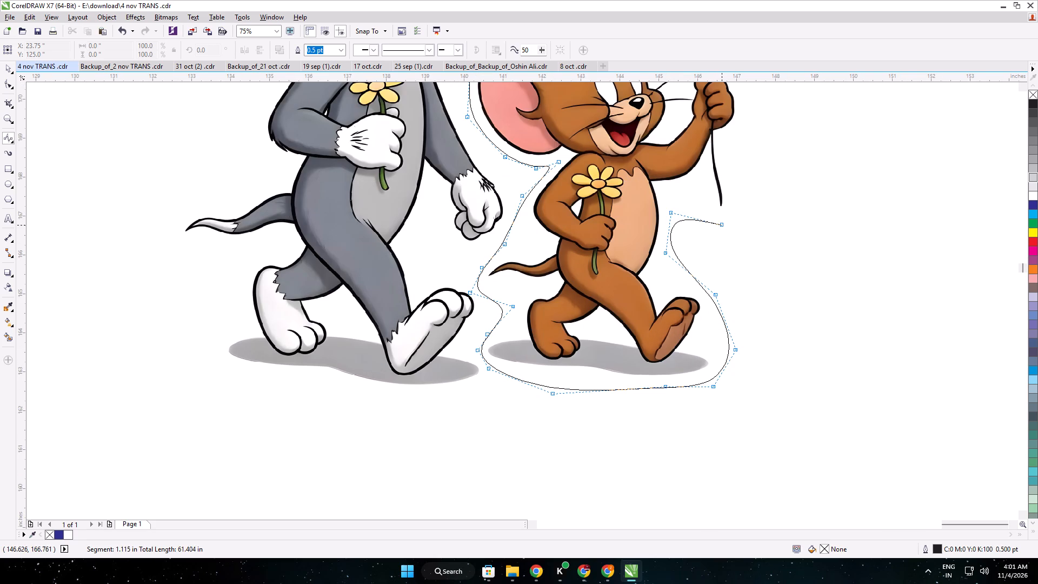
click(736, 213)
click(732, 142)
scroll(732, 142, up, 1)
middle_drag(731, 144, 671, 315)
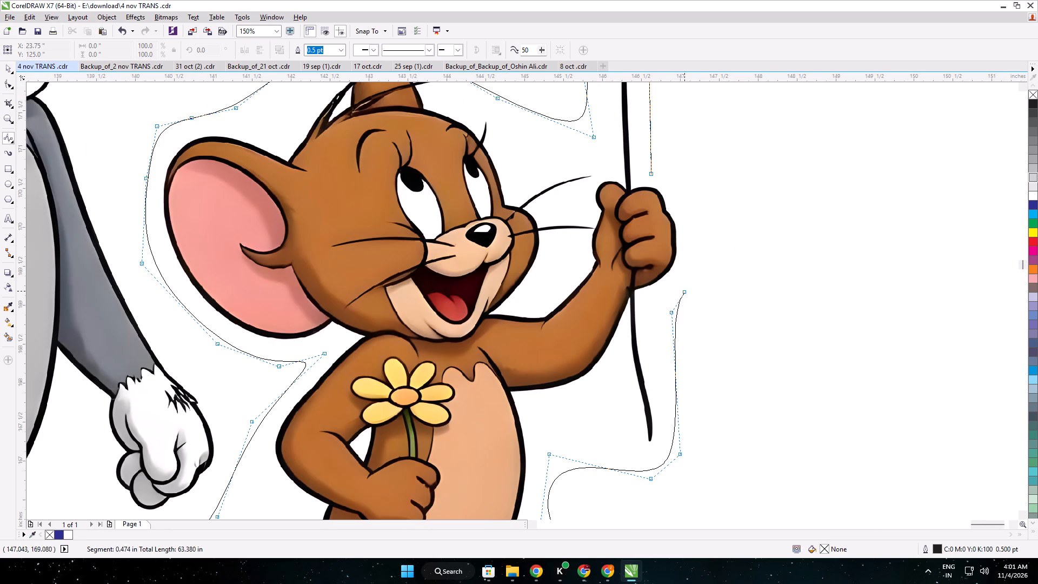
click(681, 274)
click(693, 235)
click(686, 203)
click(671, 190)
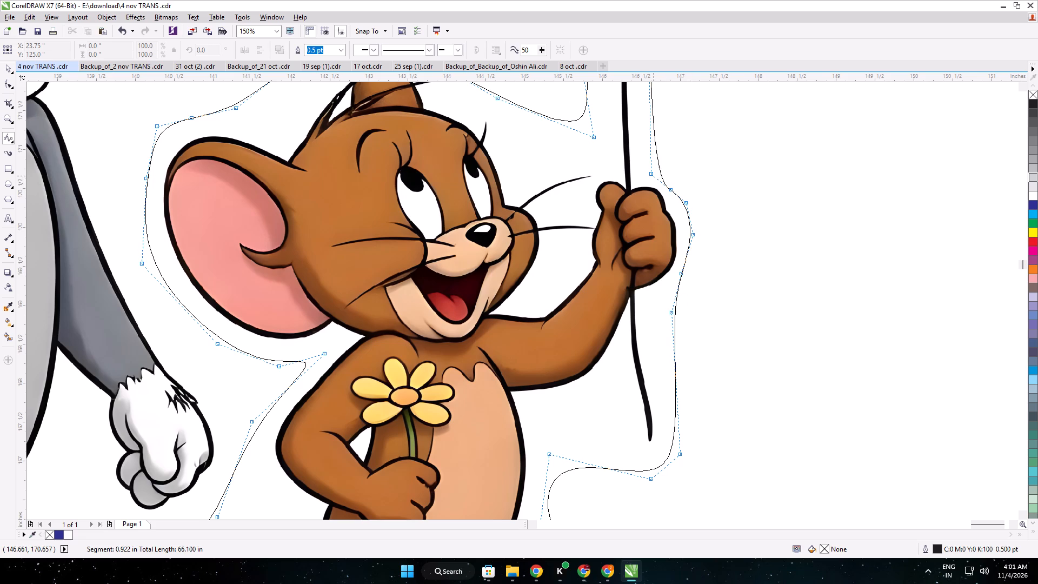
click(654, 176)
Start a second B-spline outline at Tom's upper right whisker tip, tracing along the whisker and up the side of his face.
scroll(654, 176, down, 3)
middle_drag(673, 180, 723, 275)
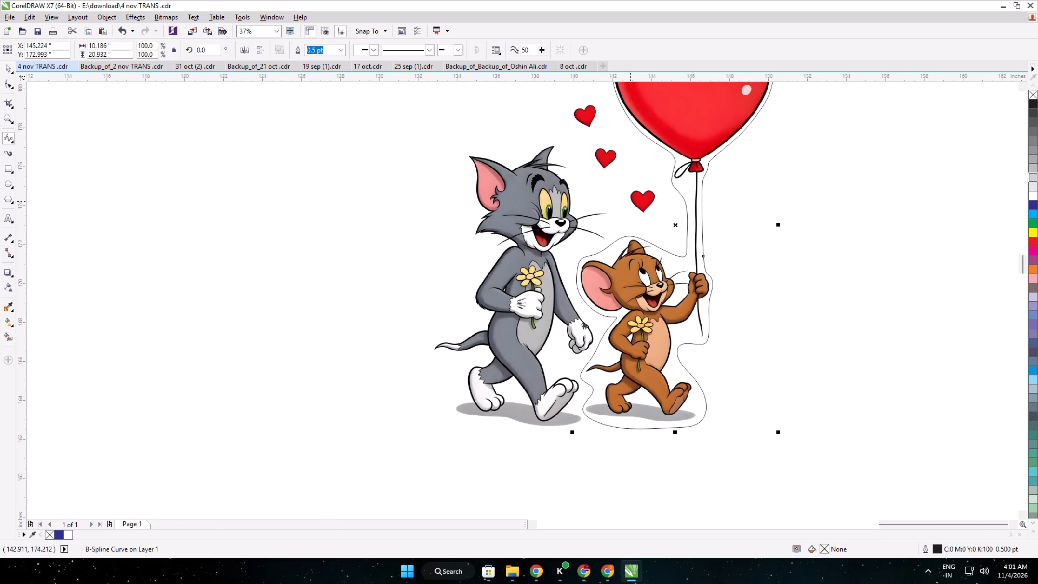
scroll(547, 144, up, 2)
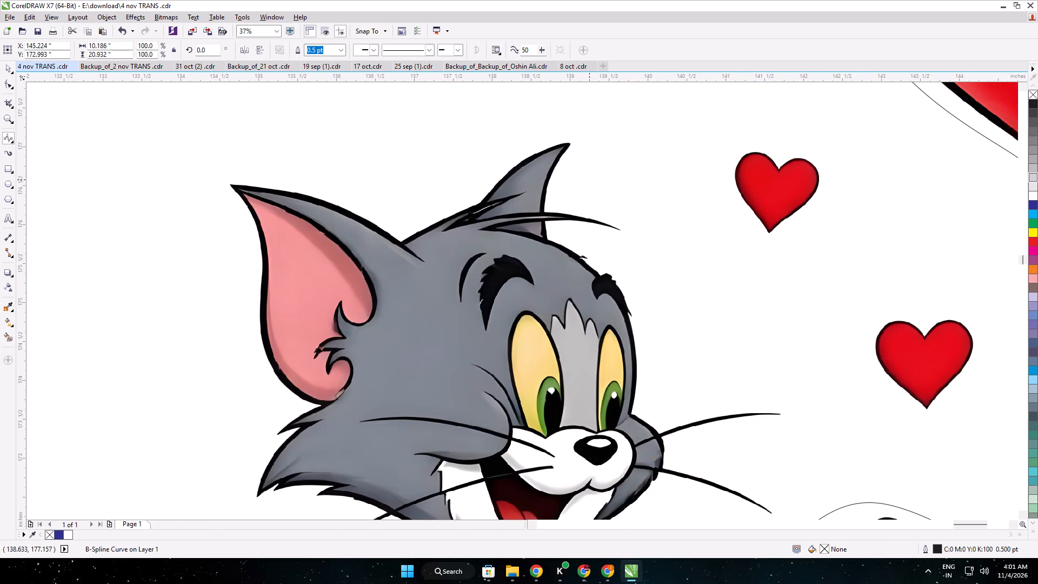
click(775, 404)
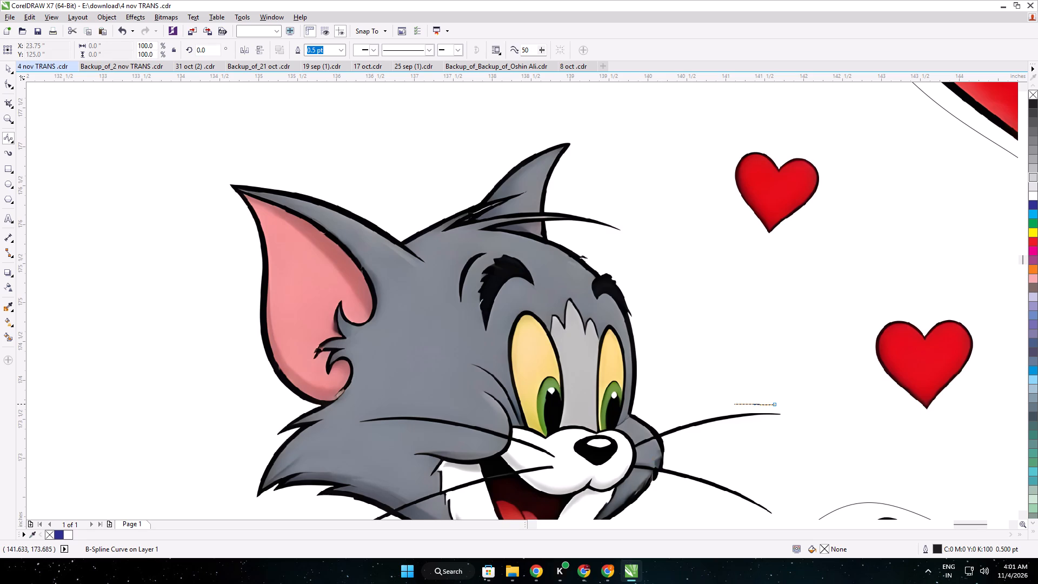
click(693, 408)
click(664, 419)
click(647, 406)
click(648, 330)
click(634, 274)
click(582, 231)
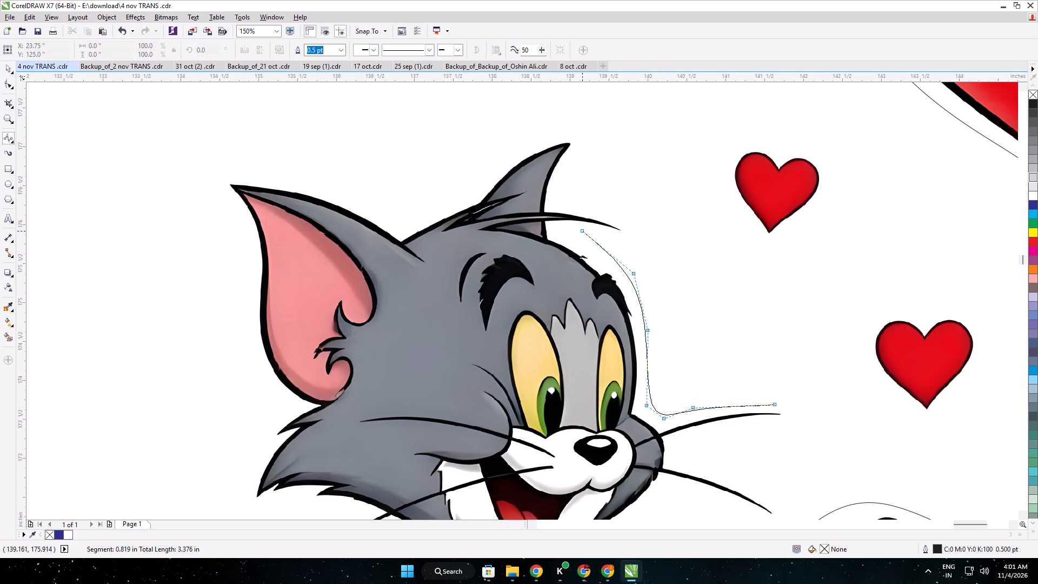
Continue Tom's outline around the hair strands on his head and over his right-hand pointed ear.
click(643, 241)
click(640, 222)
click(563, 201)
click(560, 164)
click(582, 147)
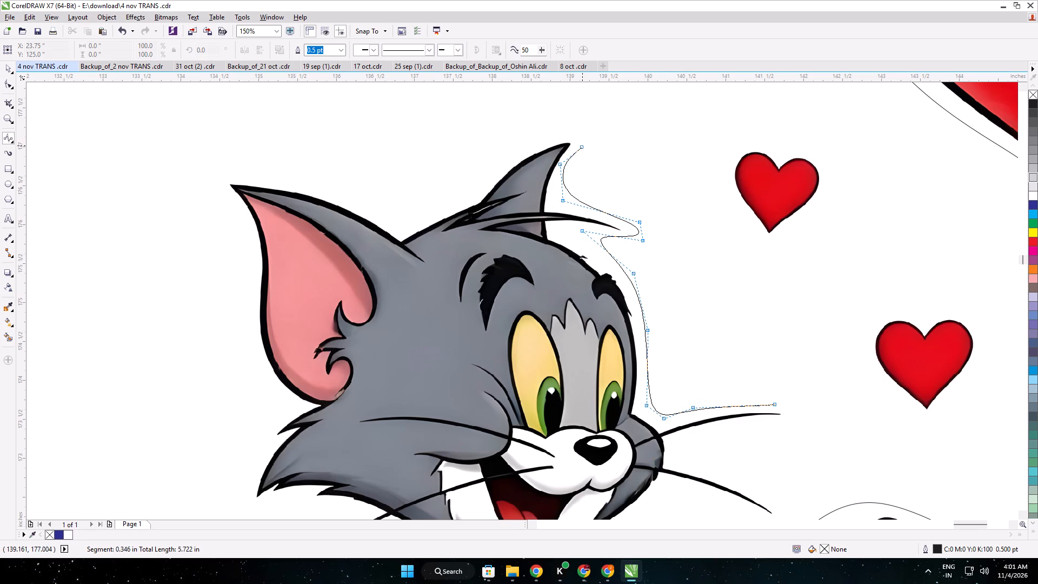
click(581, 129)
click(546, 141)
click(485, 164)
click(474, 201)
click(440, 210)
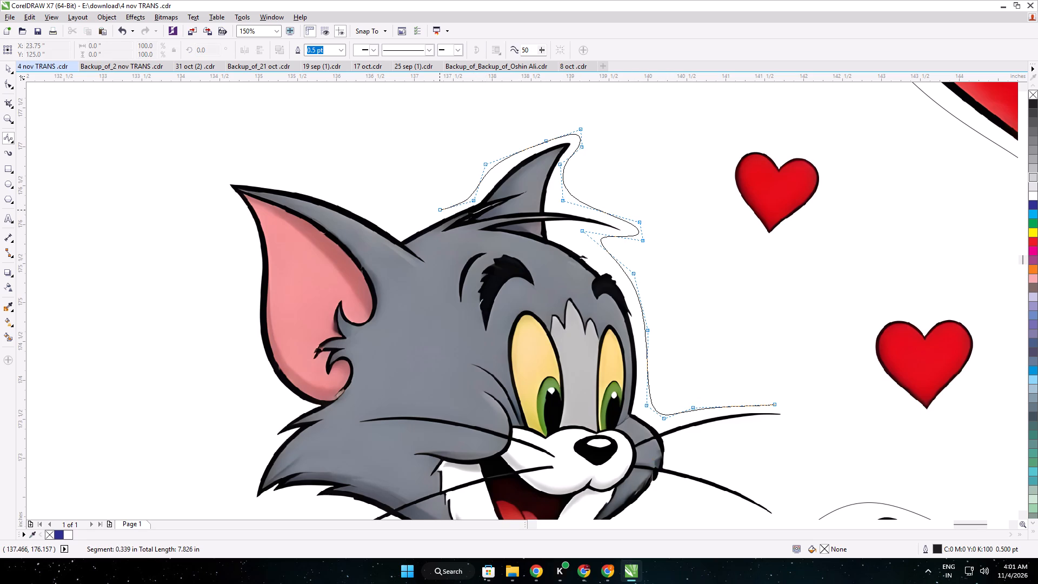
Continue Tom's outline across the top of his head, around the tip of his pink ear and down its outer edge.
click(413, 226)
click(400, 220)
click(356, 197)
click(306, 180)
click(274, 173)
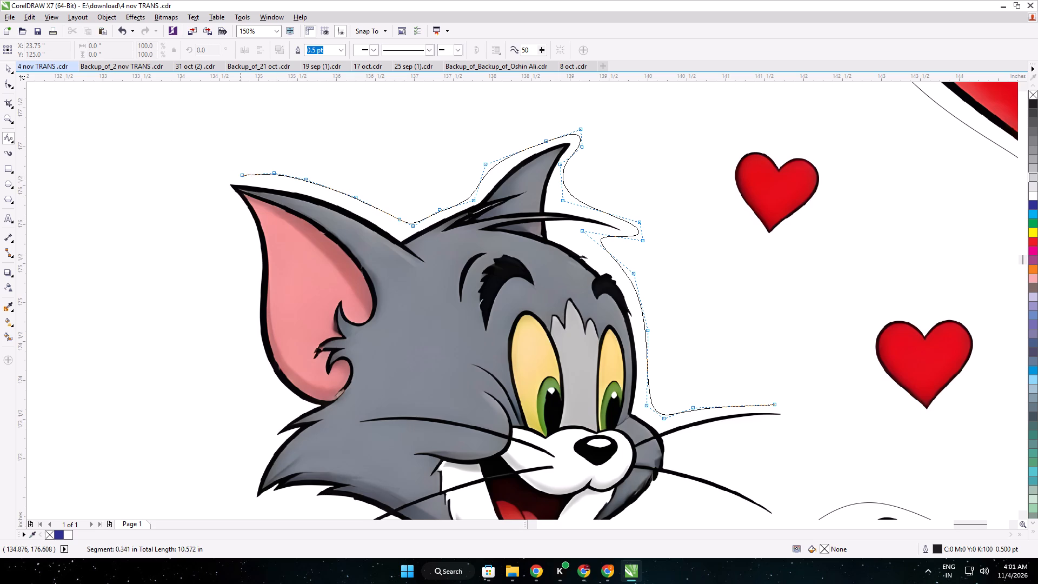
click(235, 172)
click(224, 186)
click(236, 224)
click(254, 297)
click(250, 340)
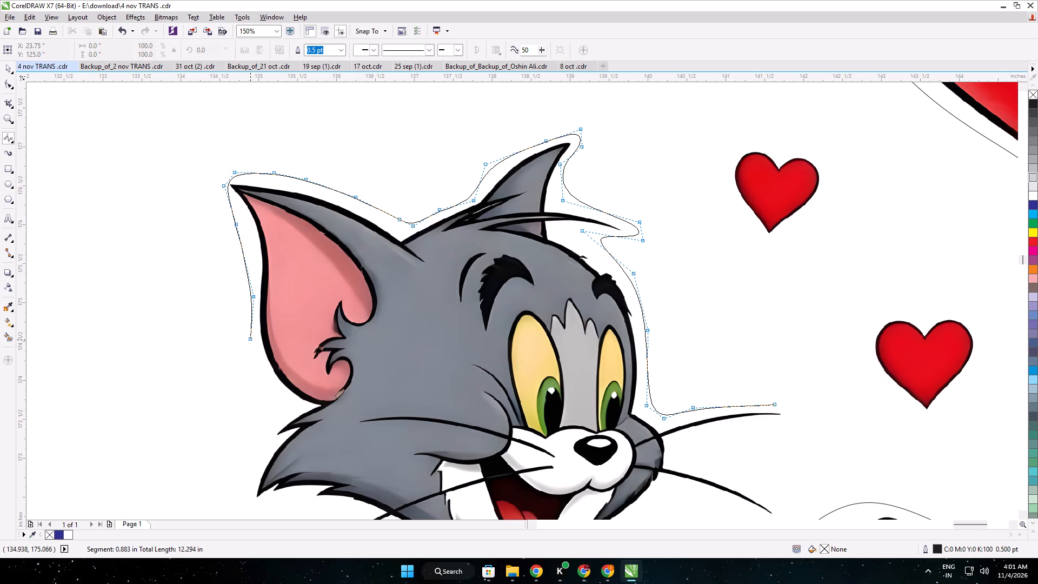
Continue Tom's outline around the base of the pink ear, the pointed cheek fur and the lower left whisker to the shoulder.
click(264, 388)
click(281, 400)
middle_drag(305, 388, 527, 219)
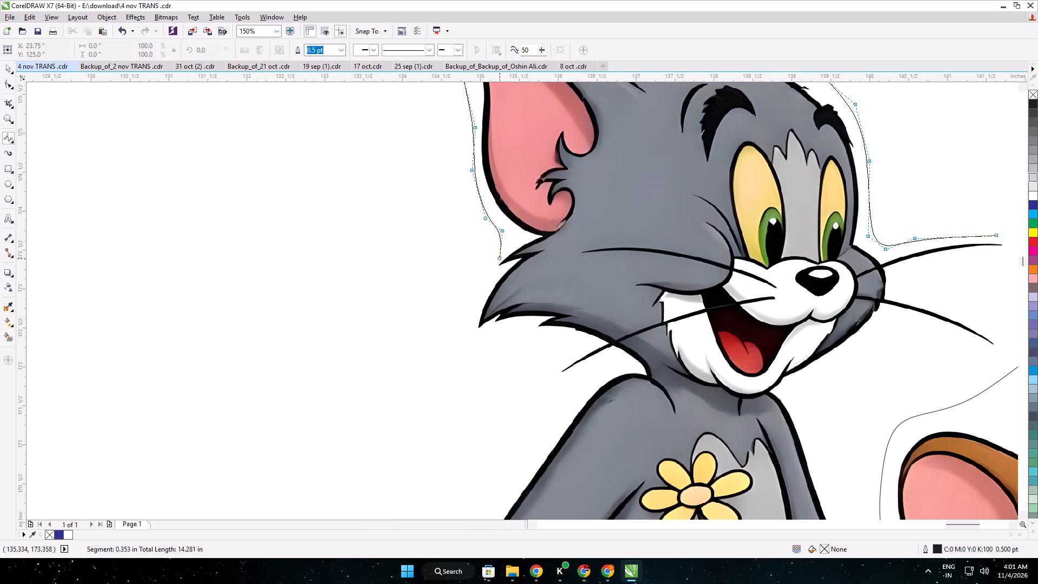
click(486, 248)
click(475, 288)
click(459, 336)
click(532, 348)
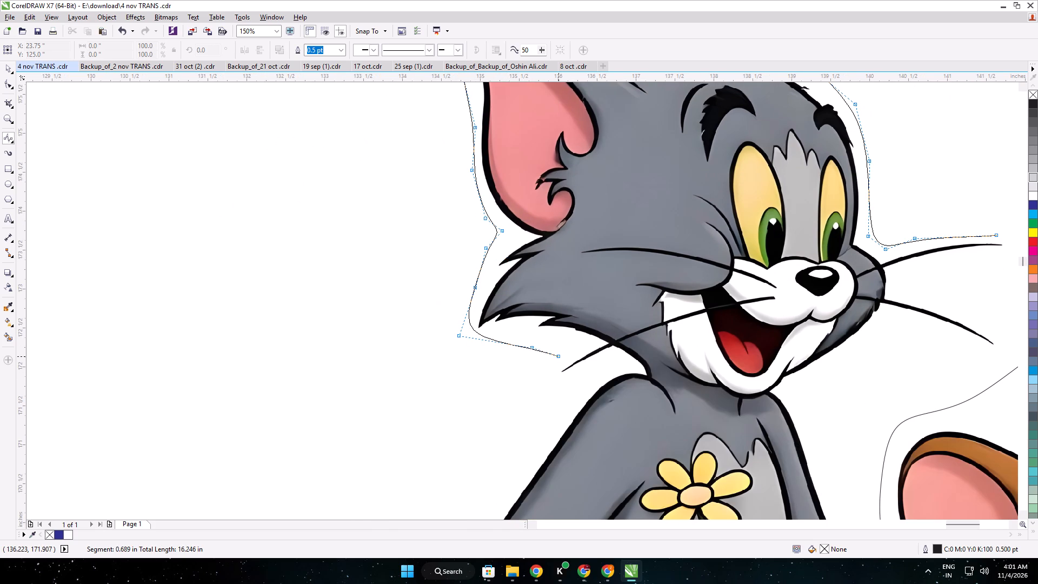
click(555, 356)
click(546, 386)
click(589, 390)
click(540, 432)
Continue Tom's outline down his upper arm, around the bent elbow and in toward the base of his tail.
middle_drag(548, 435, 634, 223)
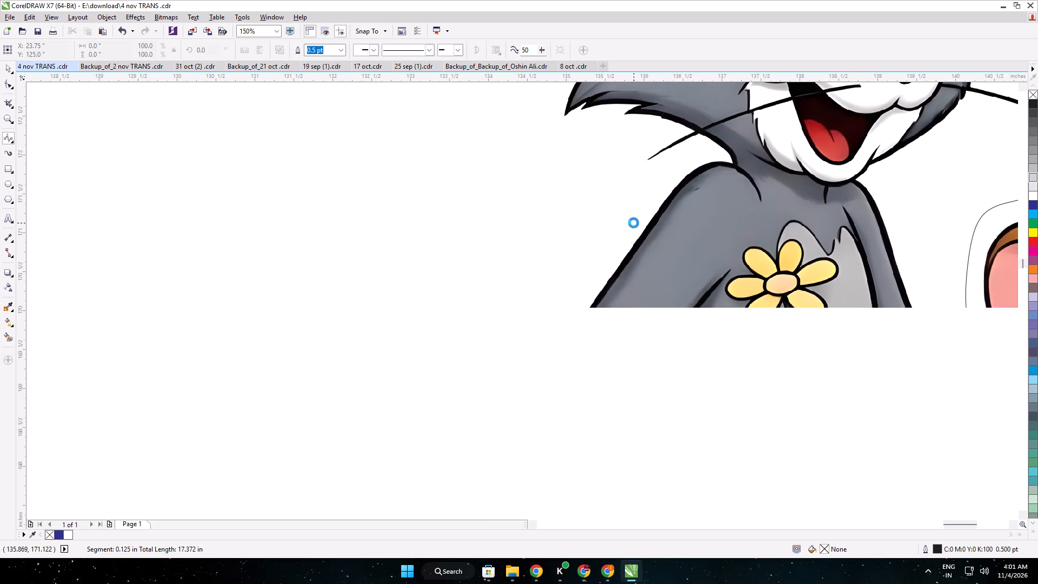
click(568, 332)
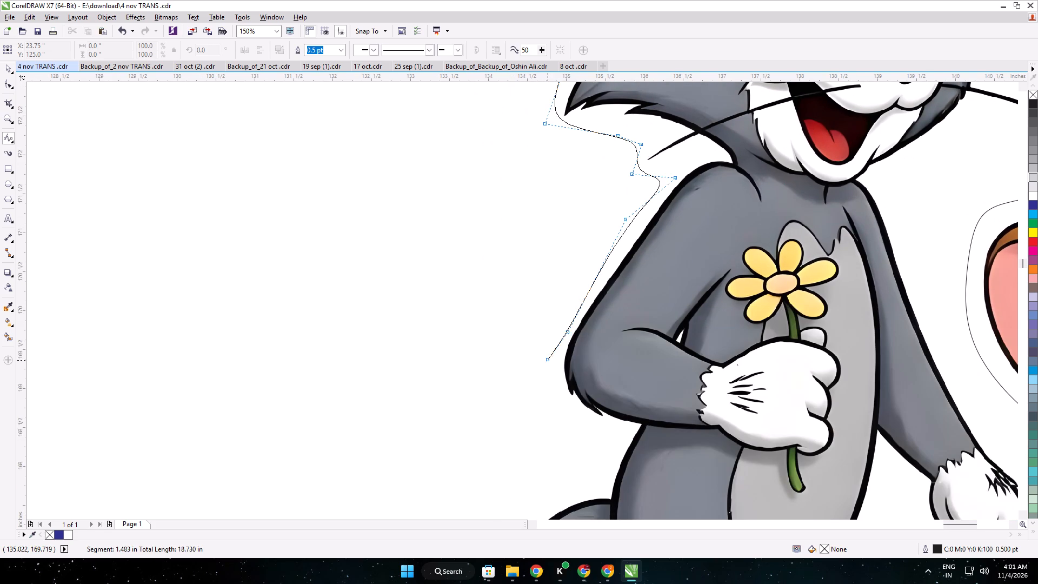
click(548, 361)
click(561, 401)
click(613, 432)
click(598, 478)
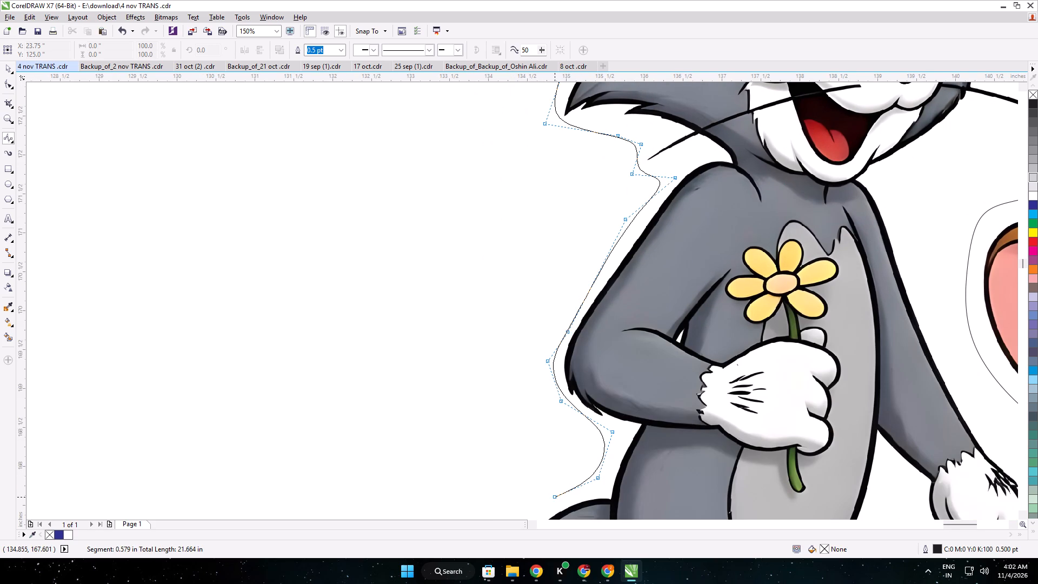
click(555, 496)
Continue Tom's outline along the top of his tail, around the pointed tip and back along its underside.
middle_drag(561, 490, 650, 291)
click(618, 323)
click(588, 337)
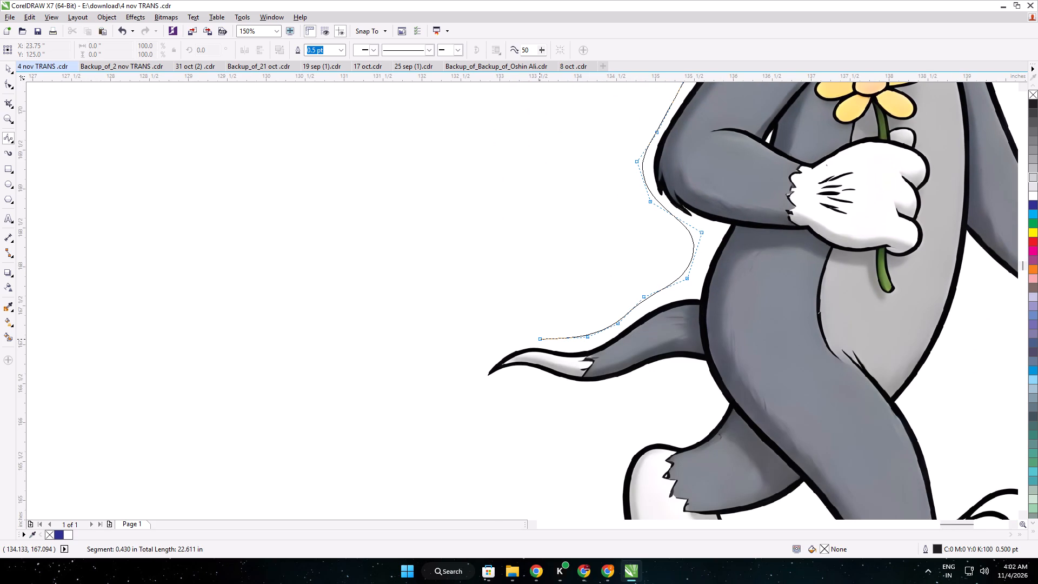
click(540, 339)
click(498, 345)
click(490, 366)
click(482, 380)
click(517, 391)
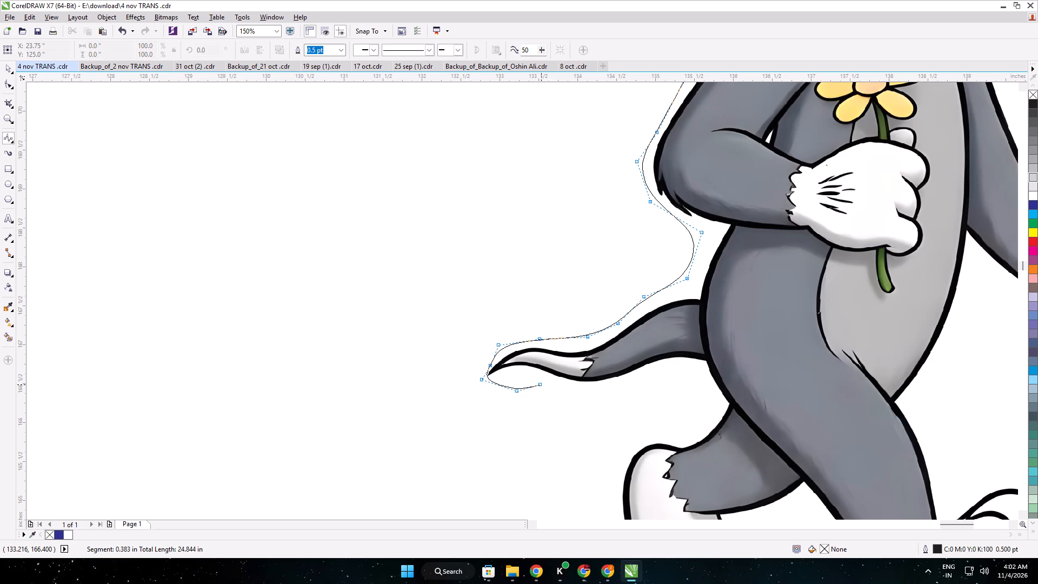
click(542, 383)
click(587, 394)
drag(641, 389, 646, 388)
click(683, 374)
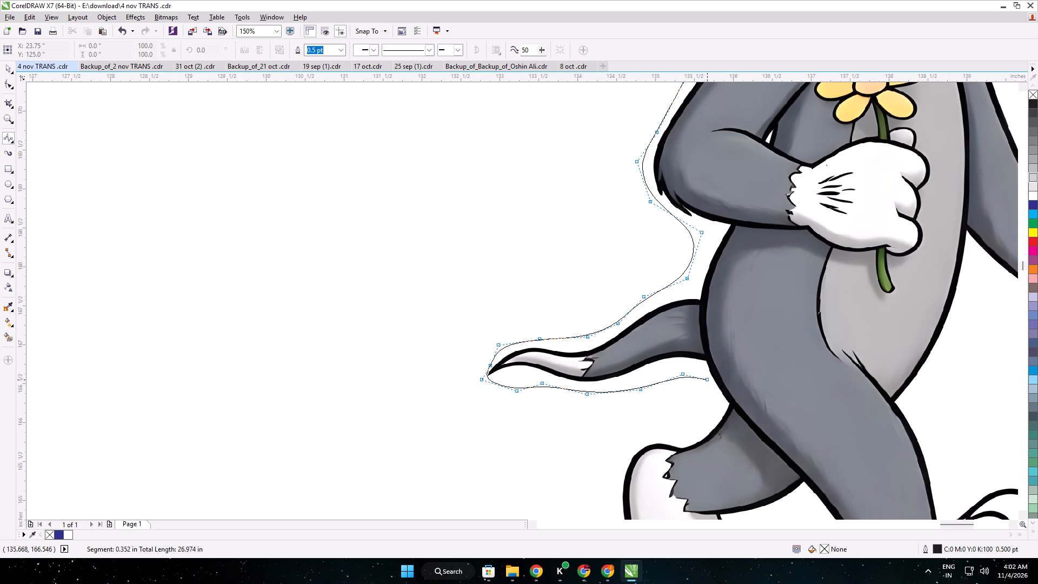
Continue Tom's outline around the gap below the tail, over the rear leg and down the back of the rear foot.
click(707, 380)
click(715, 406)
click(696, 428)
click(661, 437)
click(634, 437)
middle_drag(638, 429, 606, 240)
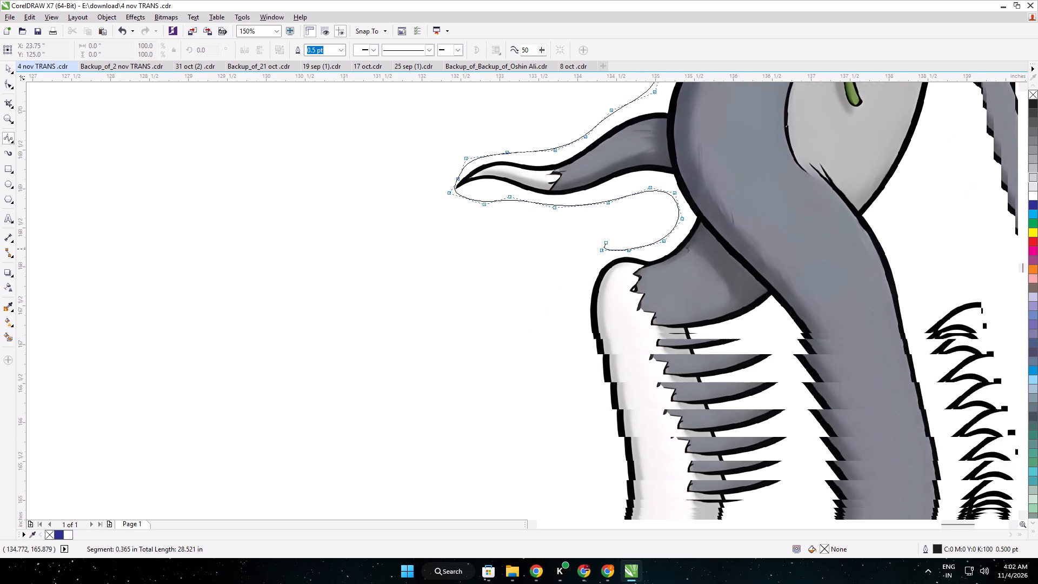
middle_drag(606, 240, 605, 239)
click(588, 261)
click(582, 303)
click(588, 356)
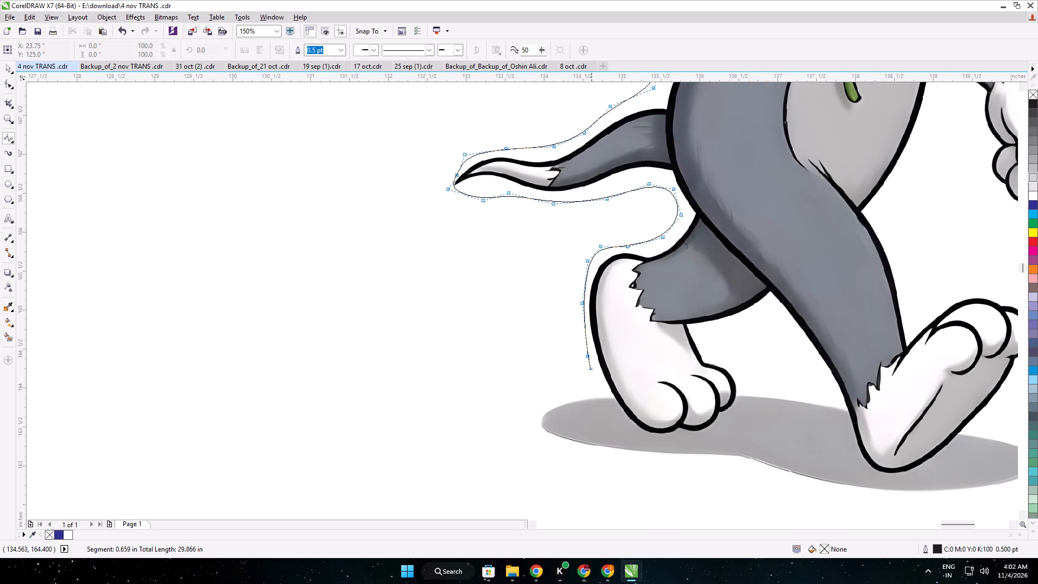
Continue Tom's outline around the rear end of the ground shadow and along its lower edge.
click(595, 384)
click(567, 399)
click(534, 403)
click(532, 422)
click(548, 439)
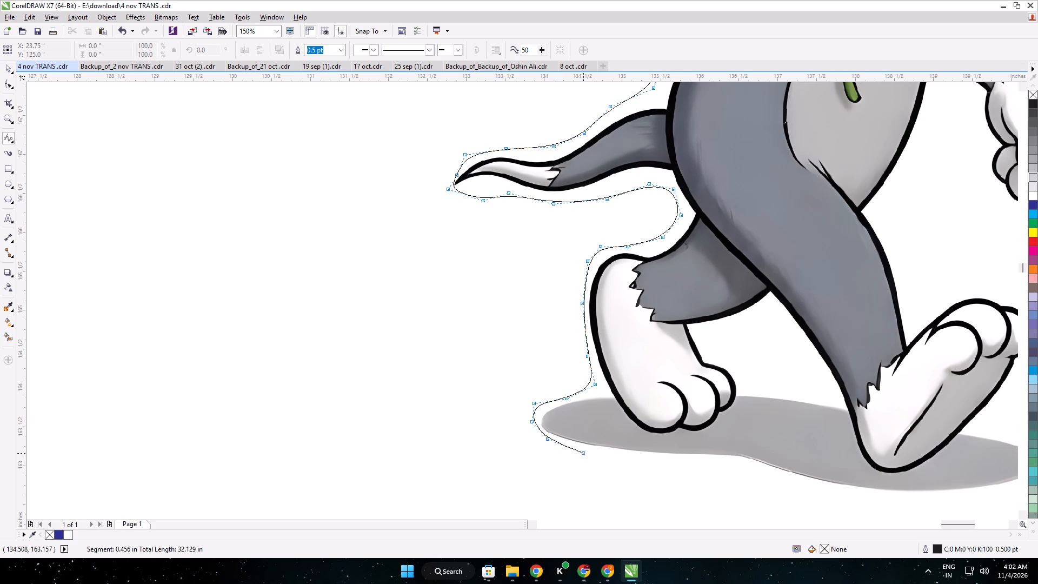
click(612, 460)
click(676, 464)
click(733, 465)
drag(769, 477, 777, 480)
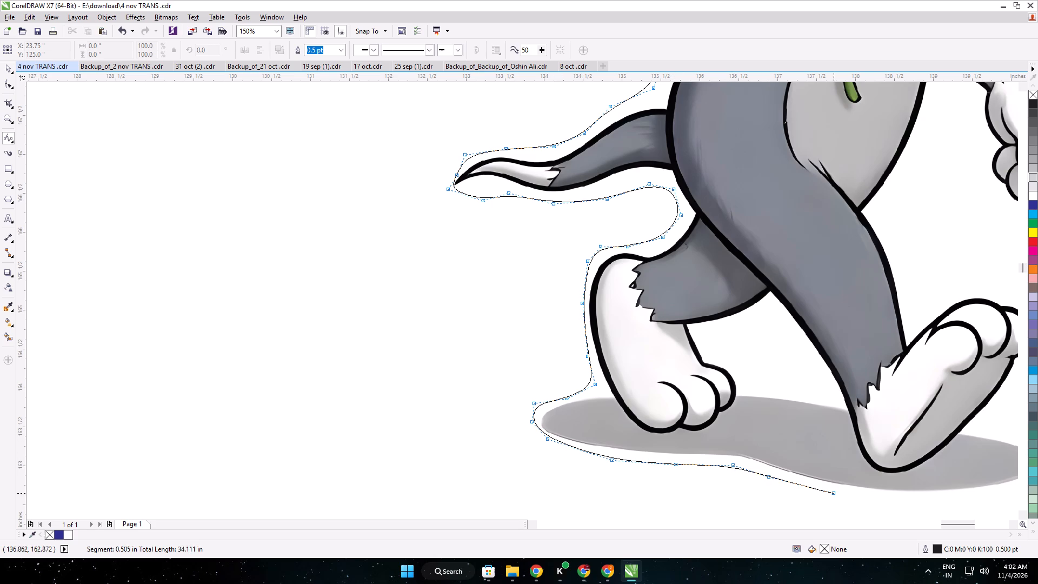
click(836, 493)
Continue Tom's outline along the rest of the shadow's lower edge and around its front end to the raised foot.
scroll(867, 495, up, 1)
middle_drag(867, 495, 429, 383)
click(465, 387)
click(592, 390)
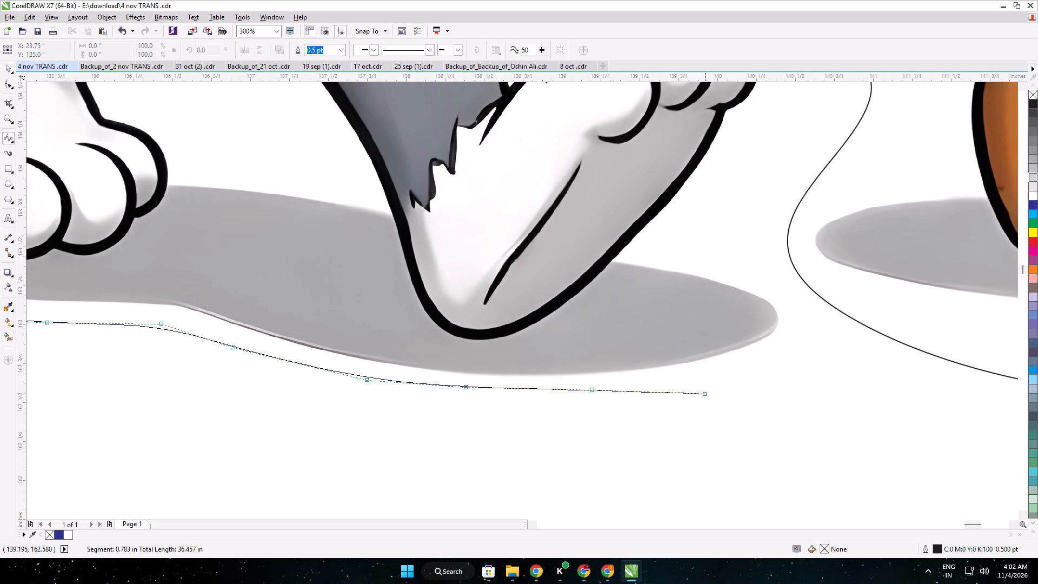
click(717, 388)
click(771, 347)
click(795, 331)
click(793, 310)
click(770, 290)
click(718, 268)
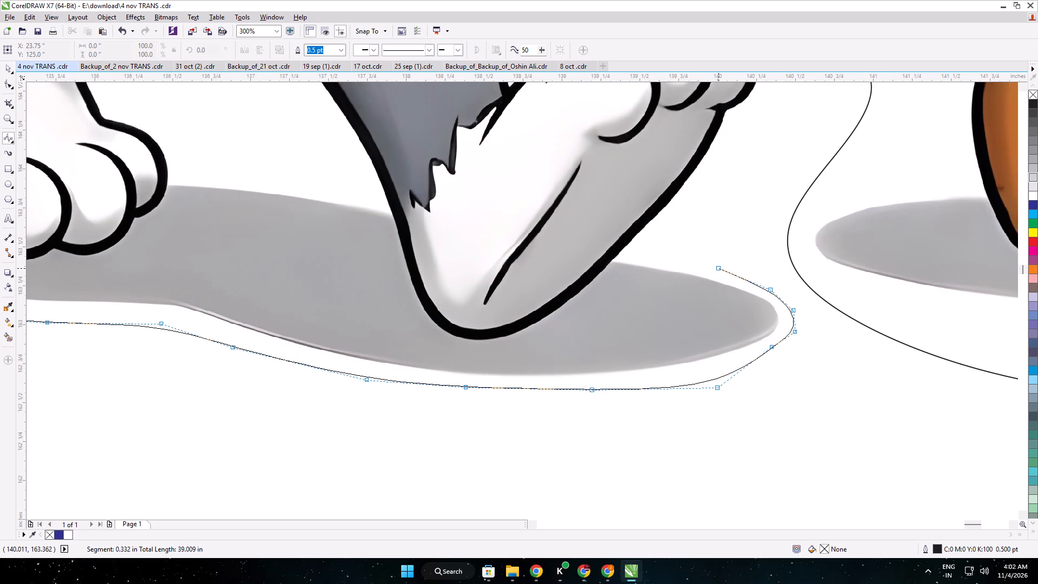
click(658, 253)
Continue Tom's outline up the sole of the raised front foot, around its toes and back to the shin.
click(731, 148)
middle_drag(810, 84, 562, 528)
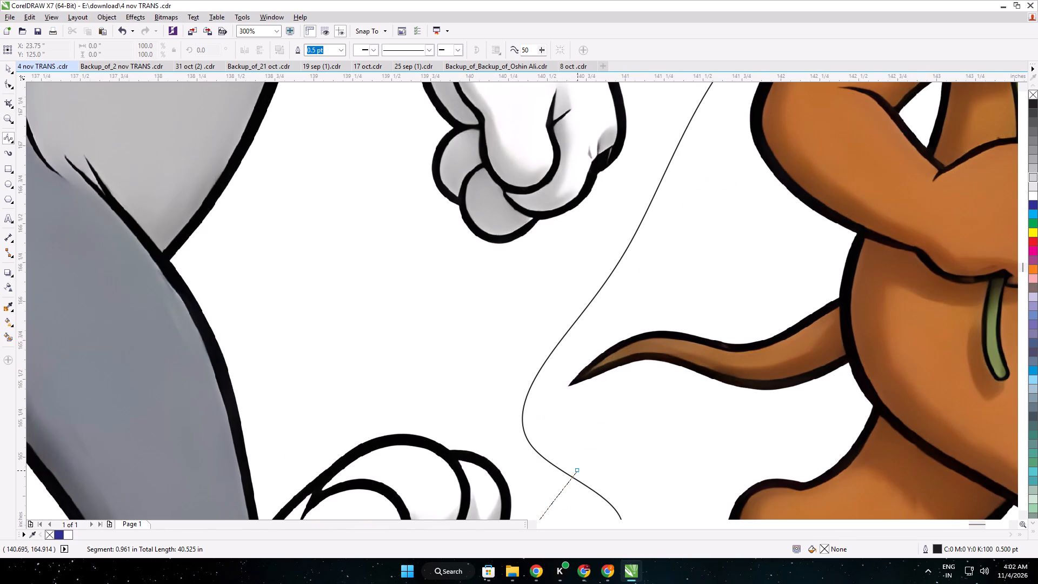
middle_drag(536, 504, 519, 309)
click(510, 337)
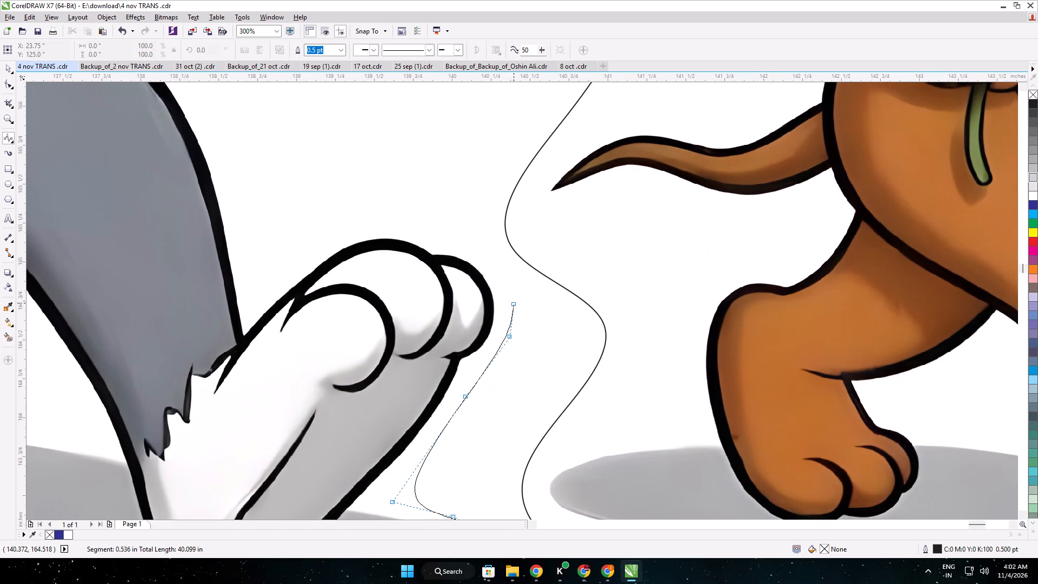
click(514, 303)
click(506, 268)
click(482, 247)
click(396, 227)
click(363, 225)
click(281, 236)
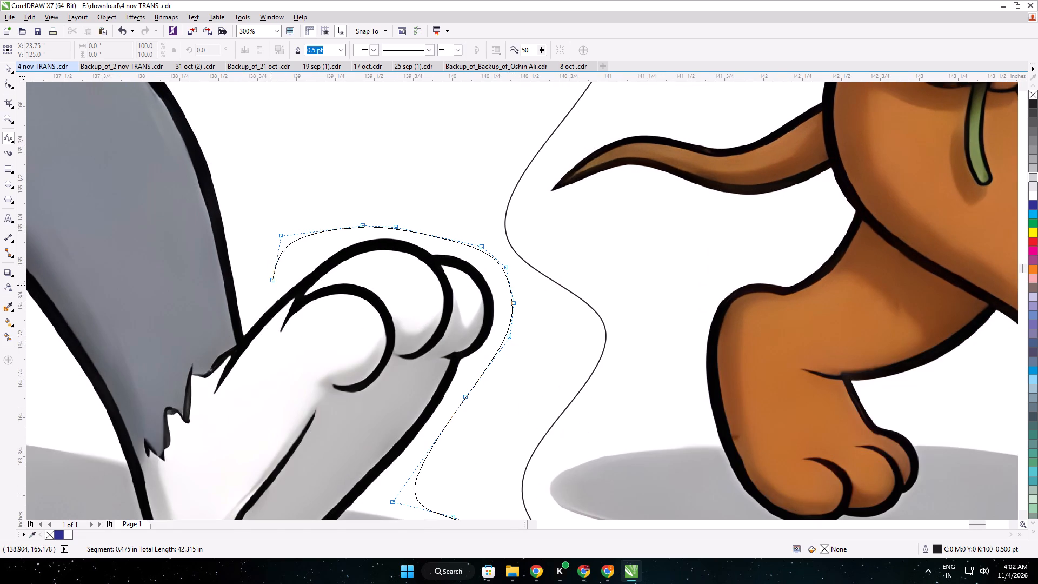
click(247, 297)
Continue Tom's outline up the front leg and belly into the gap beside his lowered arm.
click(237, 198)
middle_drag(239, 175, 605, 583)
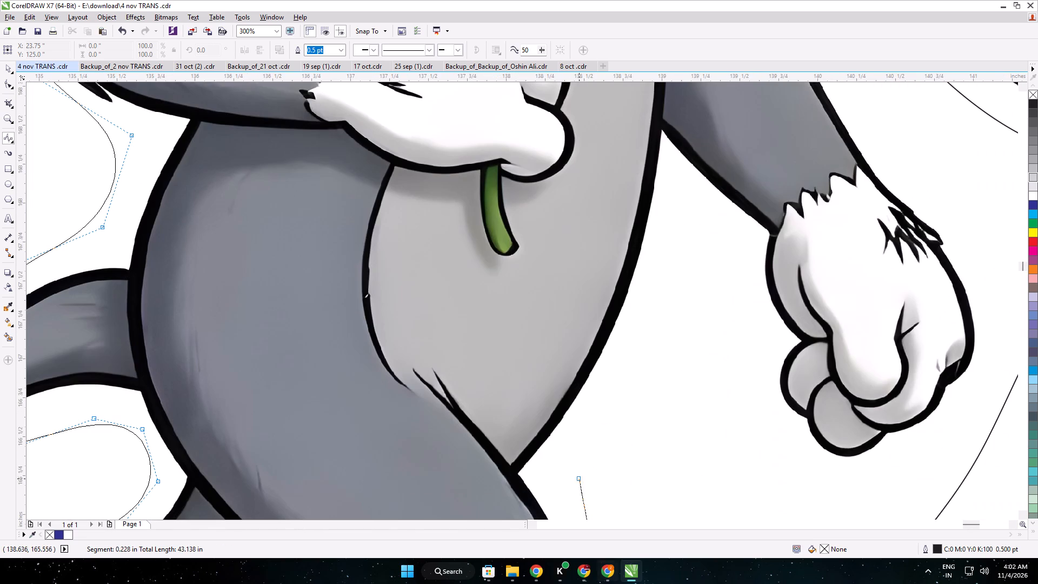
click(557, 487)
click(574, 456)
click(629, 337)
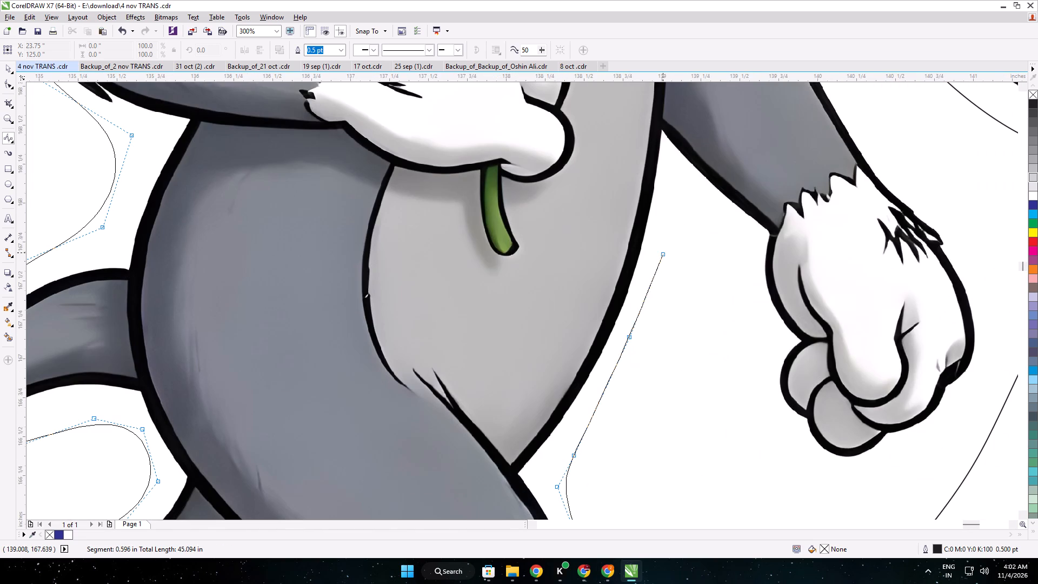
click(662, 251)
Continue Tom's outline down into and around his lowered white hand, up to the wrist.
click(711, 364)
drag(772, 457, 789, 472)
click(864, 486)
click(927, 439)
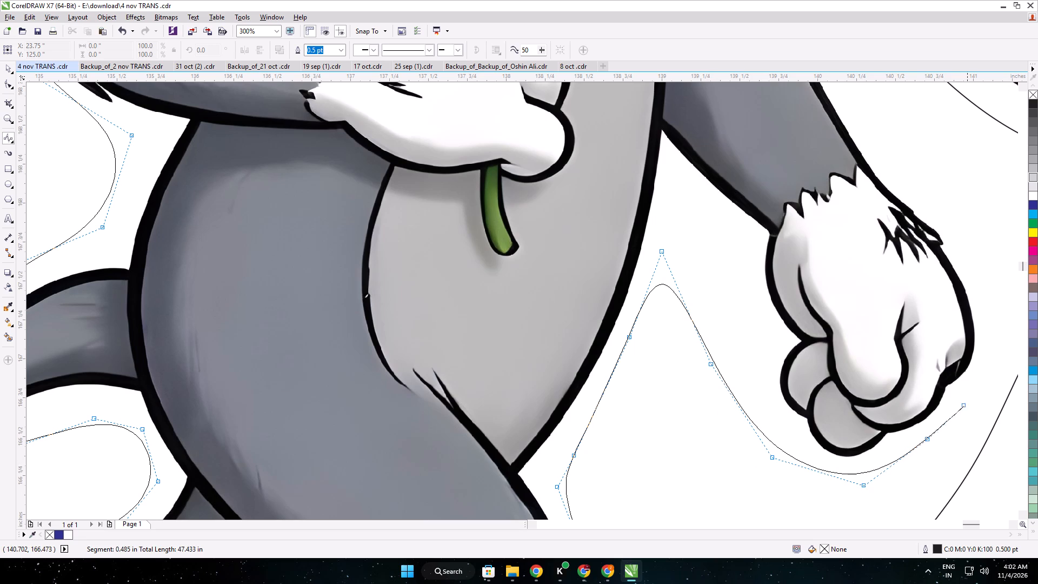
click(975, 389)
click(999, 339)
click(980, 273)
click(941, 203)
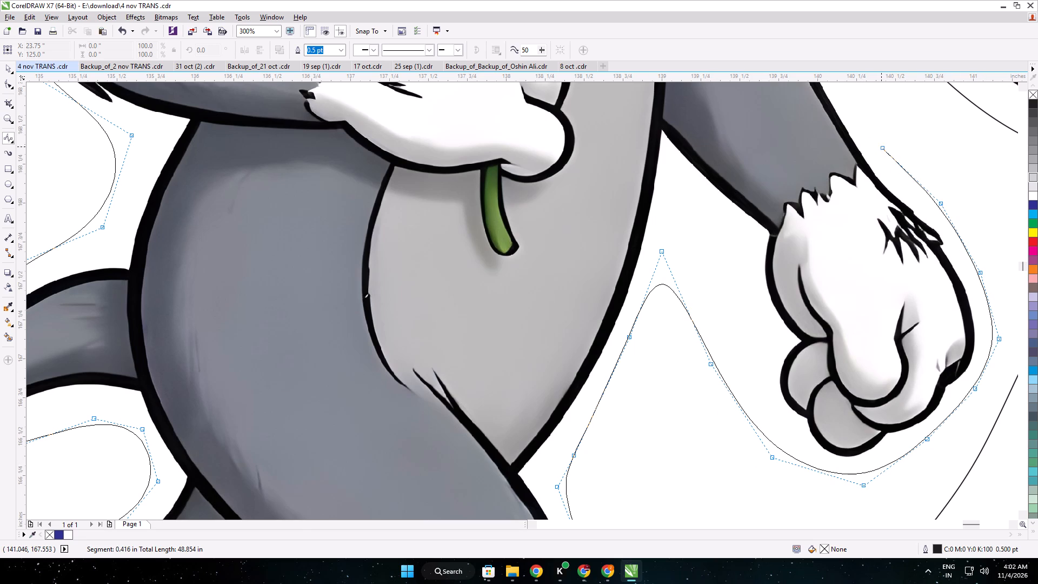
drag(876, 140, 873, 135)
Continue Tom's outline up the outside of his lowered arm and over the shoulder to the neck.
middle_drag(874, 134, 754, 567)
scroll(754, 567, up, 1)
click(686, 462)
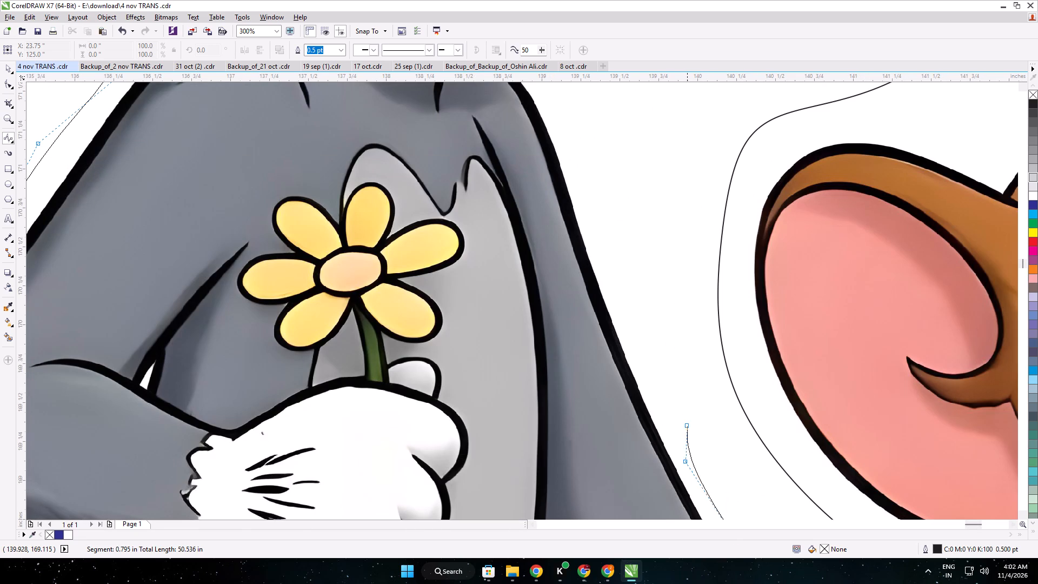
click(627, 314)
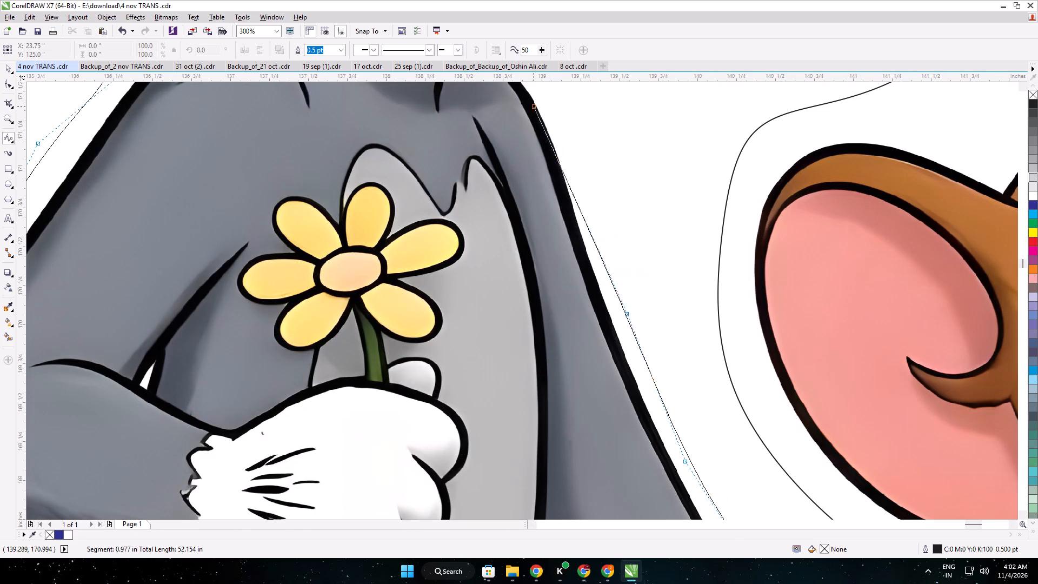
click(555, 113)
middle_drag(556, 116, 688, 419)
click(660, 382)
click(660, 348)
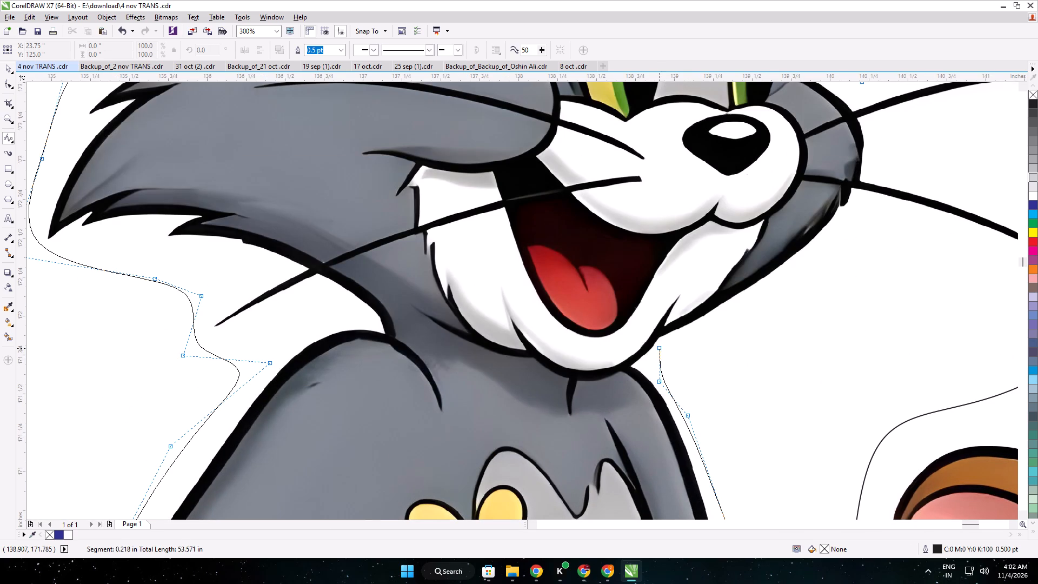
Continue Tom's outline along his jaw and cheek, then around the tip of the lower right-hand whisker.
click(747, 303)
click(804, 260)
click(856, 212)
click(896, 212)
middle_drag(908, 215, 903, 219)
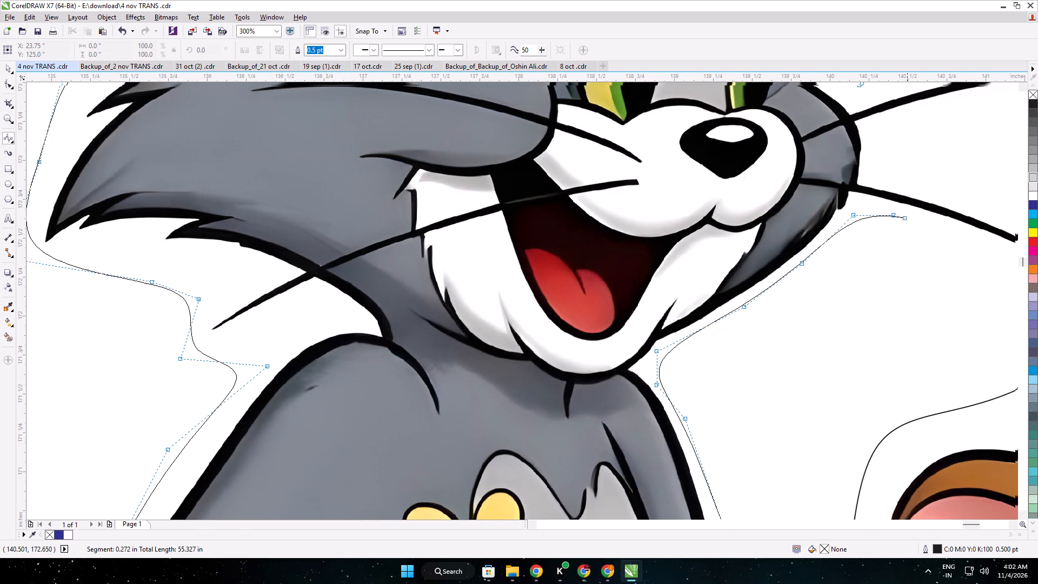
middle_drag(903, 219, 455, 298)
click(556, 344)
click(629, 361)
click(642, 357)
click(637, 339)
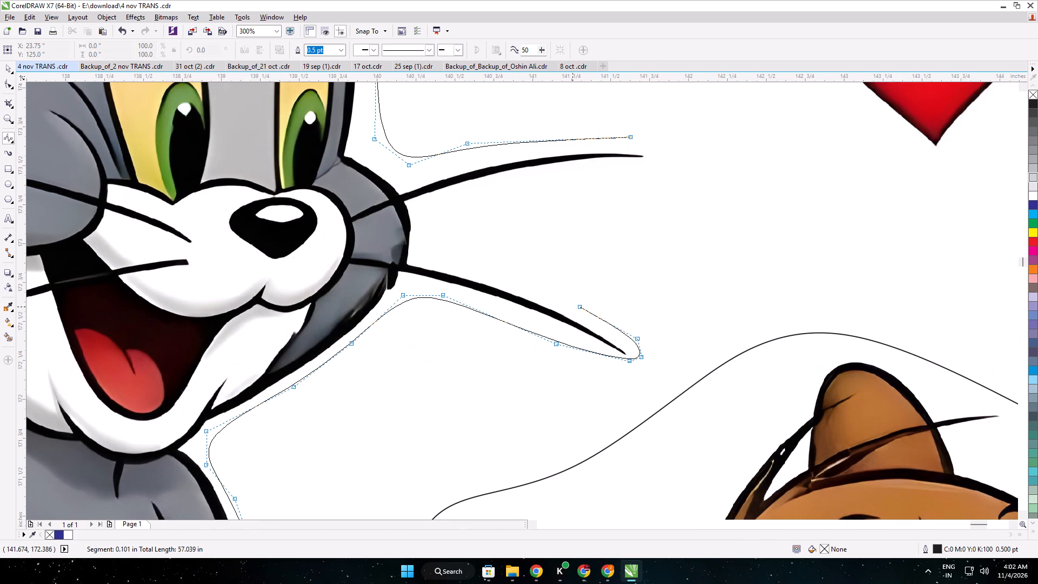
Trace between the two right-hand whiskers and around the upper tip, closing Tom's outline at its start point.
click(554, 295)
click(513, 259)
click(530, 185)
click(598, 181)
click(658, 161)
click(657, 141)
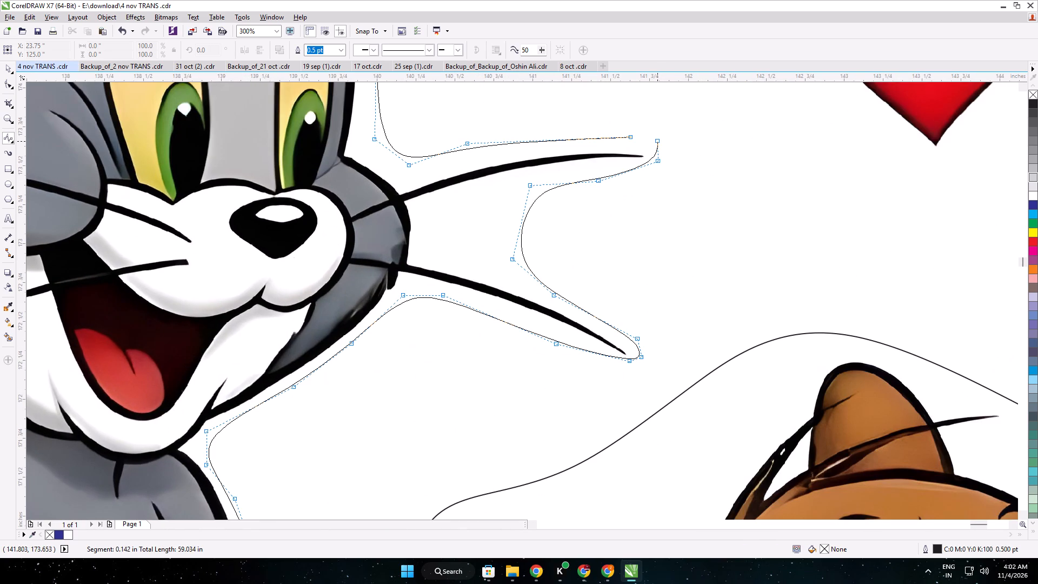
click(626, 138)
scroll(630, 138, up, 5)
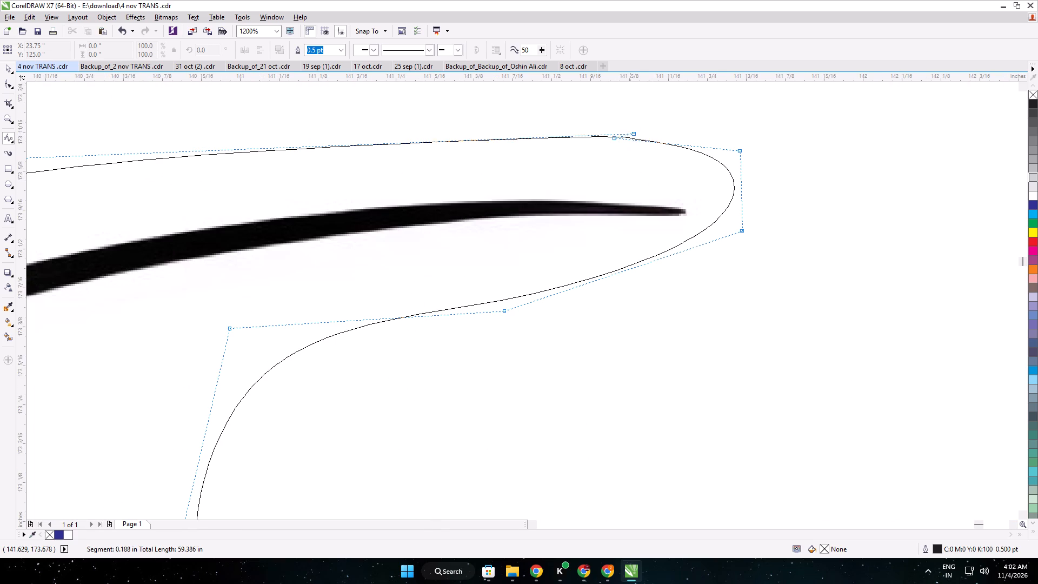
click(634, 131)
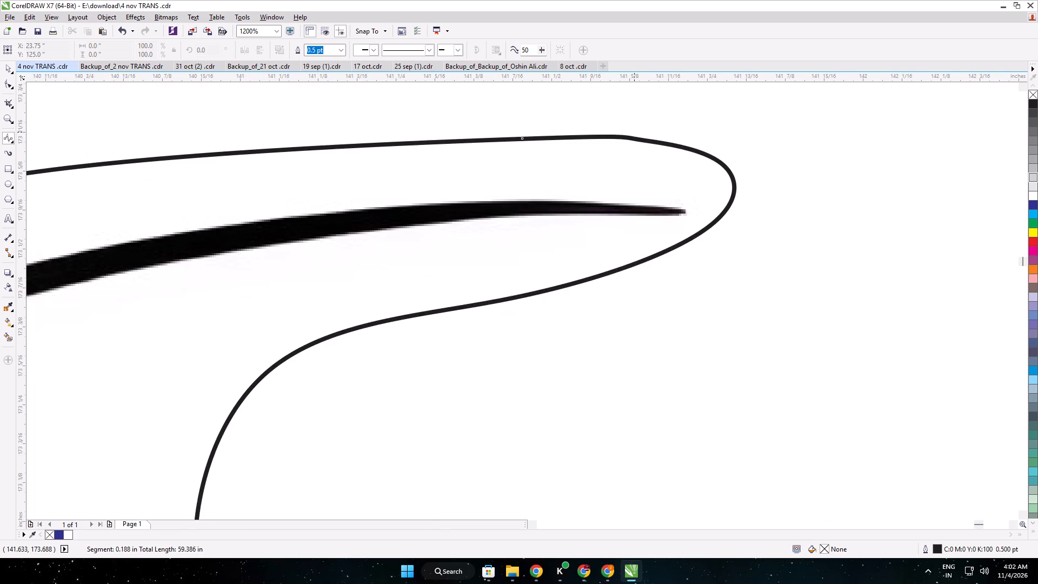
scroll(634, 132, down, 9)
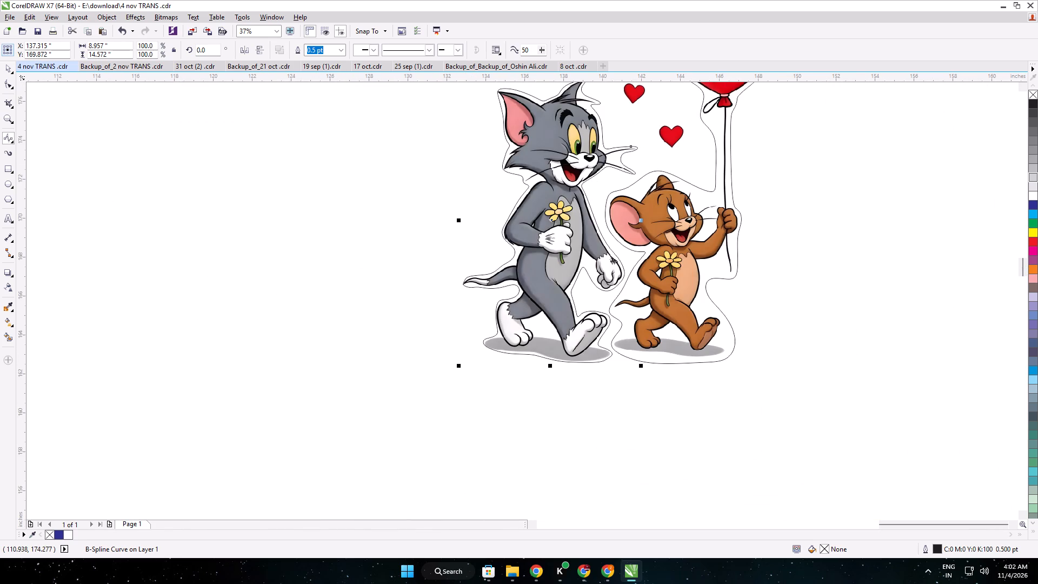
Start a B-spline outline around the upper red heart, tracing from its bottom point up around the right lobe.
click(2, 66)
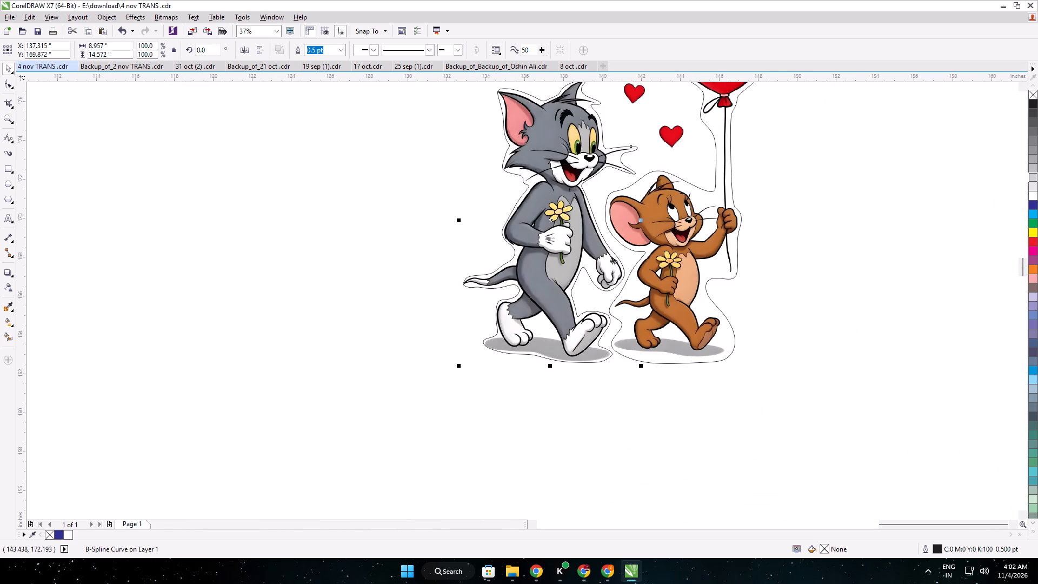
click(14, 140)
scroll(643, 95, up, 2)
middle_drag(643, 106, 626, 297)
scroll(620, 307, up, 1)
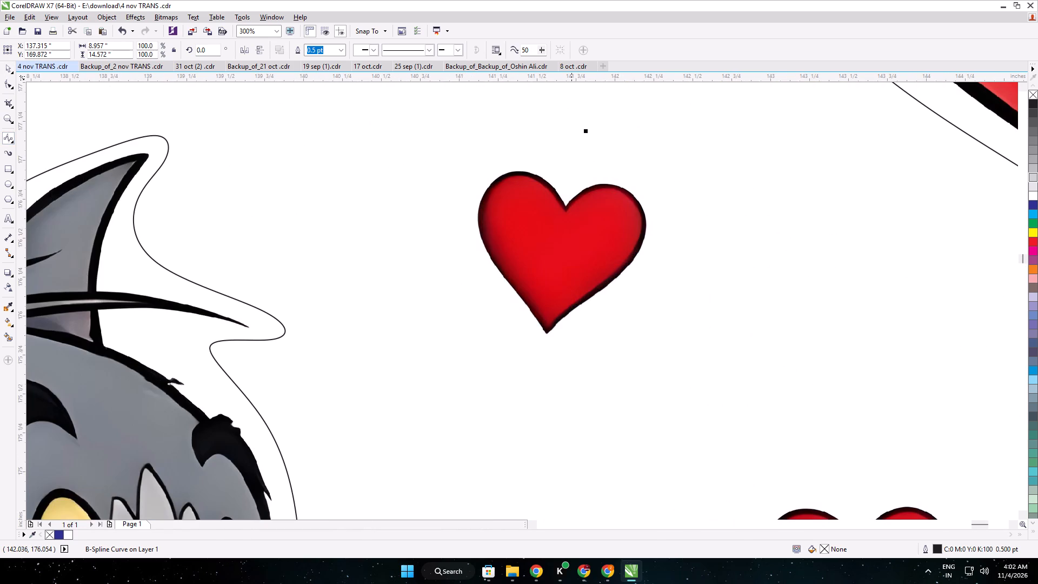
click(571, 329)
click(628, 277)
click(656, 248)
click(659, 193)
drag(643, 181, 634, 181)
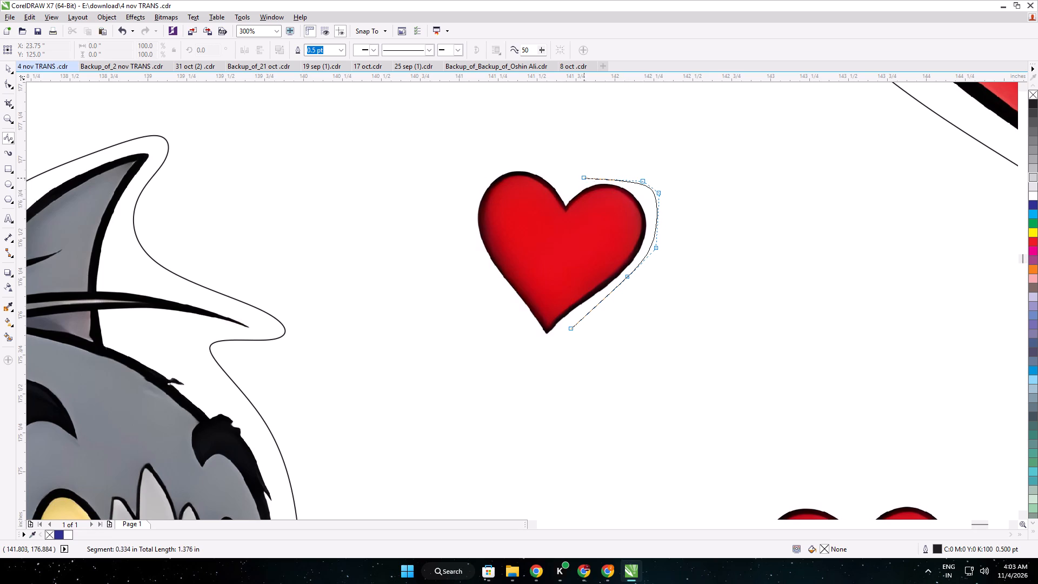
Trace the middle heart's outline across its notch, around the left lobe and down to the tip, closing it at about 1.2 by 1.13 inches.
click(583, 177)
click(564, 195)
click(547, 173)
click(524, 165)
click(502, 163)
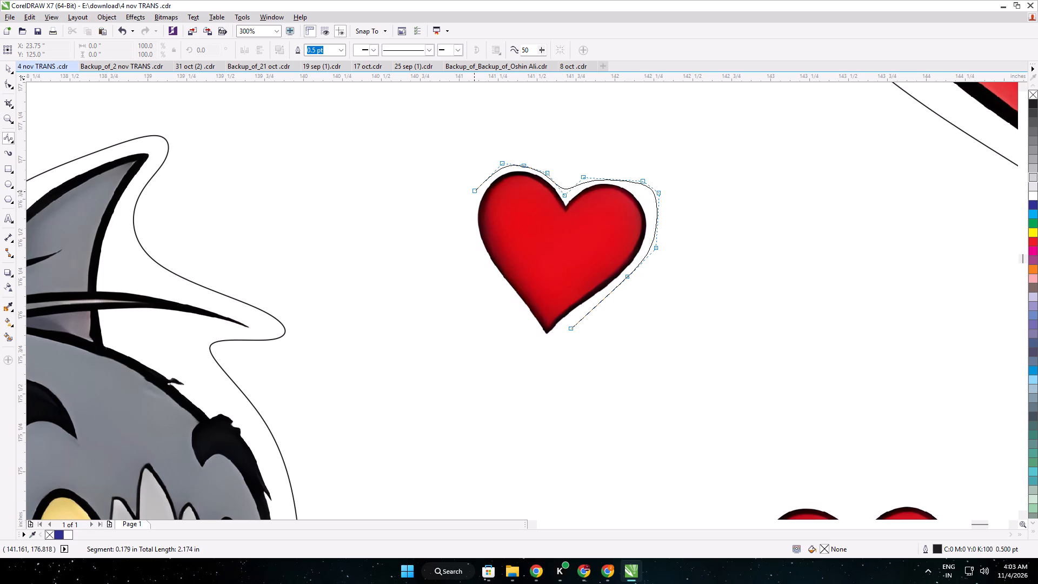
click(474, 191)
click(464, 234)
click(493, 283)
click(522, 321)
click(544, 344)
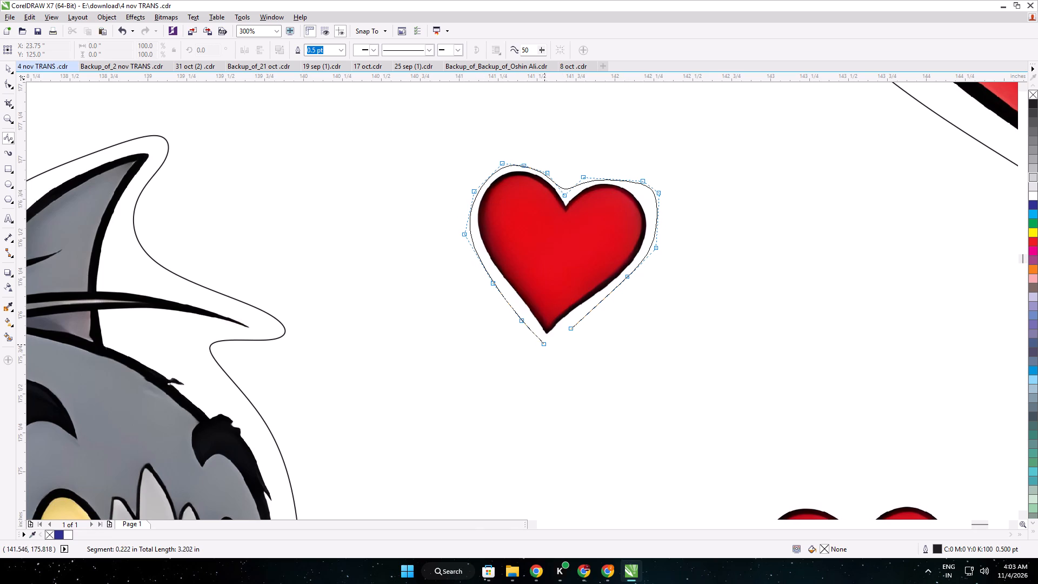
click(565, 340)
click(570, 332)
Start a B-spline outline around the topmost tilted heart, tracing from its bottom tip up around the right lobe to the notch.
middle_drag(528, 244, 629, 515)
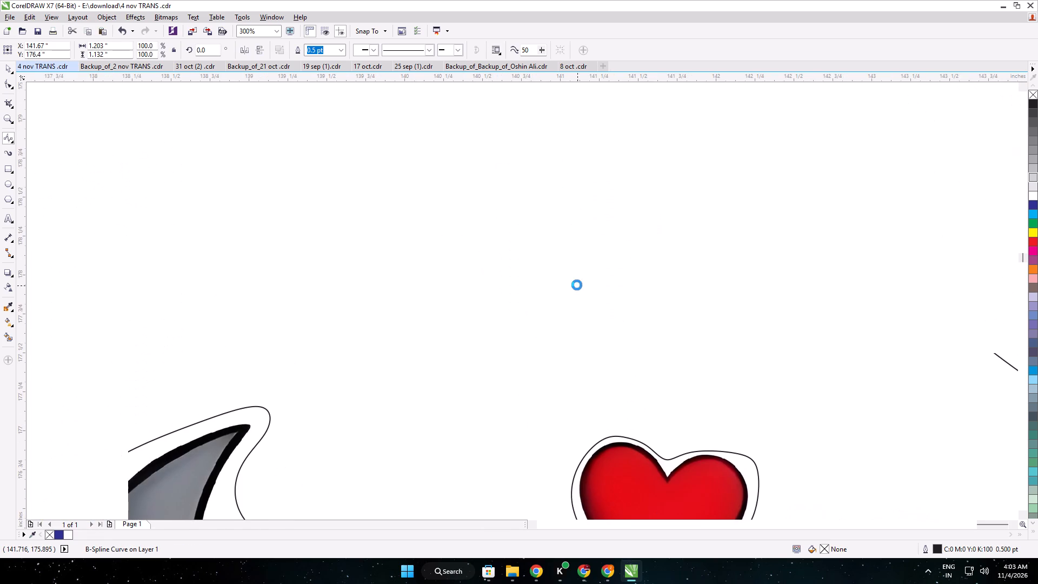
click(544, 268)
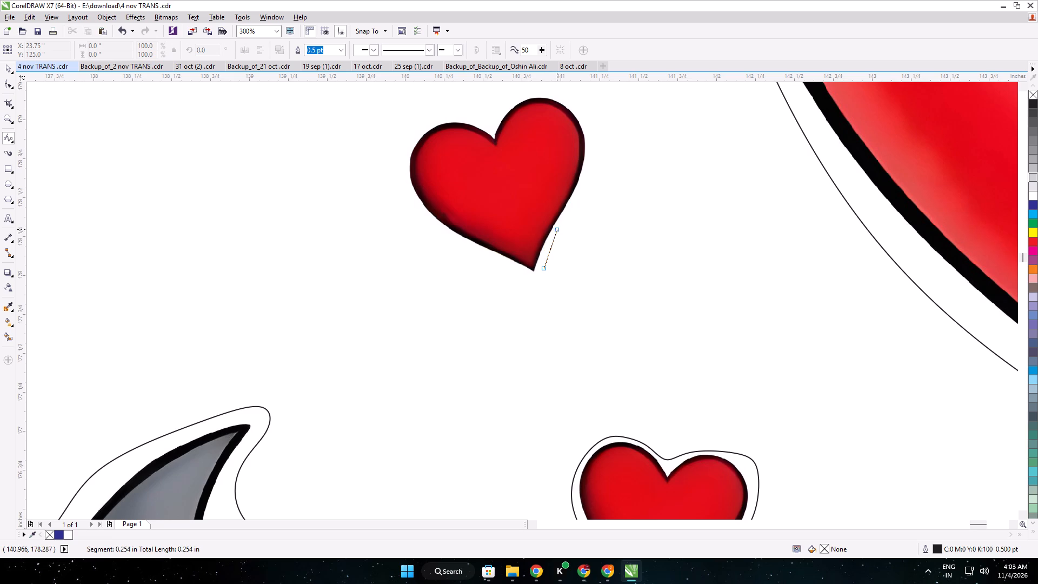
click(557, 229)
click(577, 201)
click(586, 168)
click(594, 143)
click(590, 125)
click(573, 107)
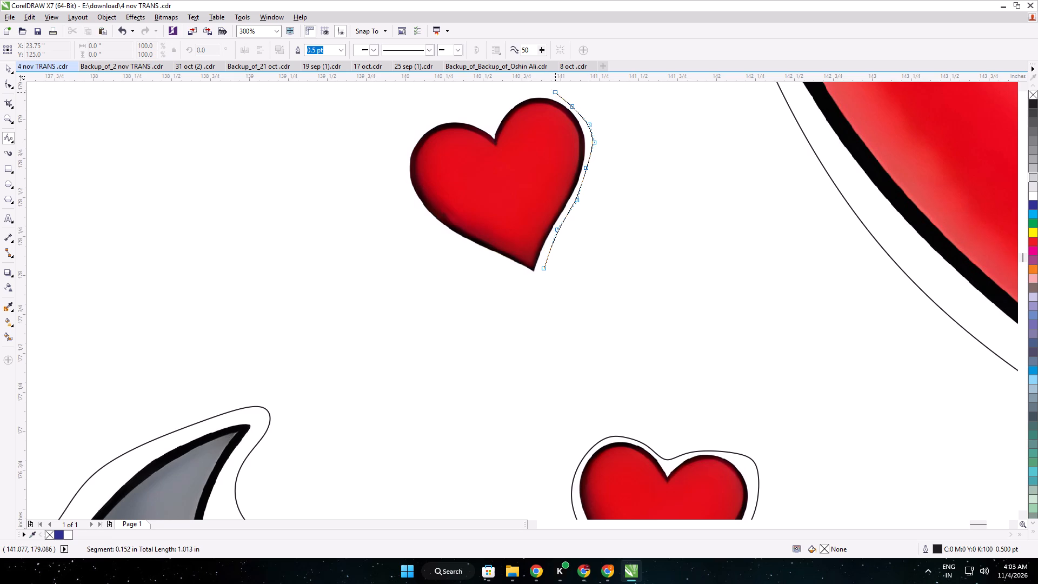
click(555, 92)
click(530, 92)
click(514, 103)
click(500, 118)
click(489, 130)
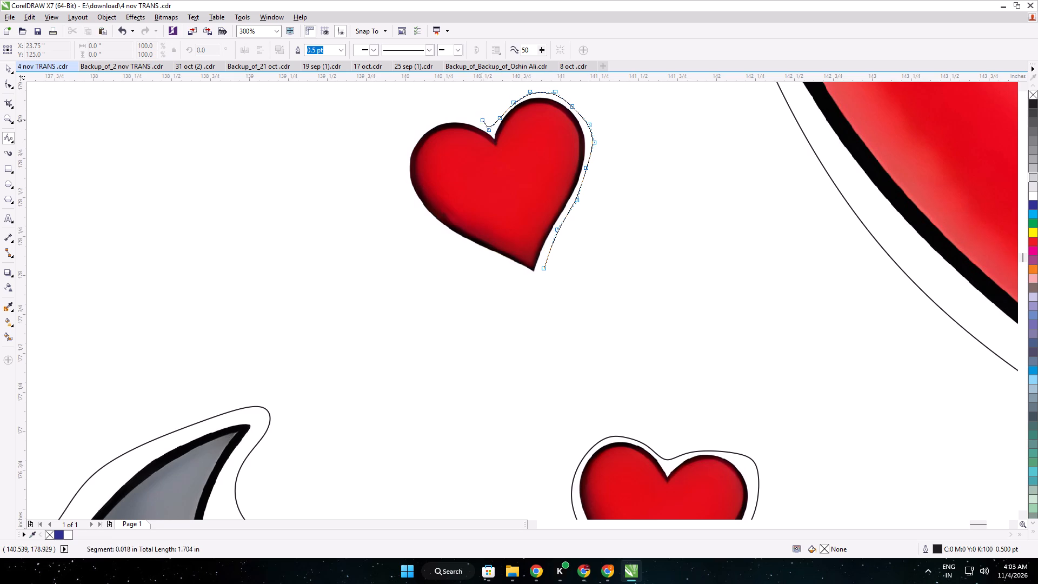
Continue the topmost heart's outline around the left lobe and below the tip, closing it at about 1.2 by 1.18 inches.
click(471, 116)
click(441, 123)
click(422, 123)
click(410, 147)
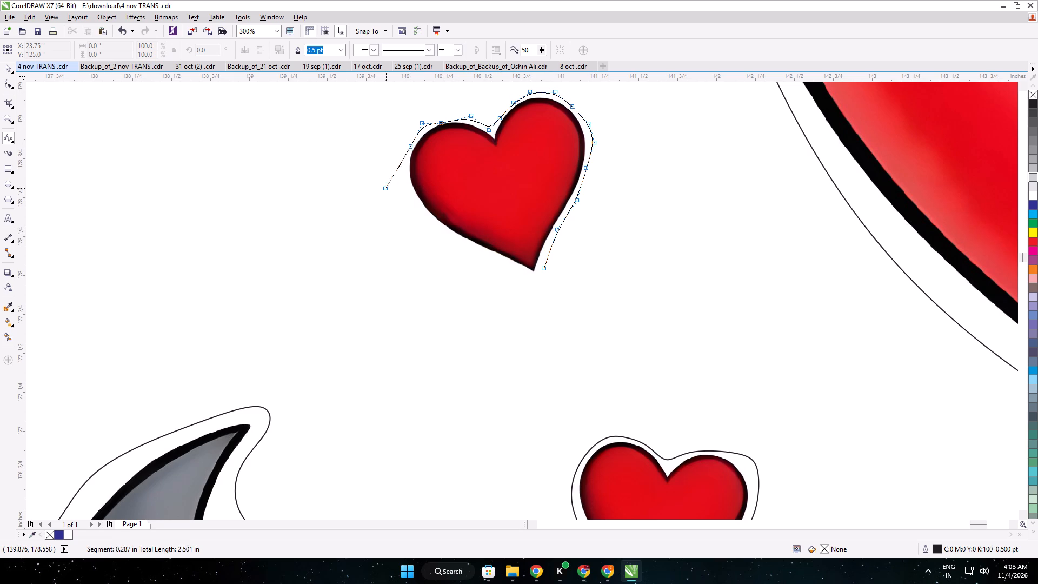
click(400, 185)
click(429, 228)
drag(461, 249, 467, 253)
click(509, 270)
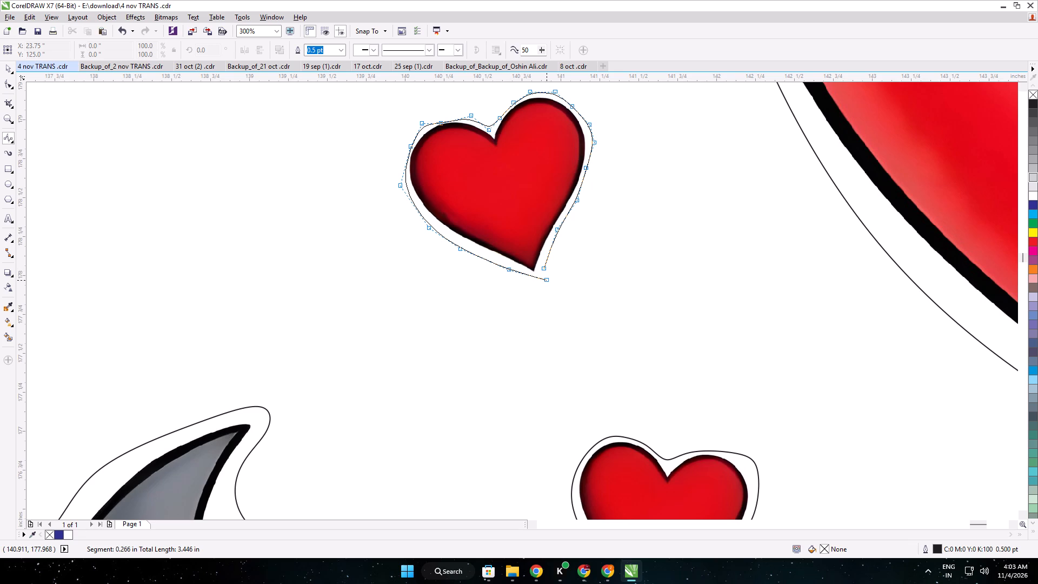
click(540, 280)
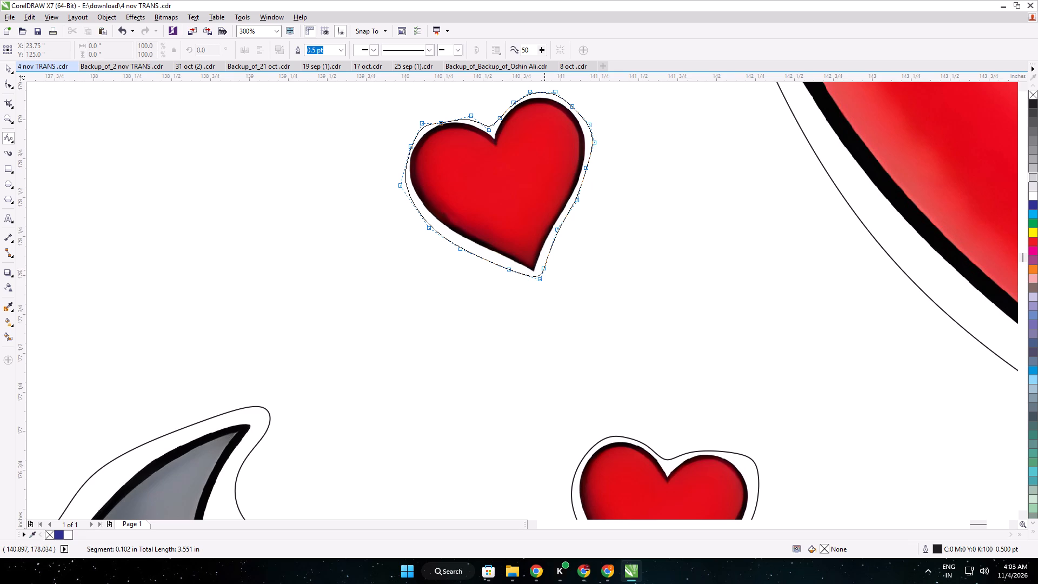
scroll(544, 266, up, 2)
click(544, 271)
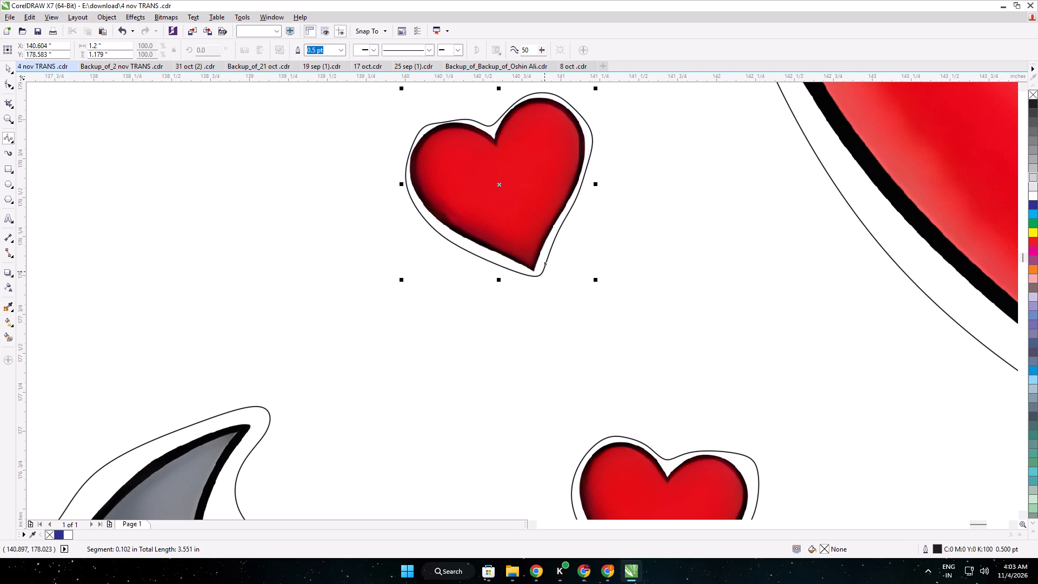
Start a B-spline outline around the lowest heart above Jerry, tracing from its bottom tip around the right lobe to the notch.
scroll(572, 301, down, 1)
middle_drag(654, 369, 541, 221)
scroll(626, 330, down, 1)
middle_drag(626, 330, 601, 273)
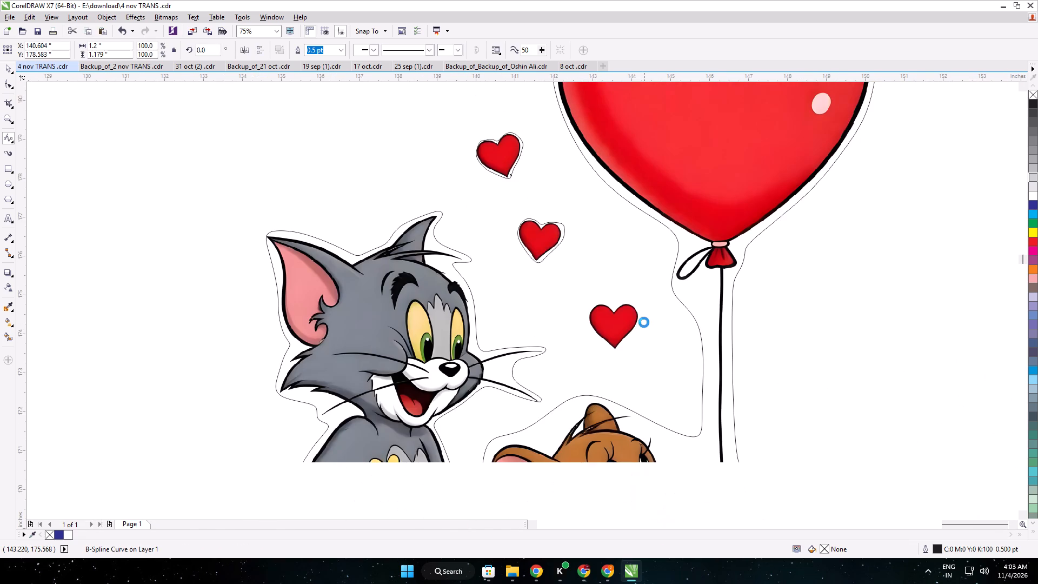
scroll(635, 331, up, 2)
click(568, 404)
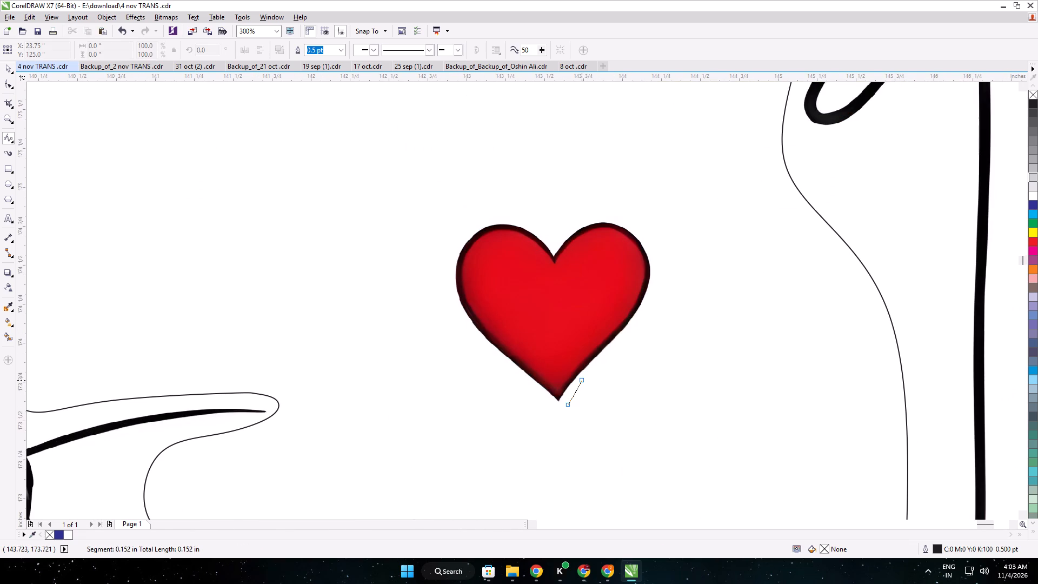
click(583, 374)
click(610, 347)
click(635, 322)
click(654, 299)
click(658, 258)
click(663, 240)
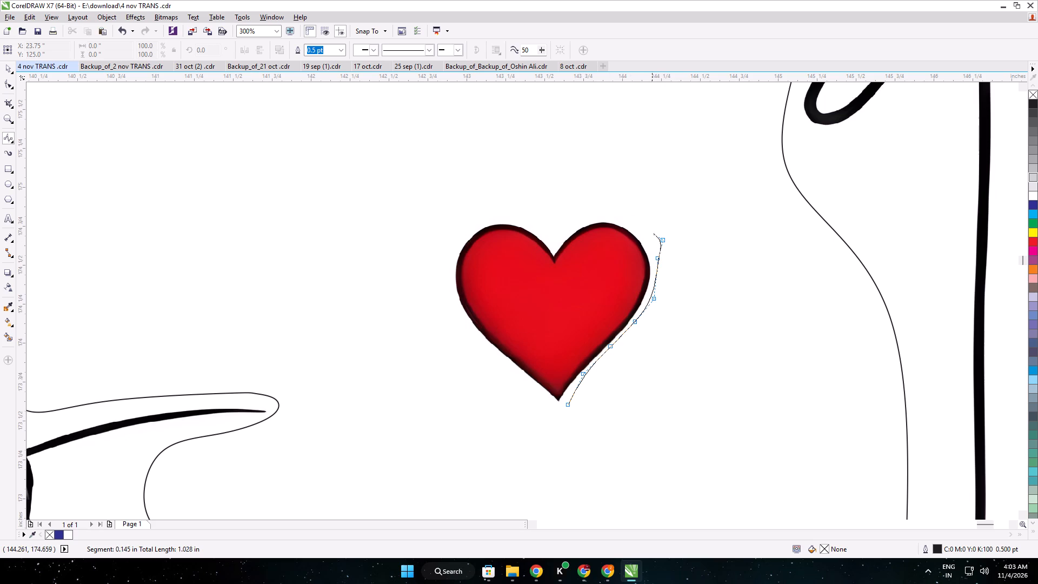
click(617, 210)
click(575, 224)
click(557, 237)
Continue the lowest heart's outline around the left lobe and down to the tip, closing it at about 1.34 by 1.19 inches.
click(509, 214)
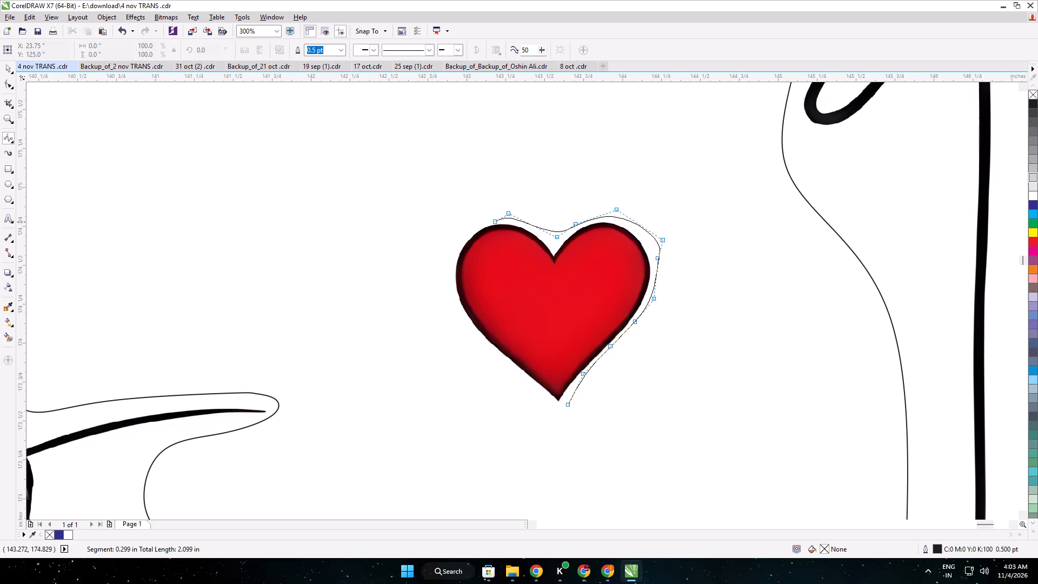
click(480, 222)
click(464, 235)
click(453, 256)
click(448, 280)
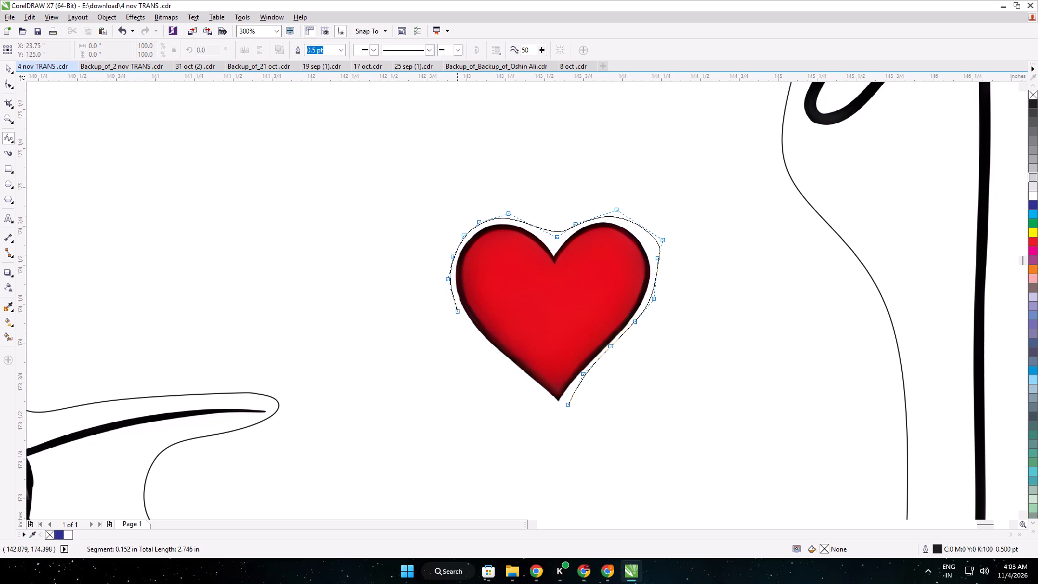
click(462, 327)
click(489, 352)
click(518, 377)
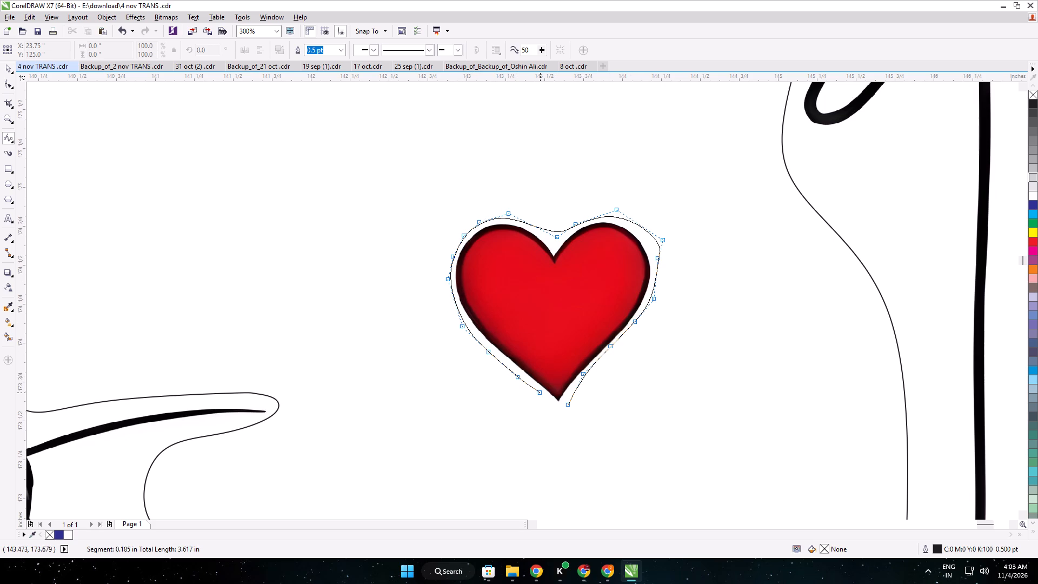
click(540, 393)
click(552, 401)
click(566, 406)
Reshape the lowest heart's outline by moving its control points closer in around the top and outer side of the right lobe.
scroll(539, 375, down, 3)
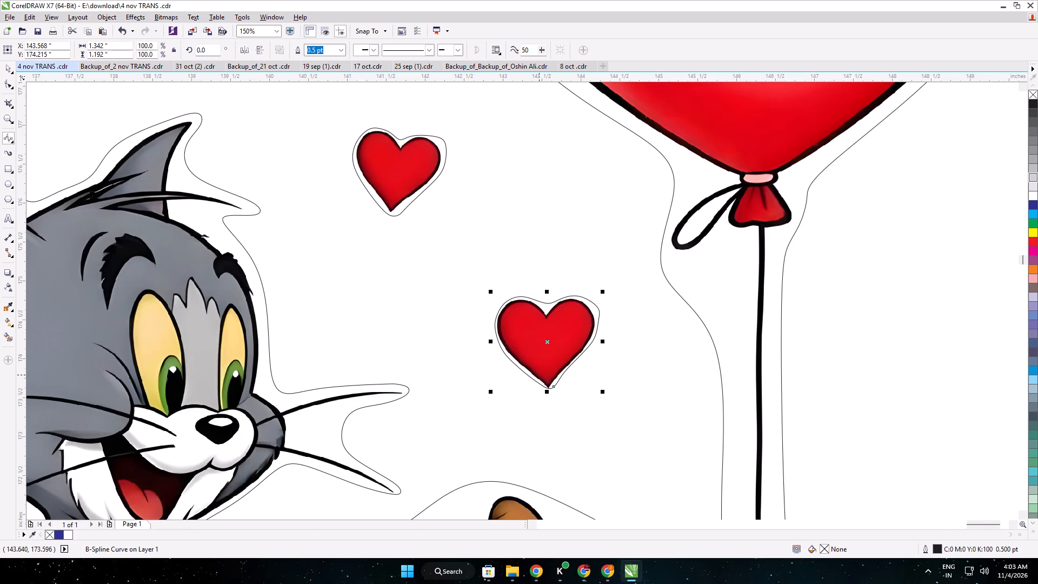
click(12, 83)
scroll(634, 313, up, 1)
scroll(550, 310, up, 1)
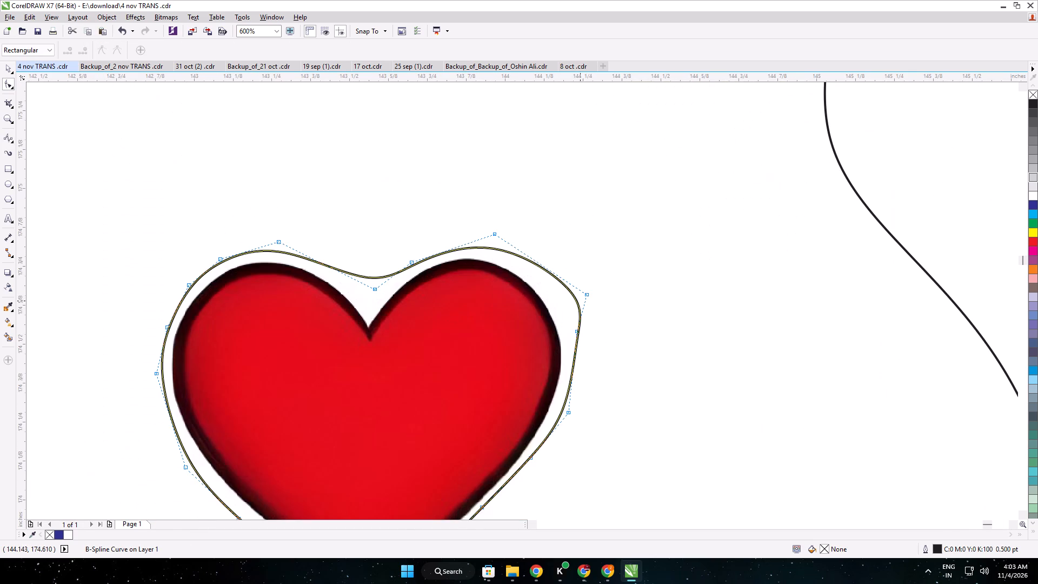
drag(588, 295, 555, 303)
click(562, 300)
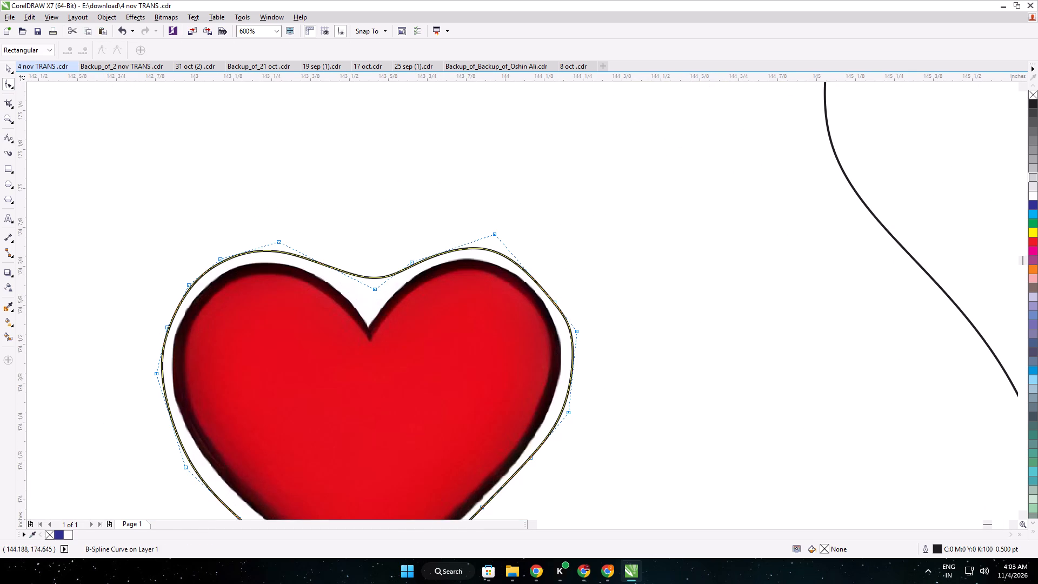
click(578, 332)
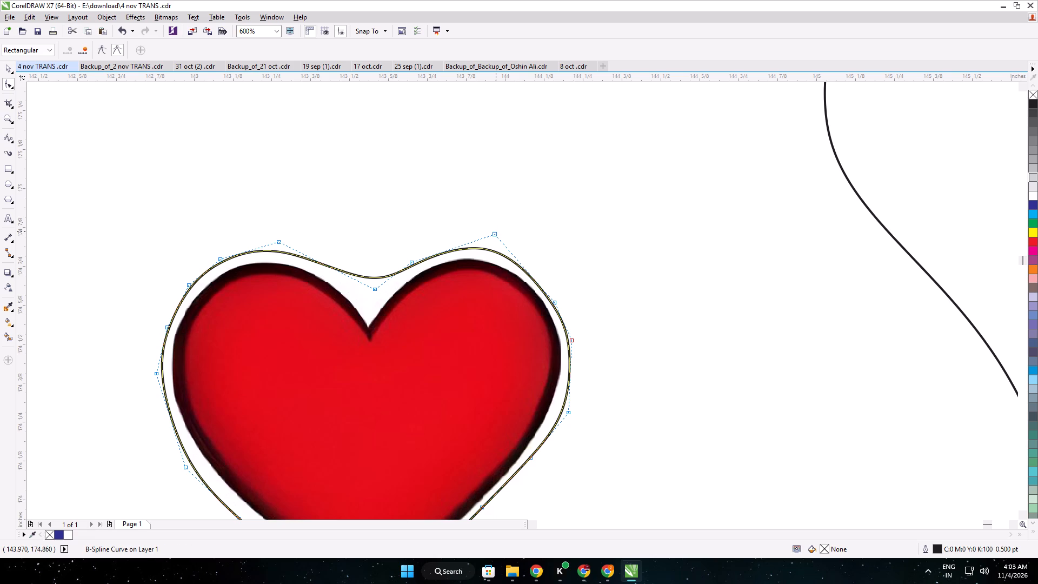
drag(496, 231, 496, 240)
Adjust the two control points at the bottom tip of the lowest heart's outline to even out the margin.
scroll(496, 244, down, 1)
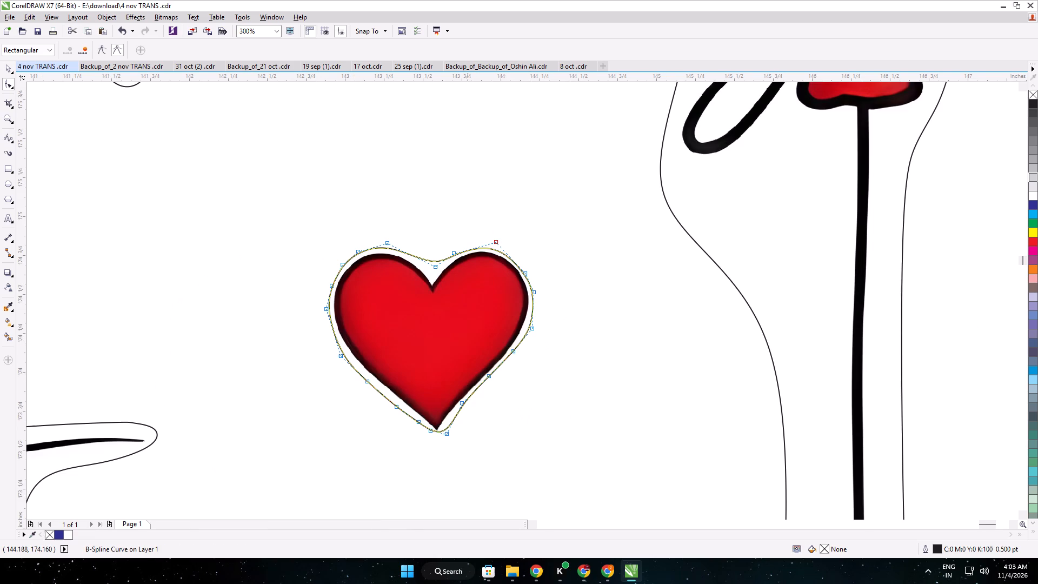
scroll(441, 433, up, 2)
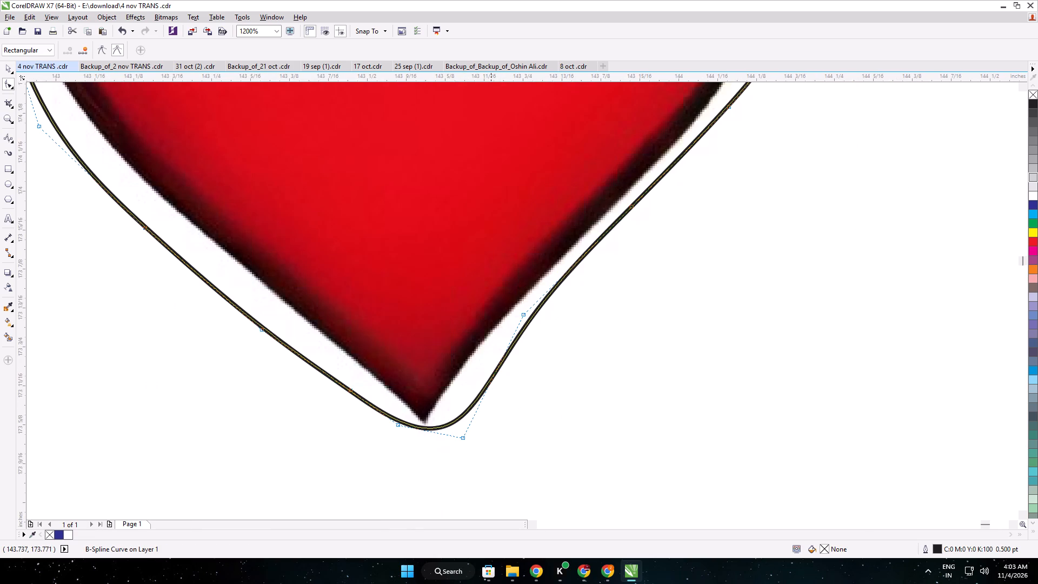
click(463, 437)
click(462, 429)
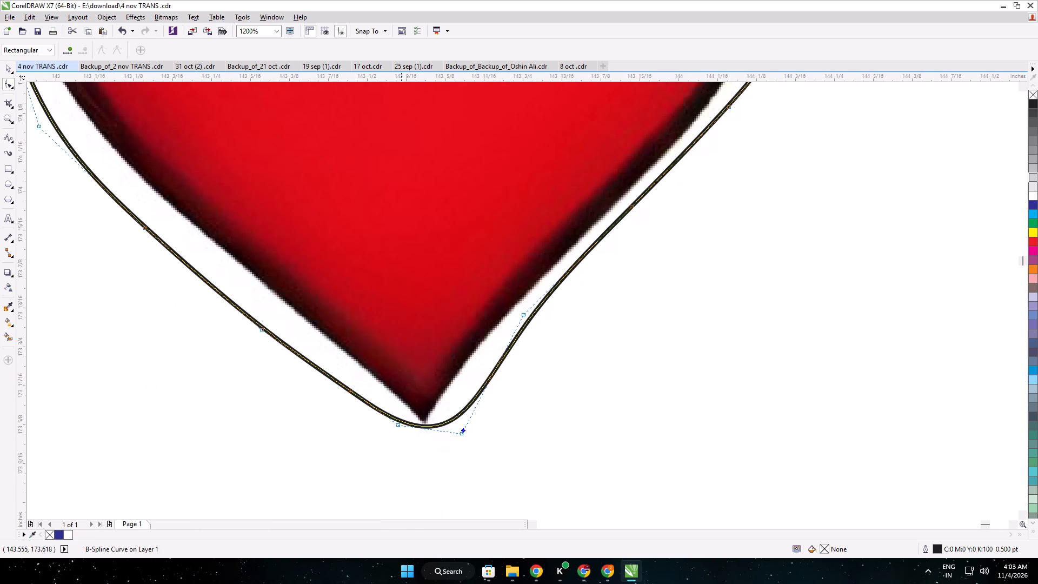
drag(397, 423, 396, 433)
Reshape the middle heart's outline by moving its upper control points to fit closer around both lobes.
scroll(405, 420, down, 4)
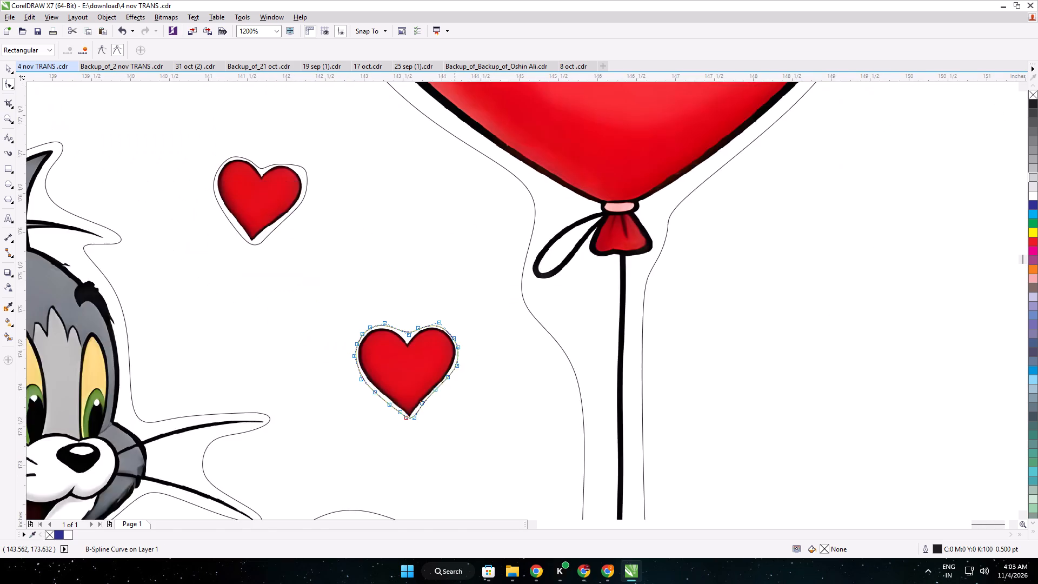
middle_drag(458, 329, 489, 449)
click(331, 298)
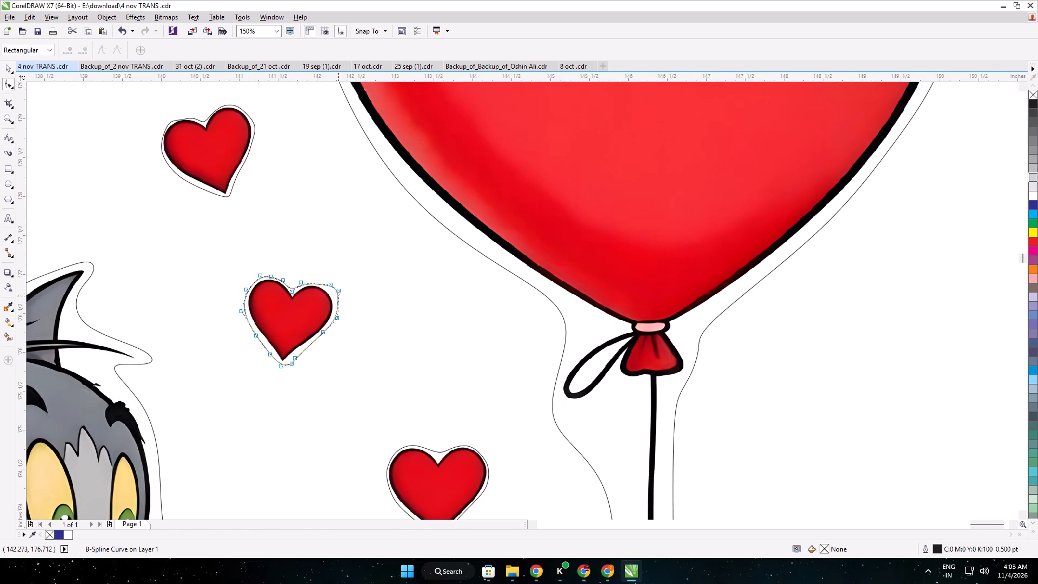
scroll(338, 296, up, 3)
drag(343, 274, 338, 285)
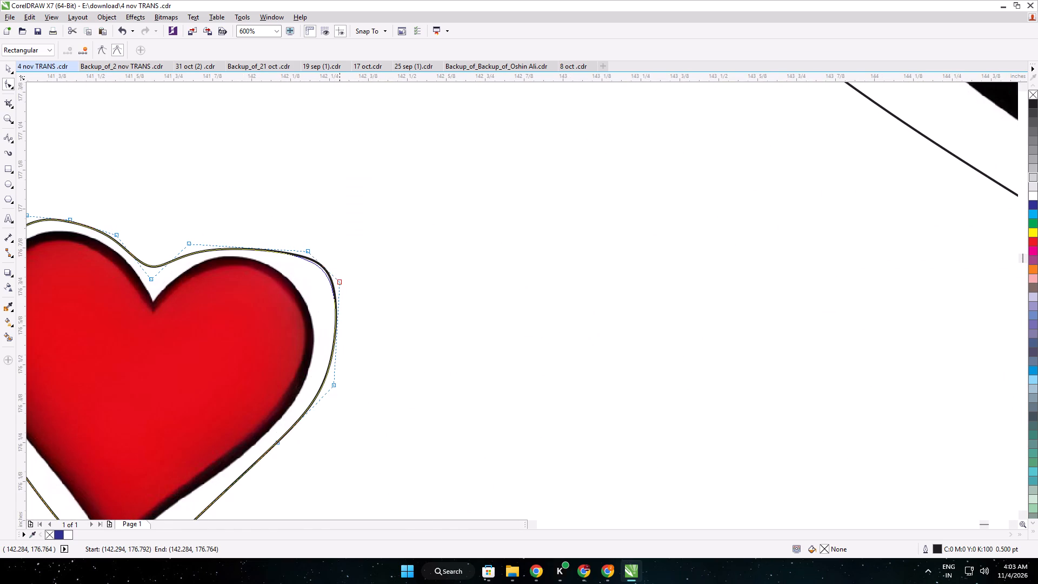
drag(338, 285, 335, 291)
middle_drag(309, 334, 448, 312)
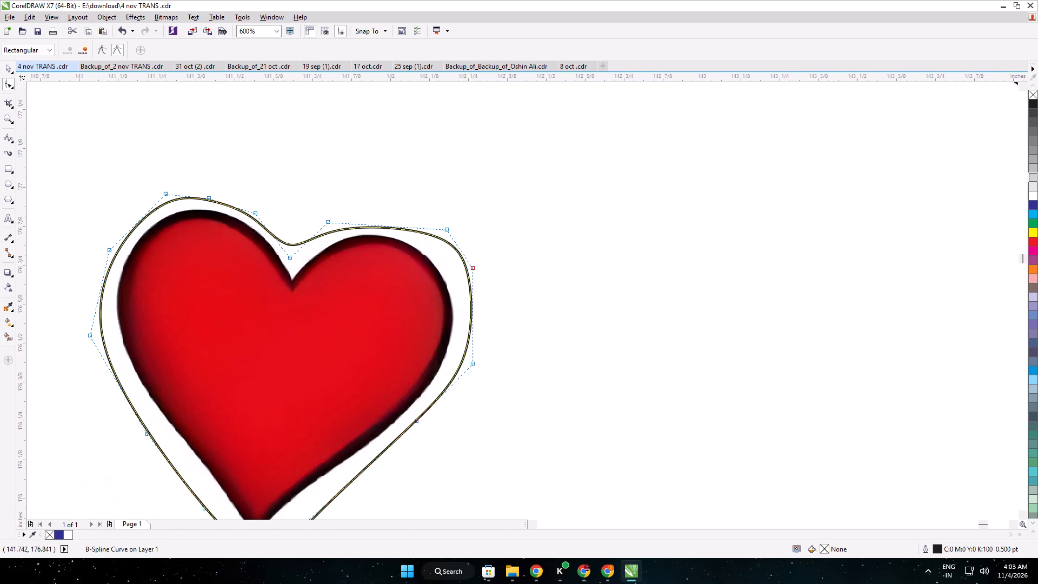
drag(164, 194, 164, 195)
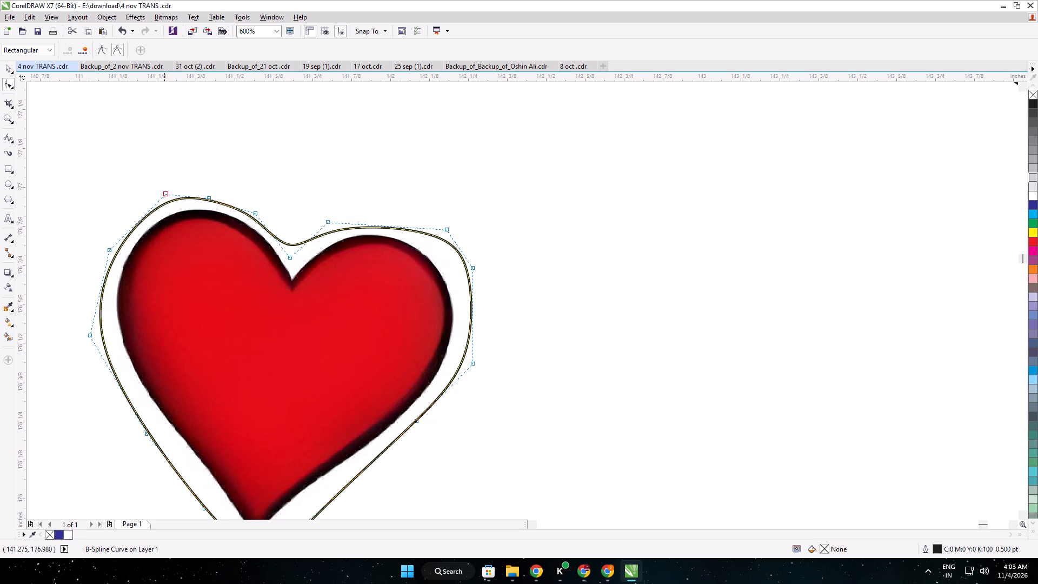
drag(164, 195, 166, 206)
click(166, 204)
drag(328, 220, 331, 229)
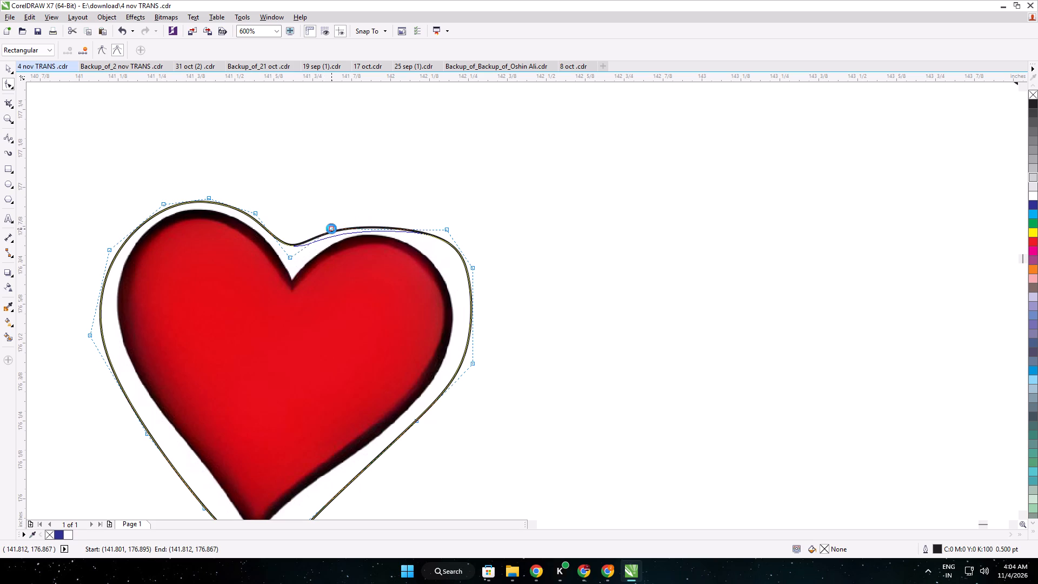
click(331, 227)
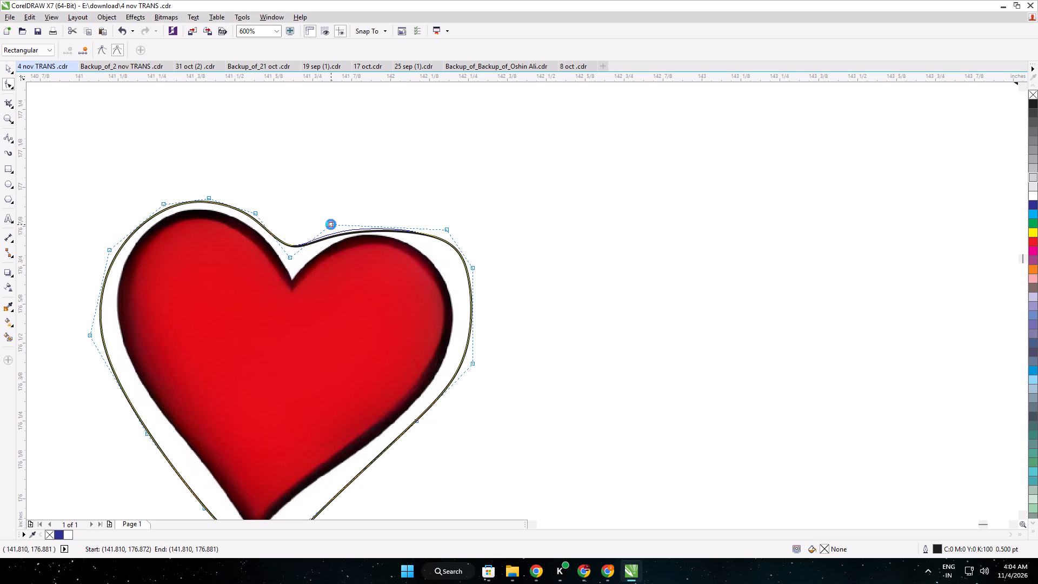
Pull the middle heart's outline in at the lower right lobe and closer to the bottom tip.
middle_drag(373, 365, 473, 225)
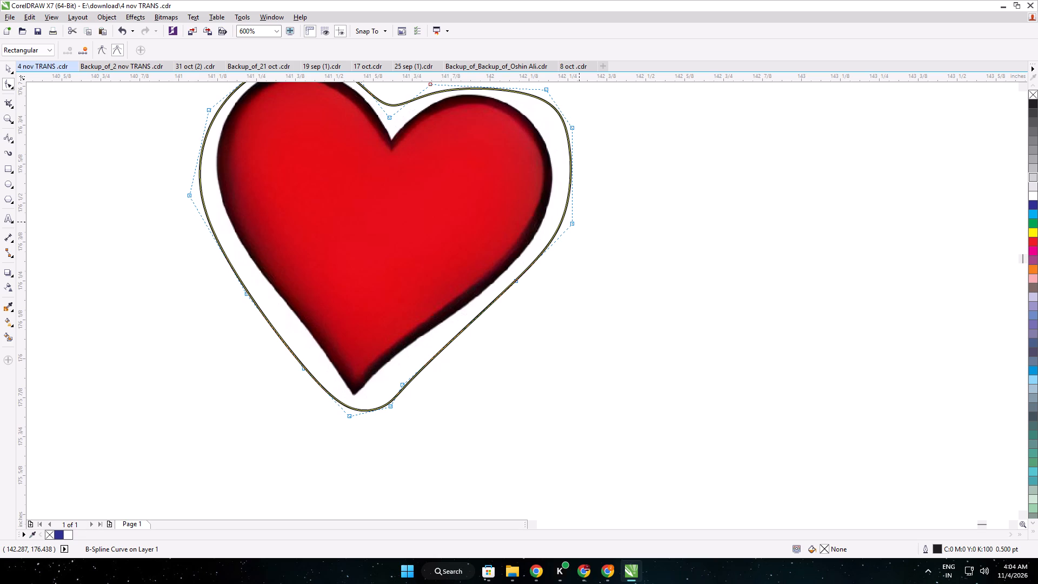
drag(574, 225, 569, 225)
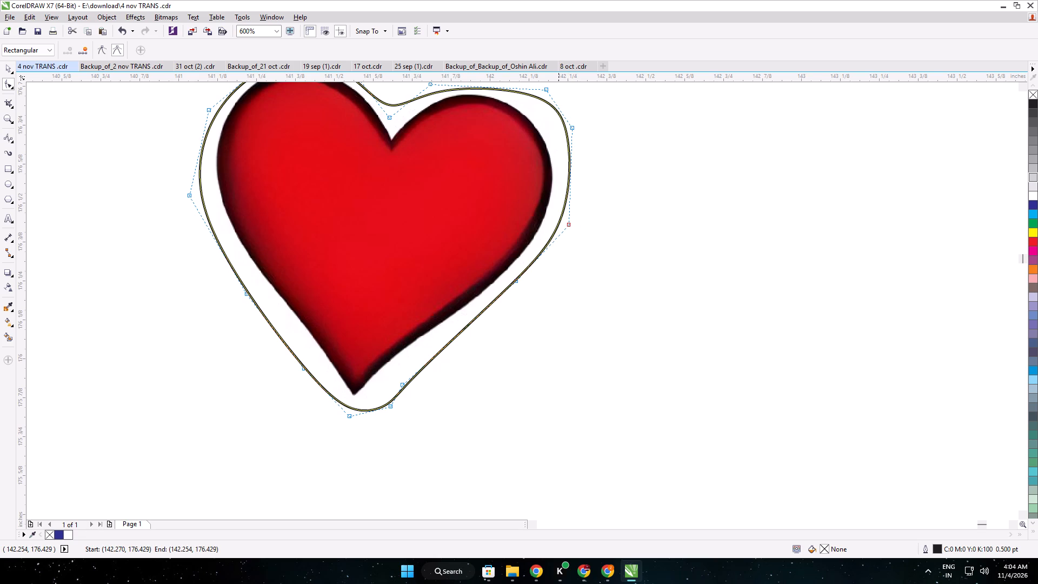
scroll(557, 270, down, 1)
scroll(448, 341, up, 2)
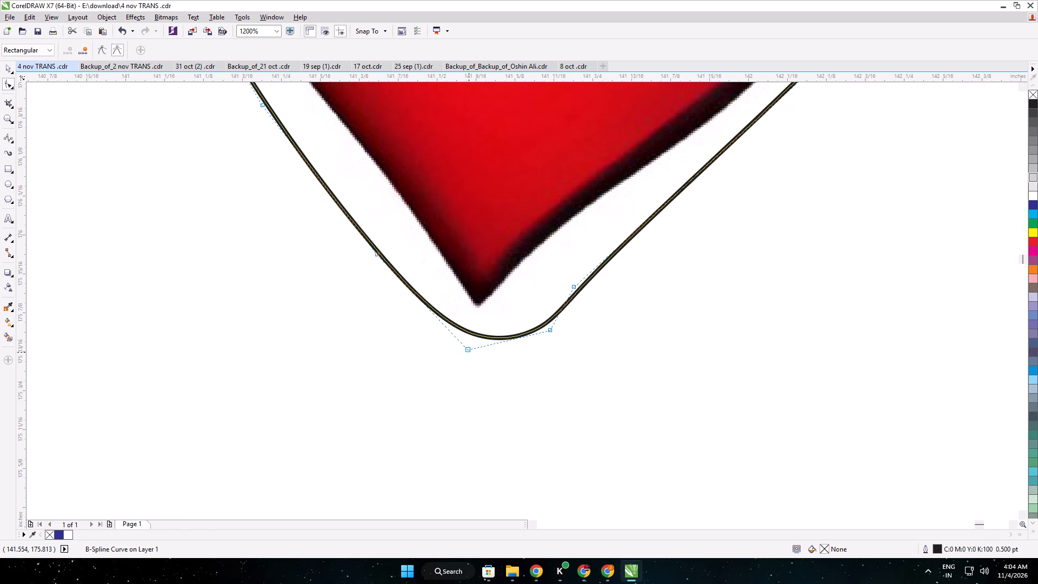
drag(469, 352, 477, 339)
Reshape the uppermost small heart's outline over its left lobe, evening the margin and bringing the curve deeper into the notch.
scroll(503, 260, down, 3)
middle_drag(513, 243, 604, 471)
scroll(580, 355, down, 3)
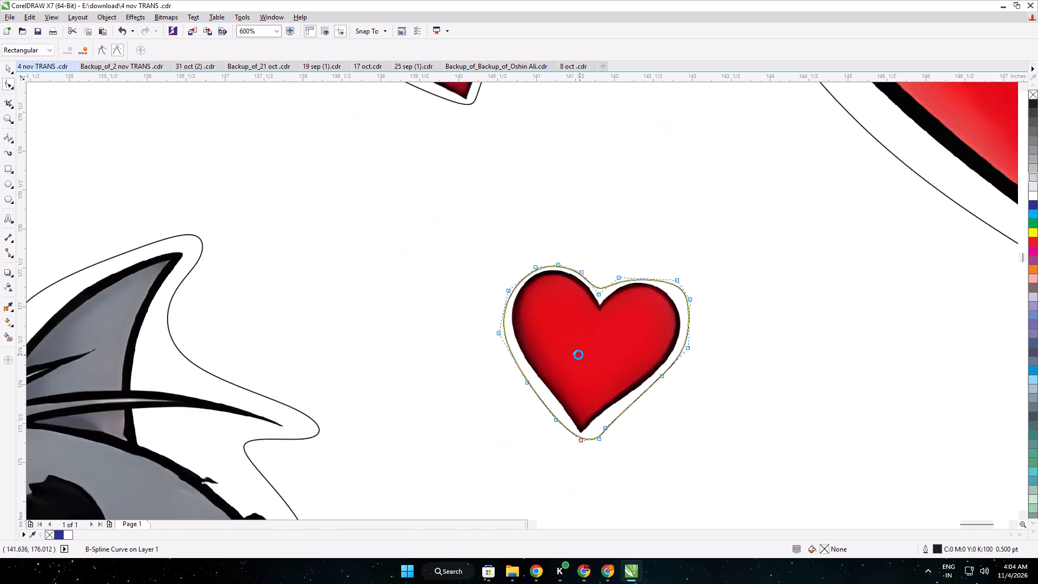
middle_drag(526, 262, 572, 360)
click(523, 249)
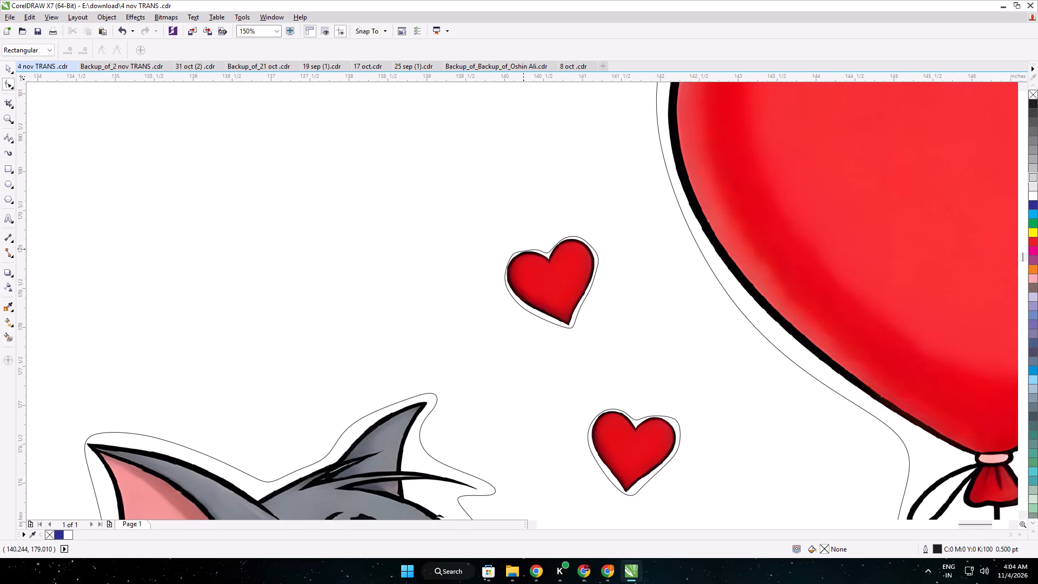
click(518, 254)
scroll(518, 254, up, 6)
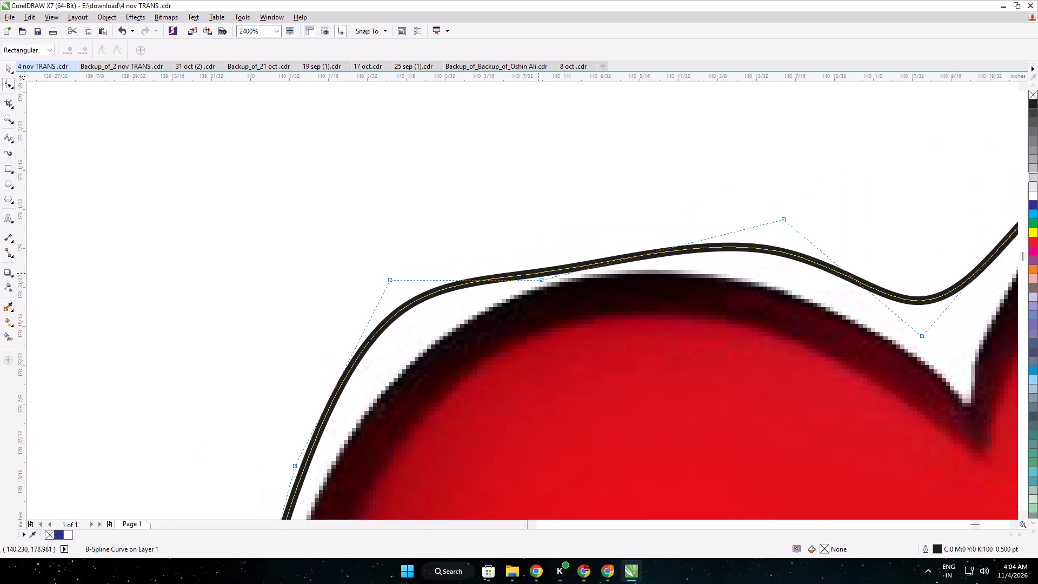
drag(543, 278, 543, 256)
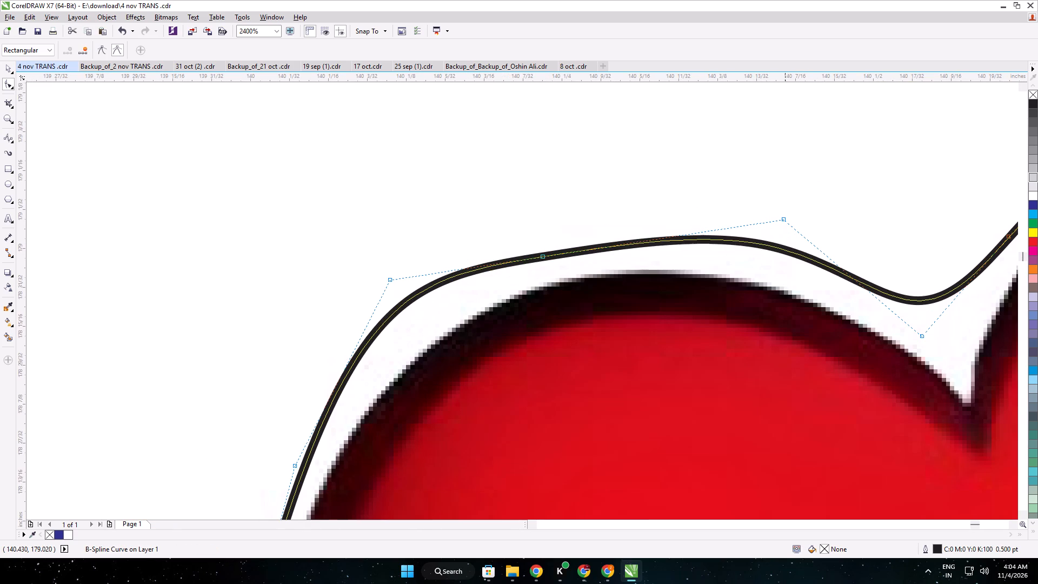
drag(784, 222, 782, 234)
drag(922, 336, 923, 336)
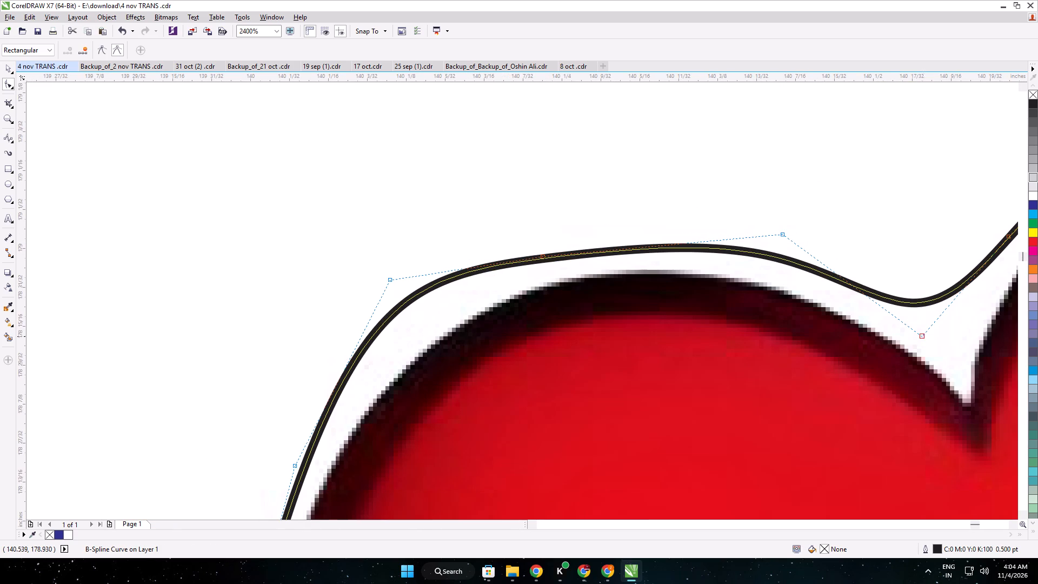
drag(923, 336, 951, 351)
scroll(950, 350, down, 2)
middle_drag(950, 350, 571, 355)
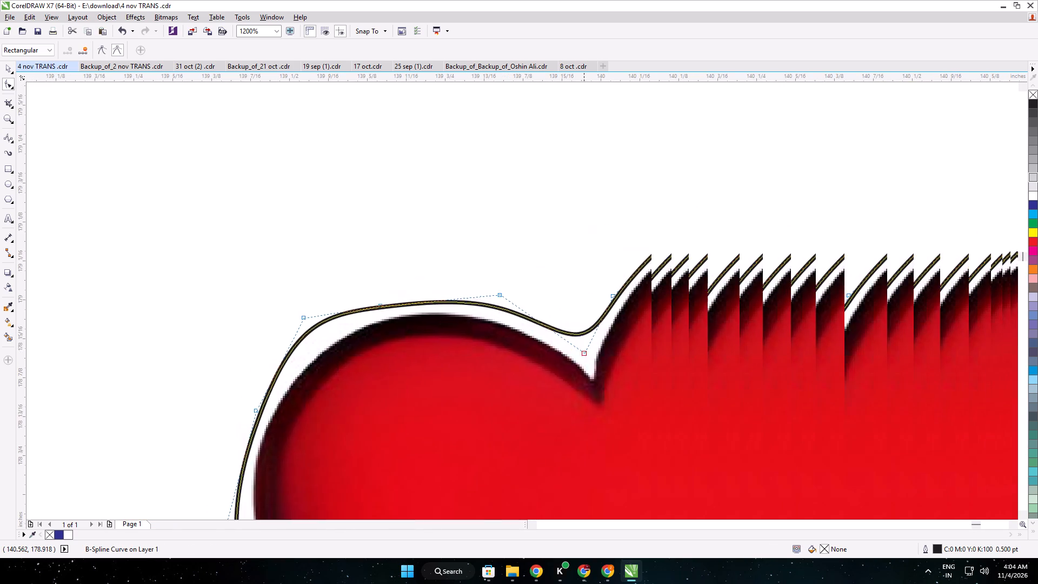
middle_drag(571, 355, 564, 357)
Move the control points around the top and outer side of the uppermost small heart's right lobe closer to the artwork.
drag(717, 194, 718, 203)
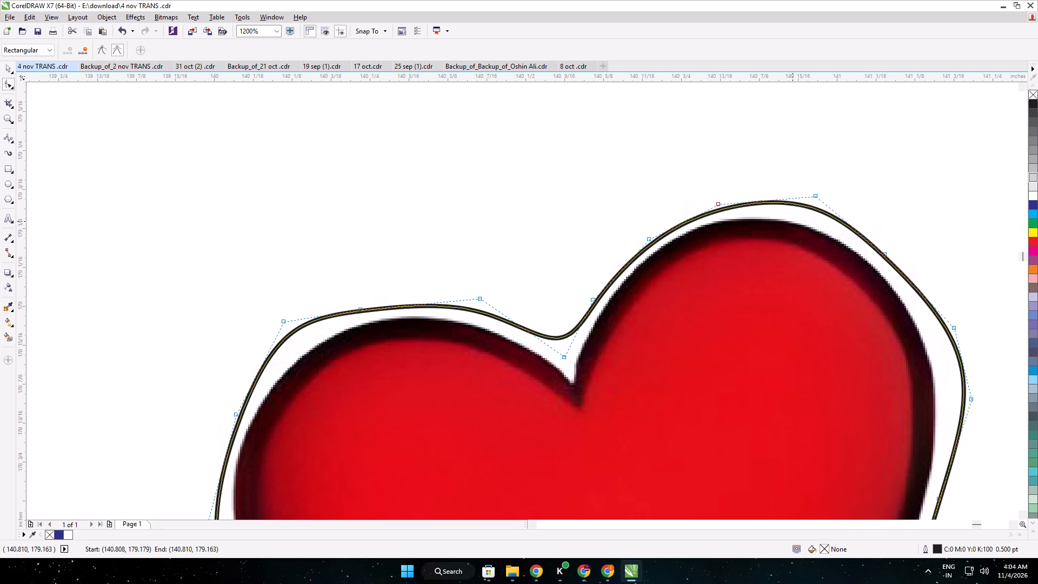
drag(815, 198, 816, 209)
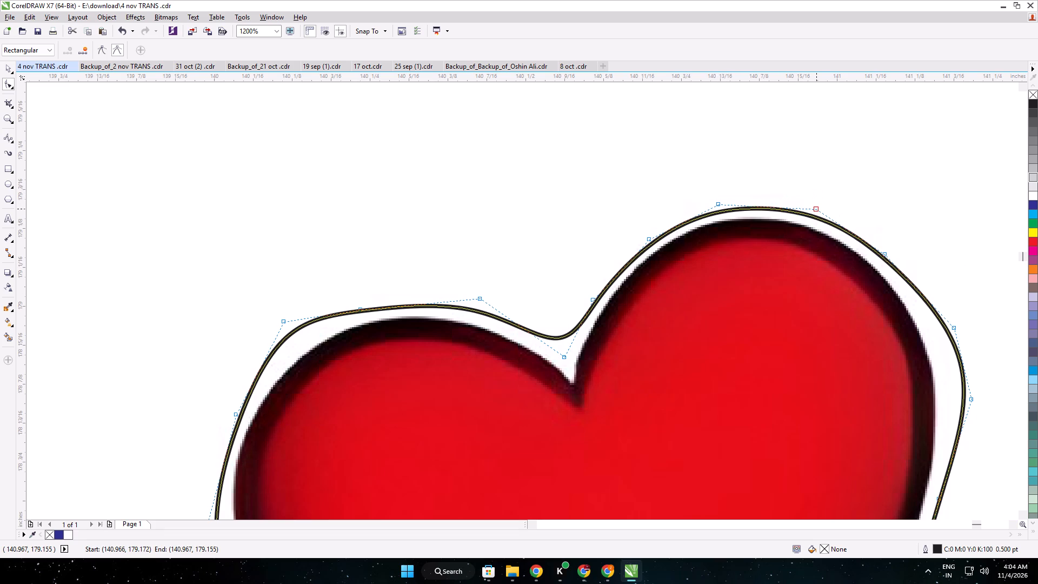
click(955, 328)
click(951, 336)
drag(968, 397, 957, 403)
drag(972, 396, 964, 399)
click(972, 404)
click(970, 399)
drag(970, 399, 962, 401)
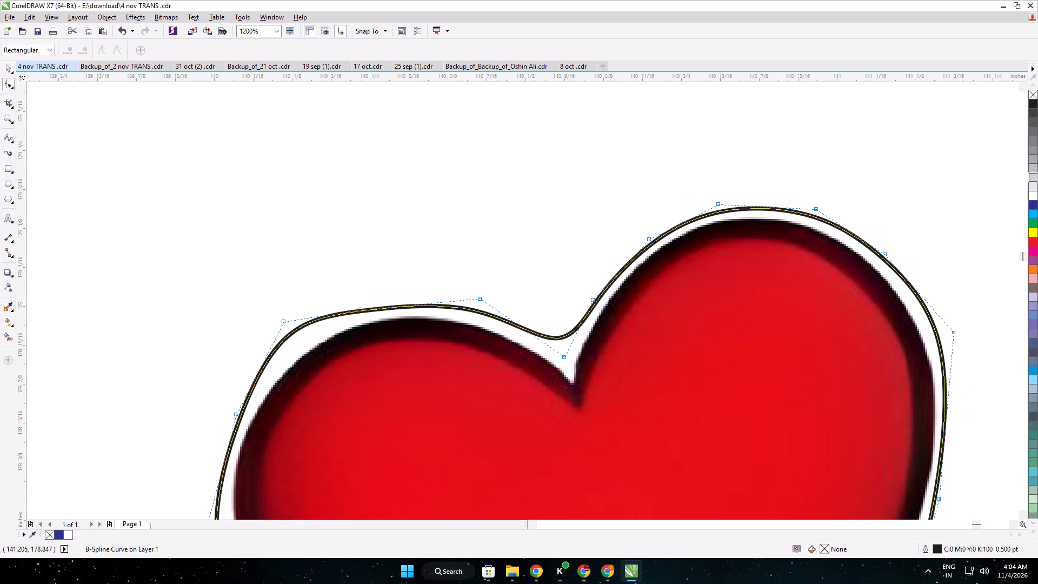
Intersect the Tom and Jerry image with the uppermost small heart's outline.
scroll(961, 404, down, 1)
middle_drag(961, 408, 880, 283)
middle_drag(899, 407, 849, 148)
scroll(763, 272, down, 3)
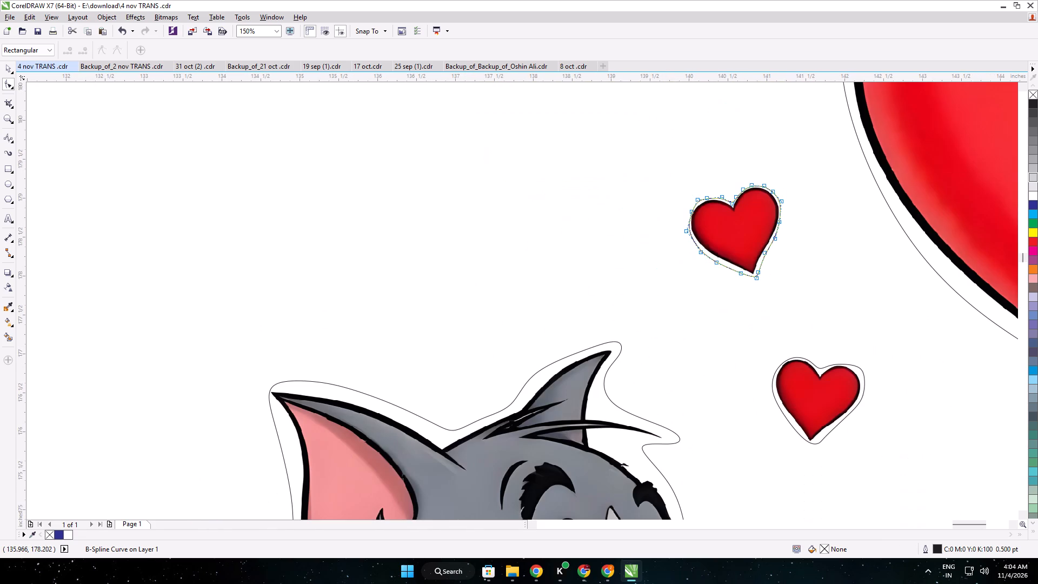
click(12, 65)
scroll(614, 257, down, 2)
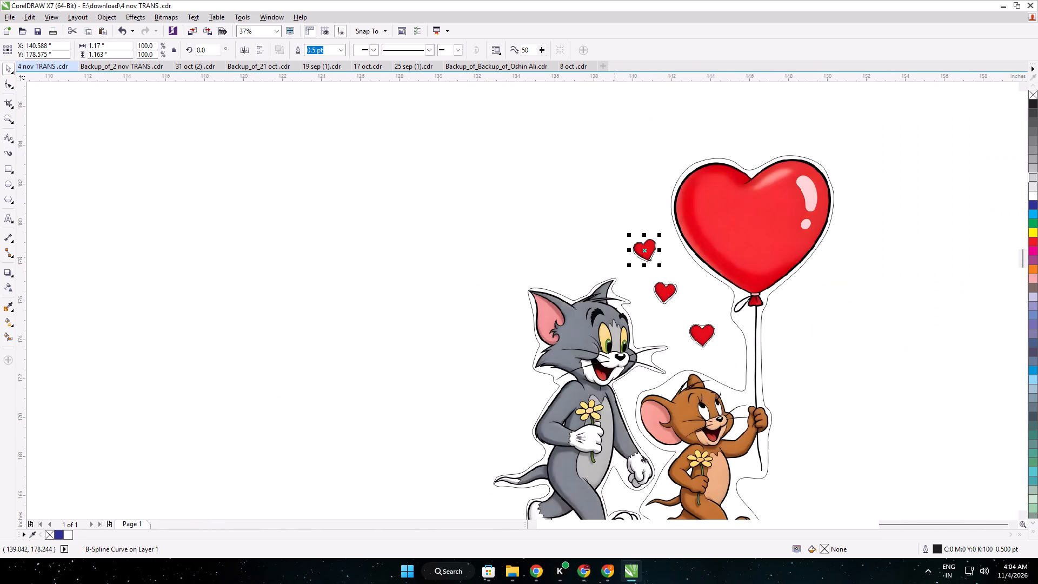
shift+click(641, 290)
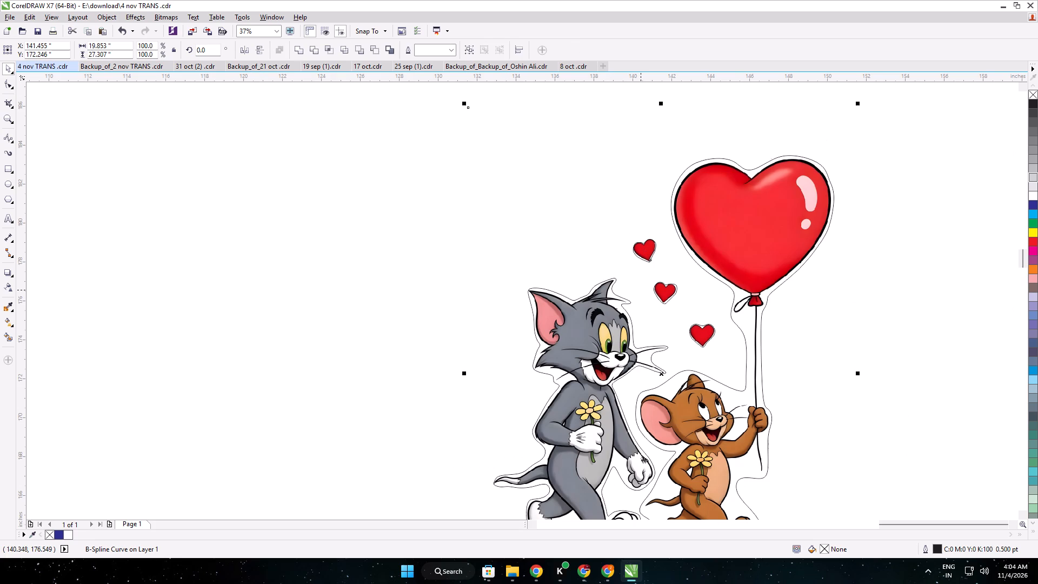
click(329, 48)
click(457, 182)
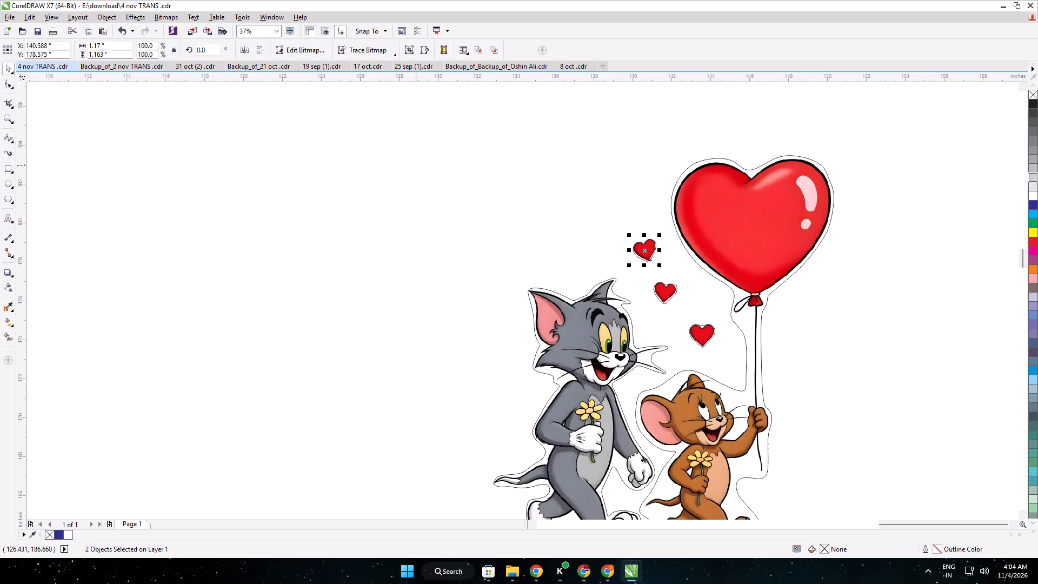
Intersect the Tom and Jerry image with the middle heart's outline and with the lowest heart's outline, one at a time.
scroll(678, 285, up, 3)
click(669, 285)
shift+click(721, 301)
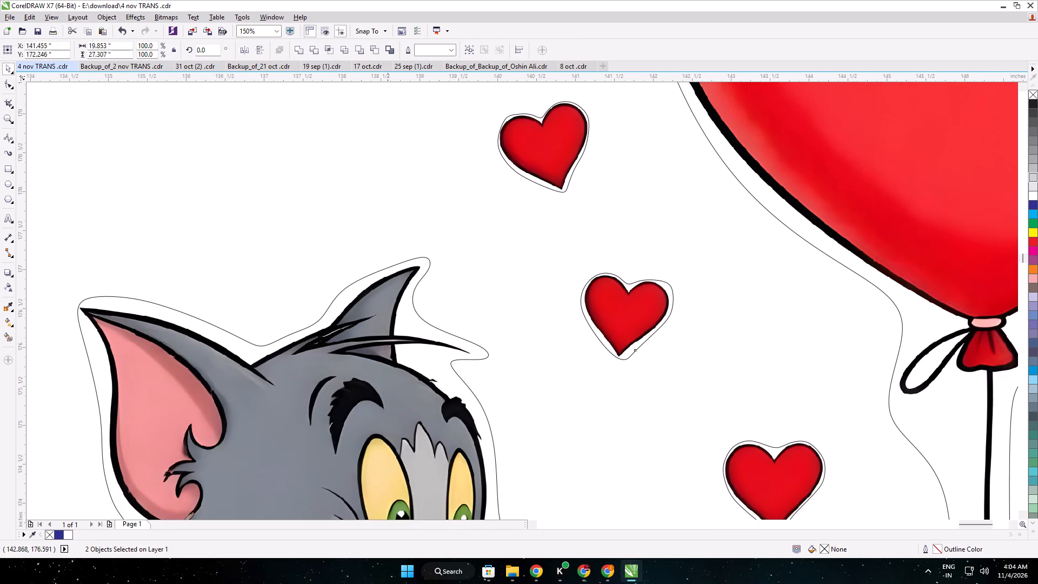
click(334, 51)
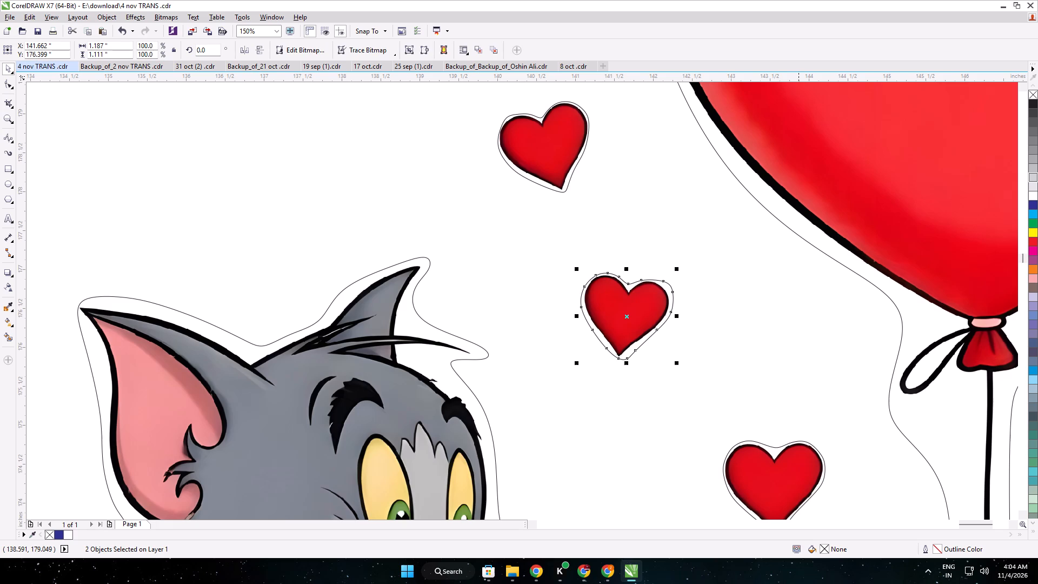
shift+click(801, 441)
click(838, 450)
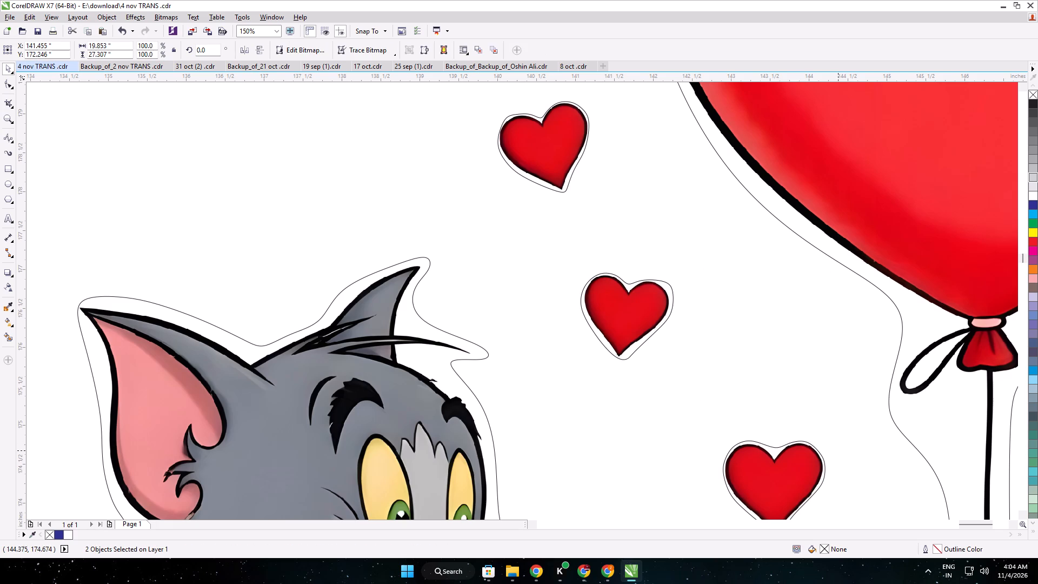
click(820, 455)
shift+click(797, 339)
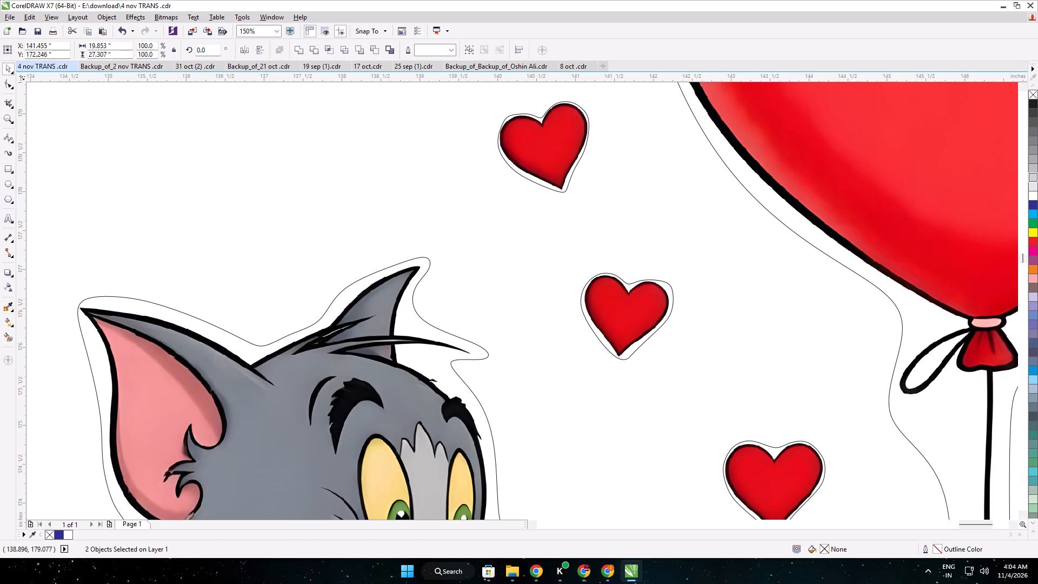
click(334, 51)
Intersect the image with the balloon-and-Jerry outline and with Tom's outline, one at a time.
click(766, 209)
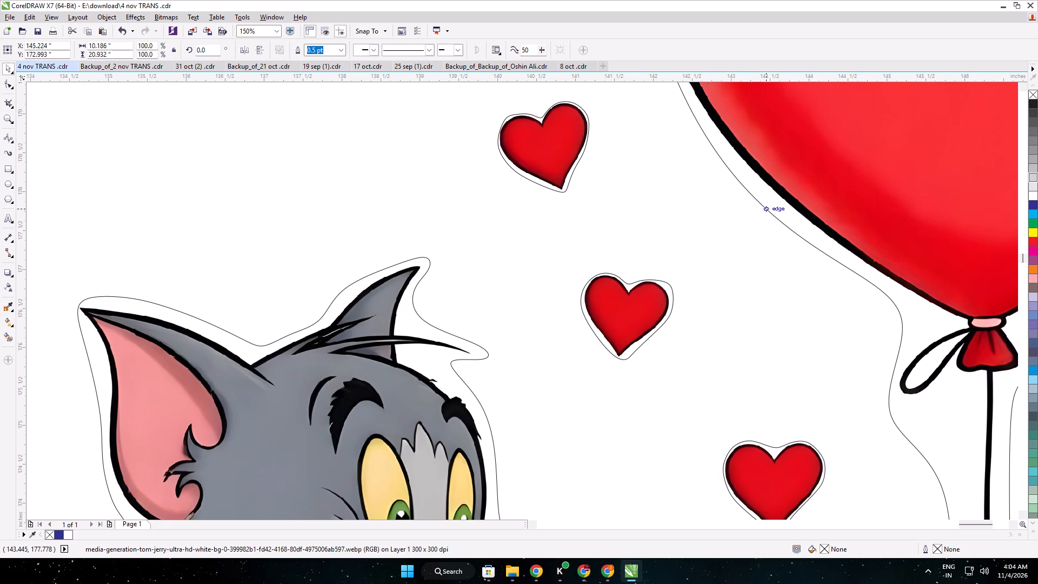
shift+click(587, 234)
click(325, 52)
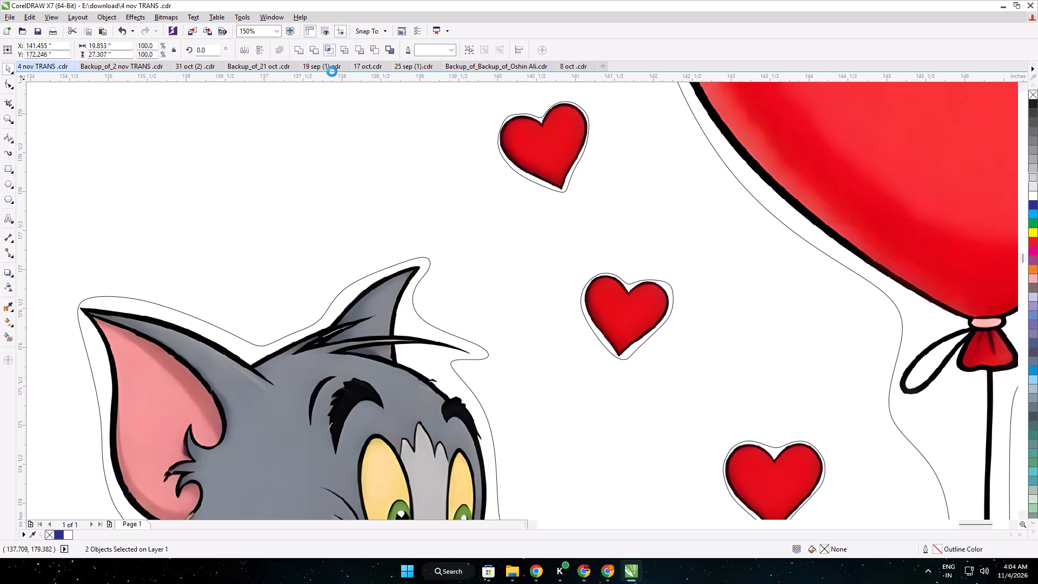
click(427, 273)
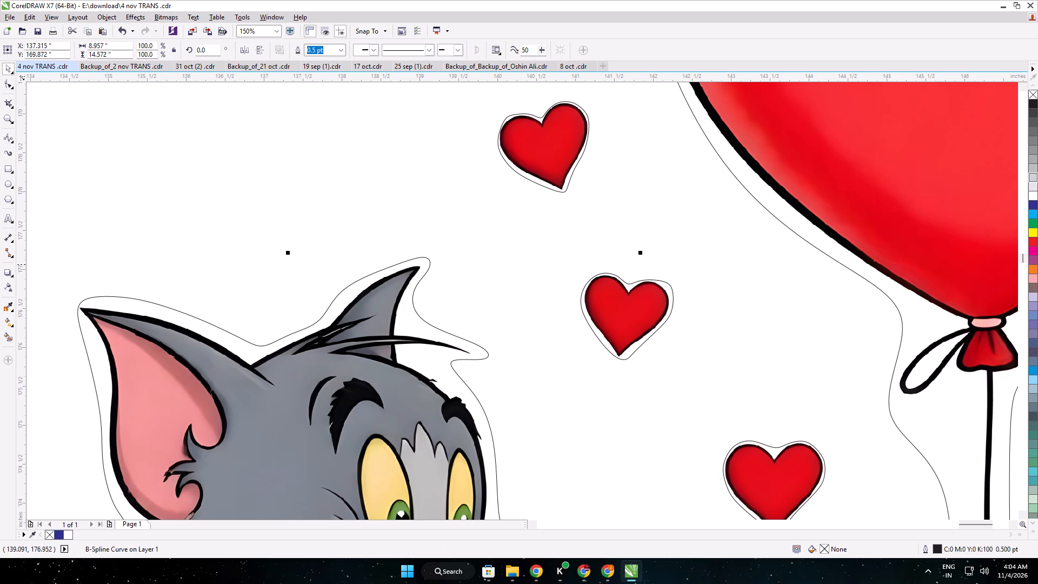
shift+click(694, 243)
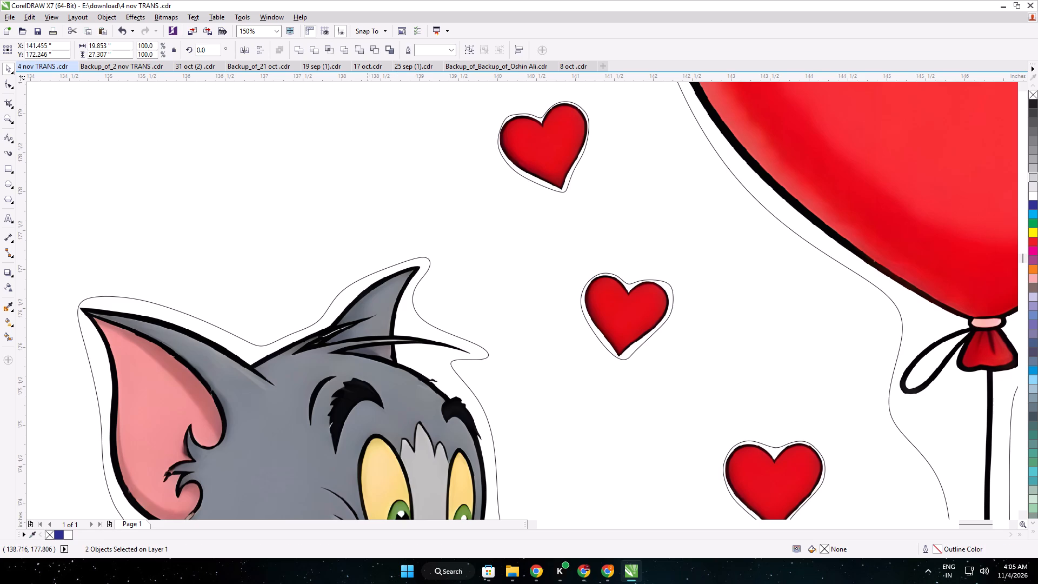
click(330, 49)
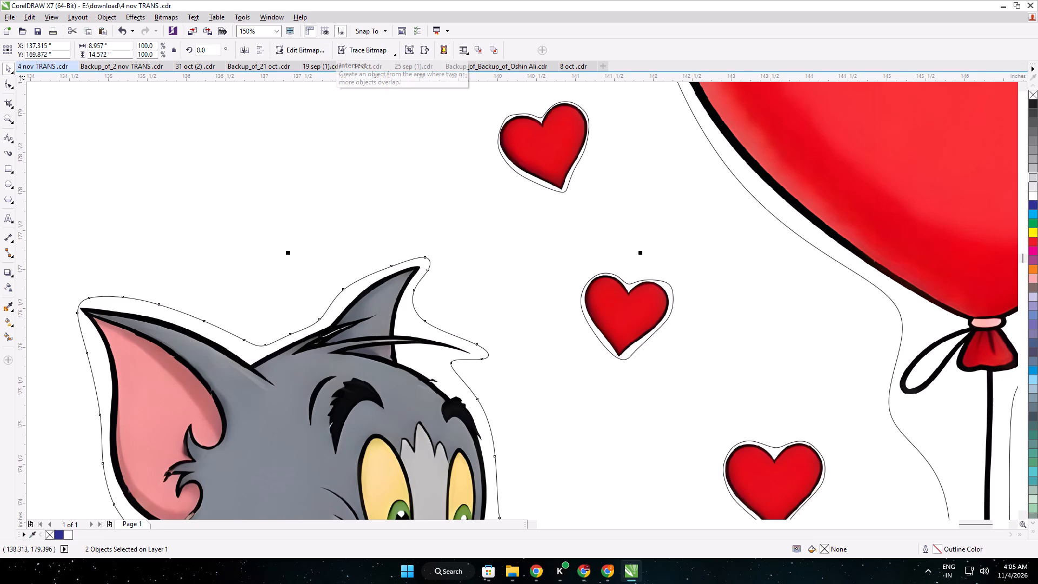
Delete the original full Tom and Jerry image, keeping the intersected cut-outs.
scroll(363, 167, down, 2)
click(358, 144)
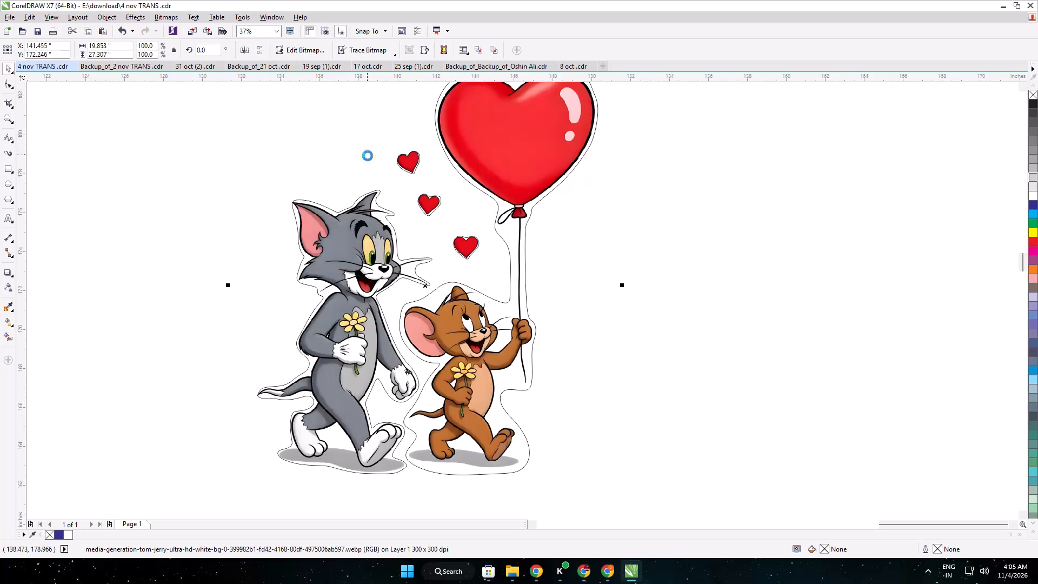
key(Delete)
Draw a rectangle about 19.9 by 27 inches around the whole Tom and Jerry artwork.
click(8, 169)
scroll(302, 242, down, 2)
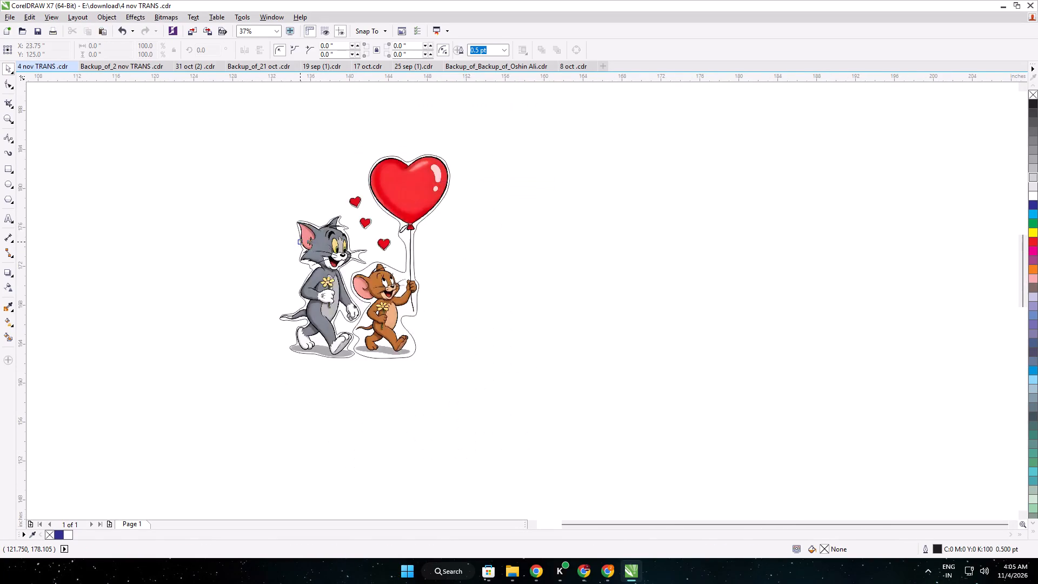
drag(280, 185, 377, 317)
scroll(376, 201, up, 3)
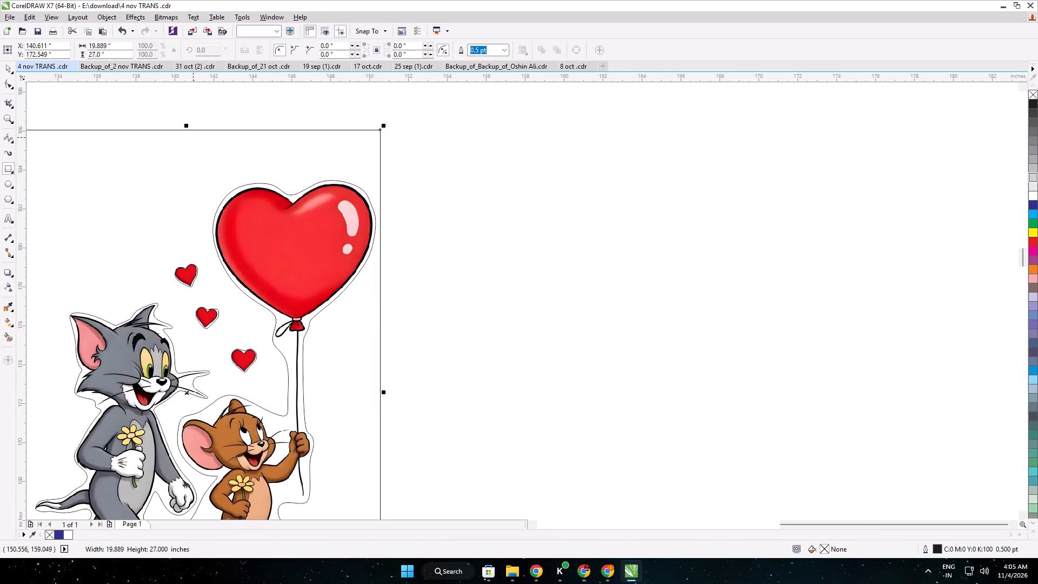
Pull the rectangle's top, left and bottom edges in close to the artwork, making it about 17.9 by 21.4 inches.
drag(187, 126, 187, 174)
middle_drag(167, 207, 846, 149)
middle_drag(766, 344, 717, 204)
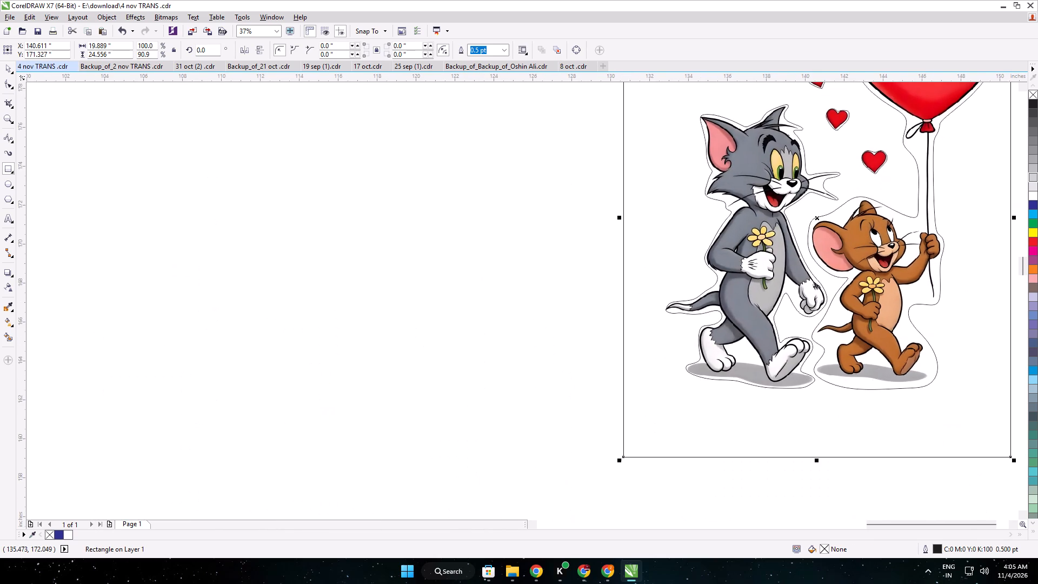
drag(620, 216, 657, 220)
drag(837, 460, 842, 415)
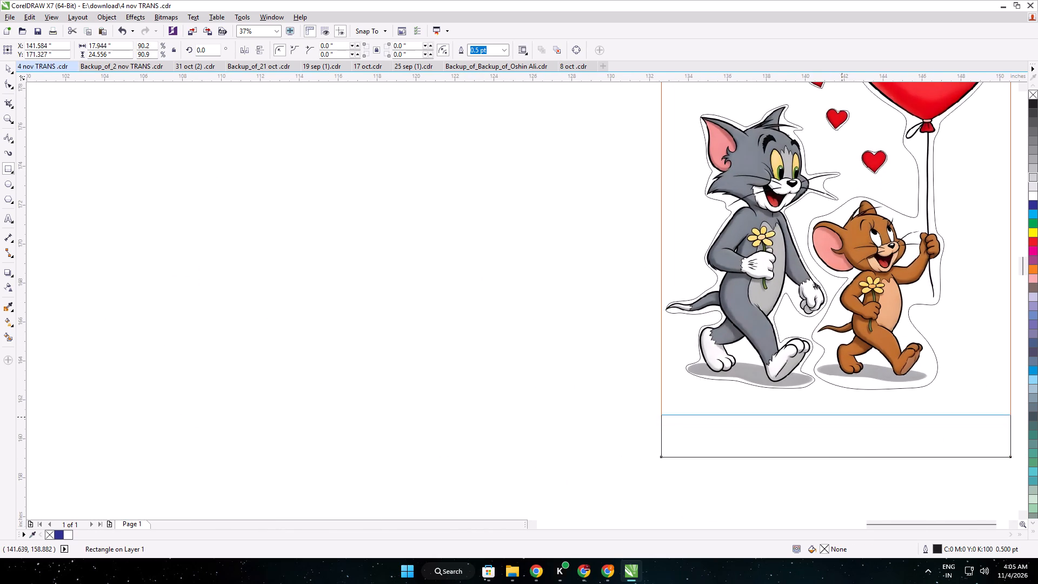
drag(842, 415, 842, 398)
Adjust the rectangle's right edge to sit just outside the balloon outline, at a total width of about 17.87 inches.
middle_drag(918, 335, 700, 464)
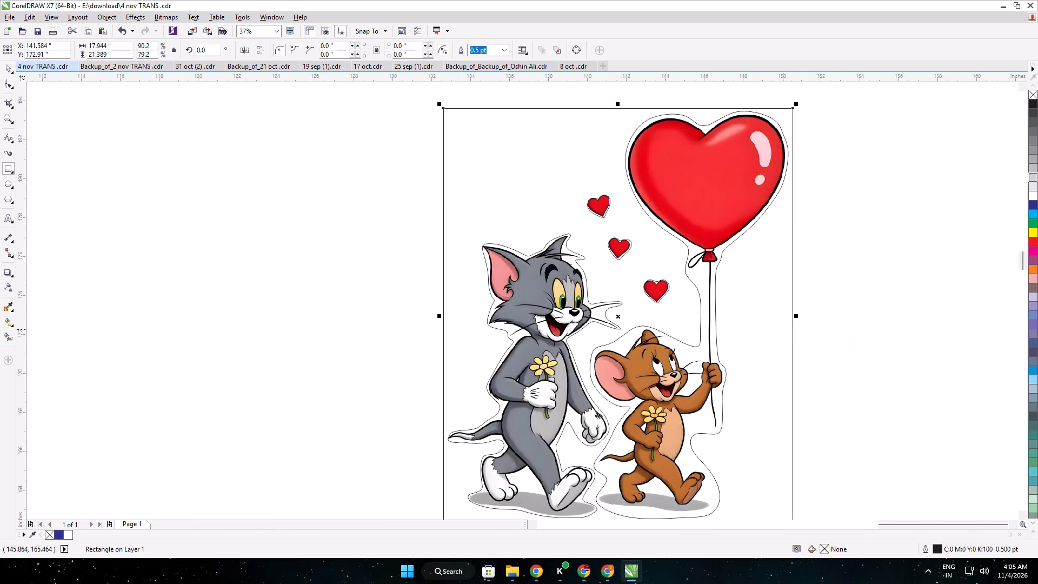
scroll(783, 328, up, 2)
drag(819, 289, 687, 295)
scroll(531, 130, down, 2)
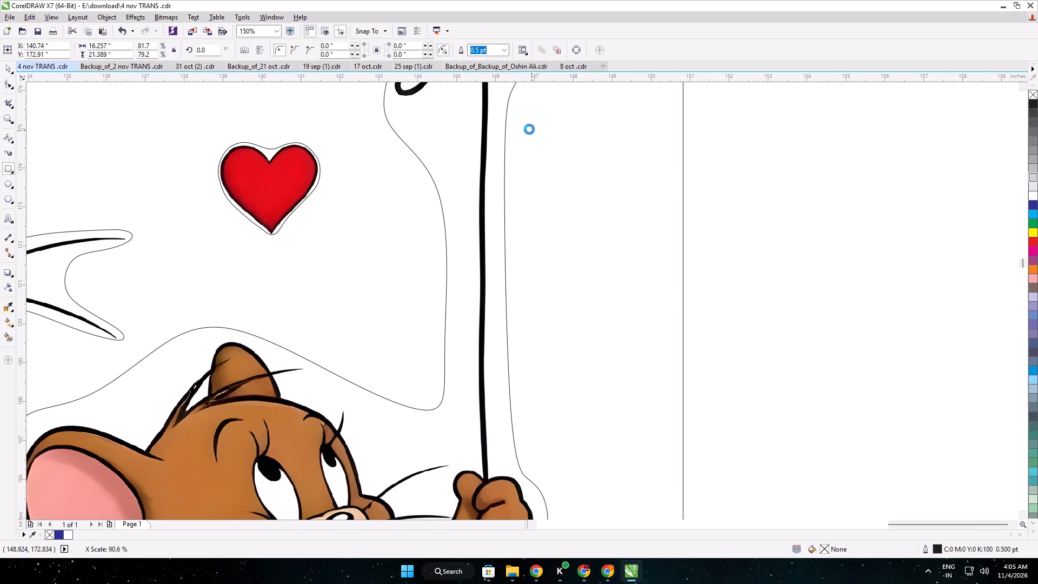
middle_drag(535, 146, 602, 402)
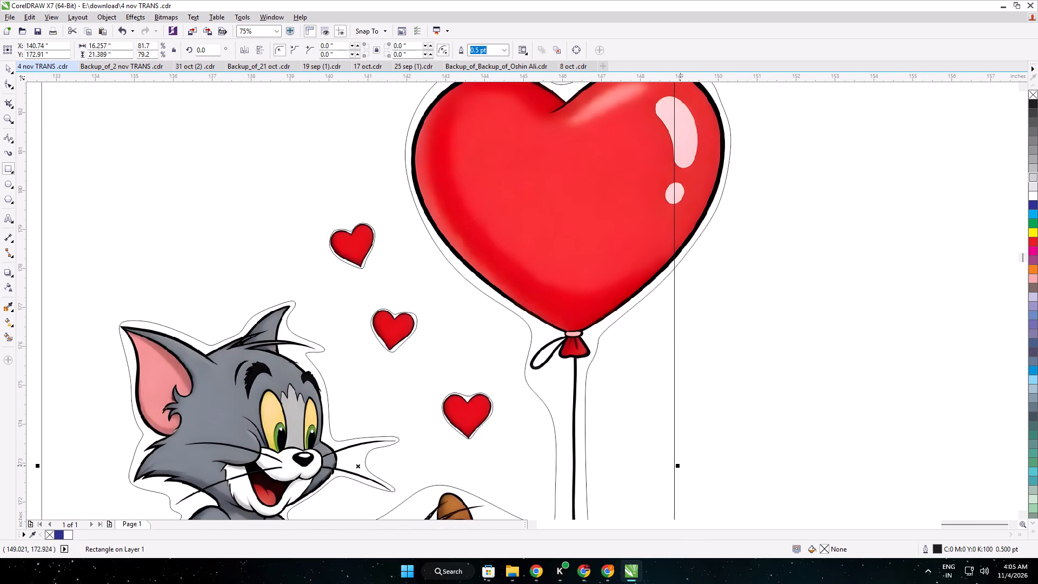
drag(680, 466, 743, 456)
Resize the whole framed Tom and Jerry artwork to 15.8 inches wide by 22.5 inches high.
scroll(639, 414, down, 1)
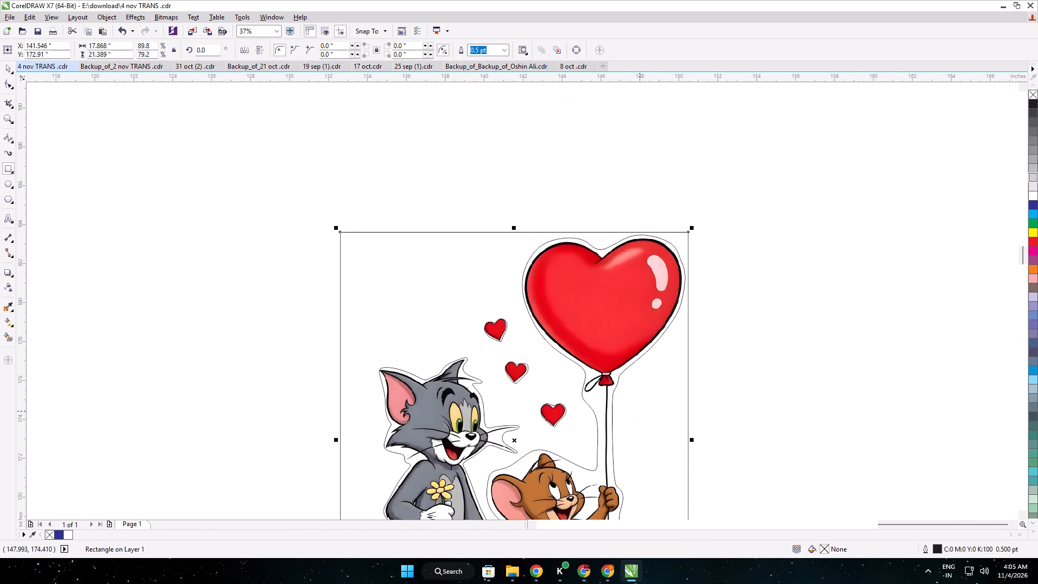
scroll(640, 411, down, 1)
middle_drag(641, 403, 658, 256)
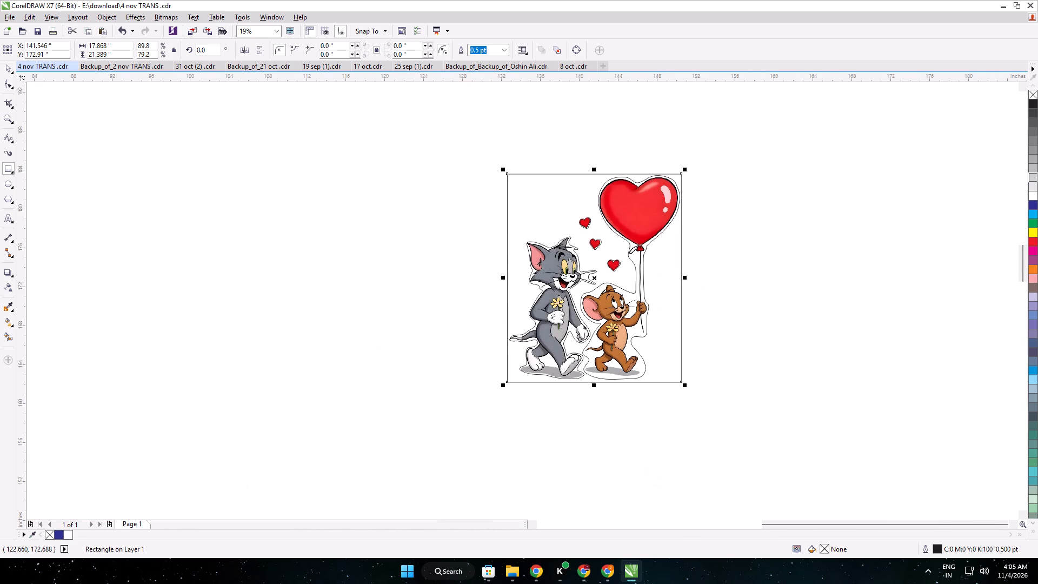
click(10, 71)
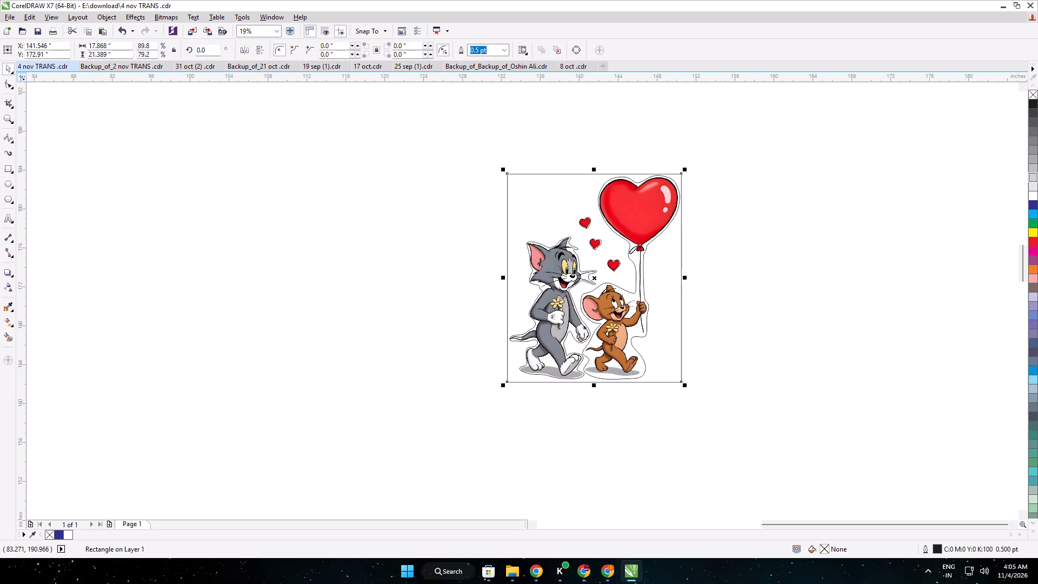
click(315, 220)
drag(416, 130, 808, 500)
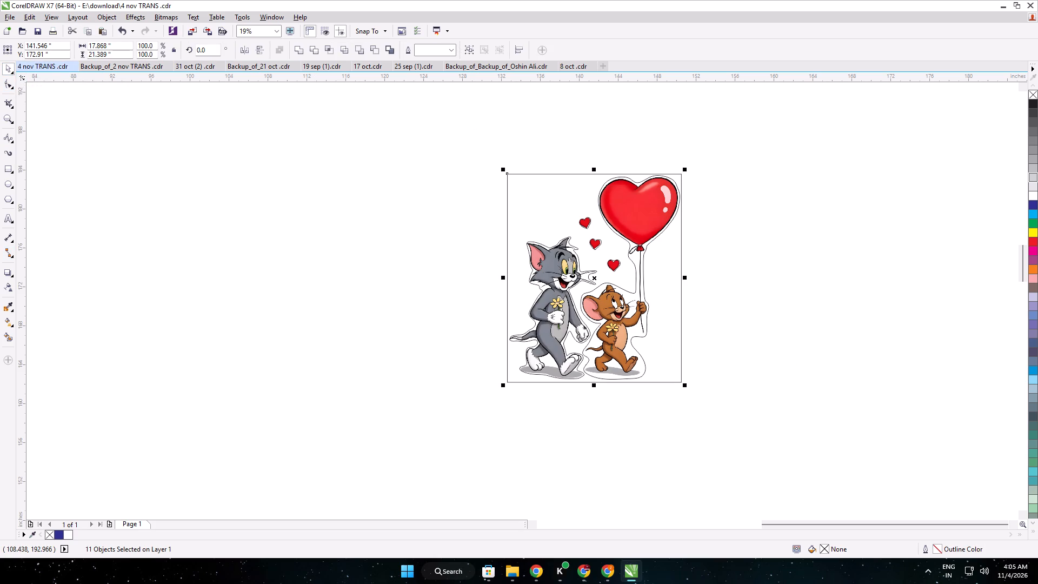
double_click(96, 44)
text(15)
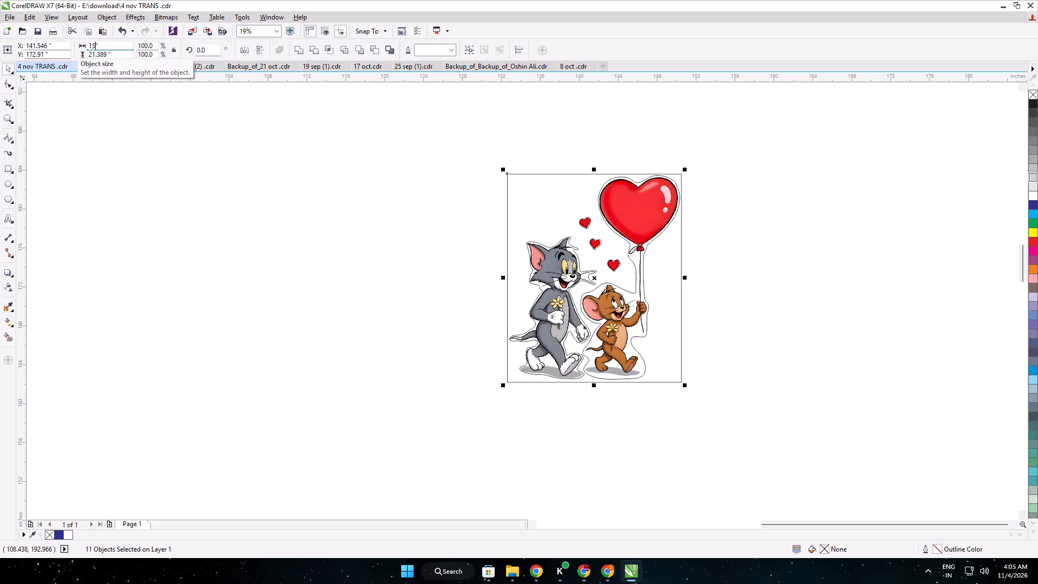
text(.8)
double_click(95, 52)
text(22.5)
key(Return)
Move the framed Tom and Jerry artwork to the blank area close beside the sticker page.
scroll(342, 217, down, 1)
middle_drag(363, 240, 621, 262)
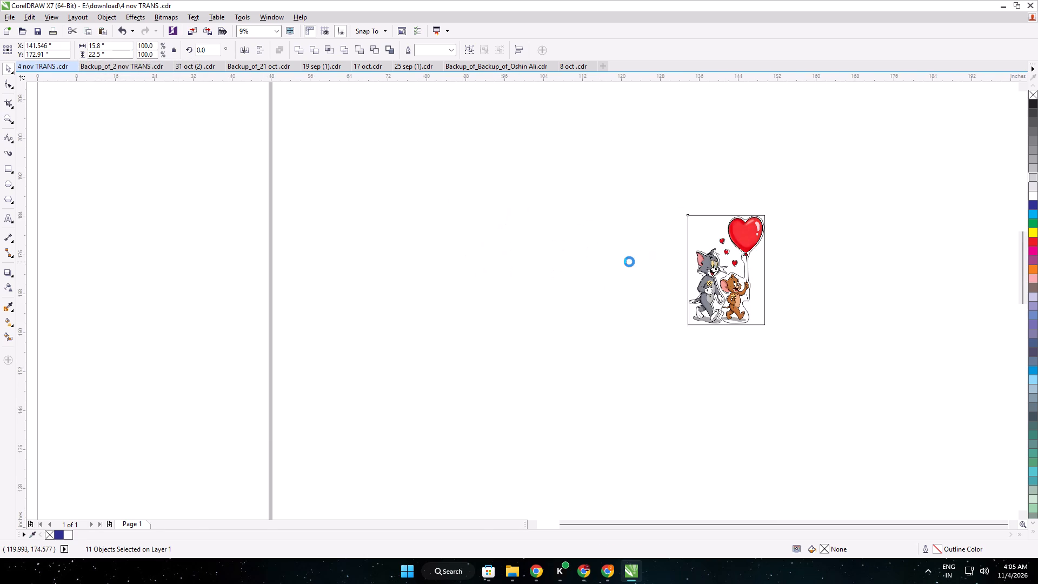
drag(724, 269, 398, 344)
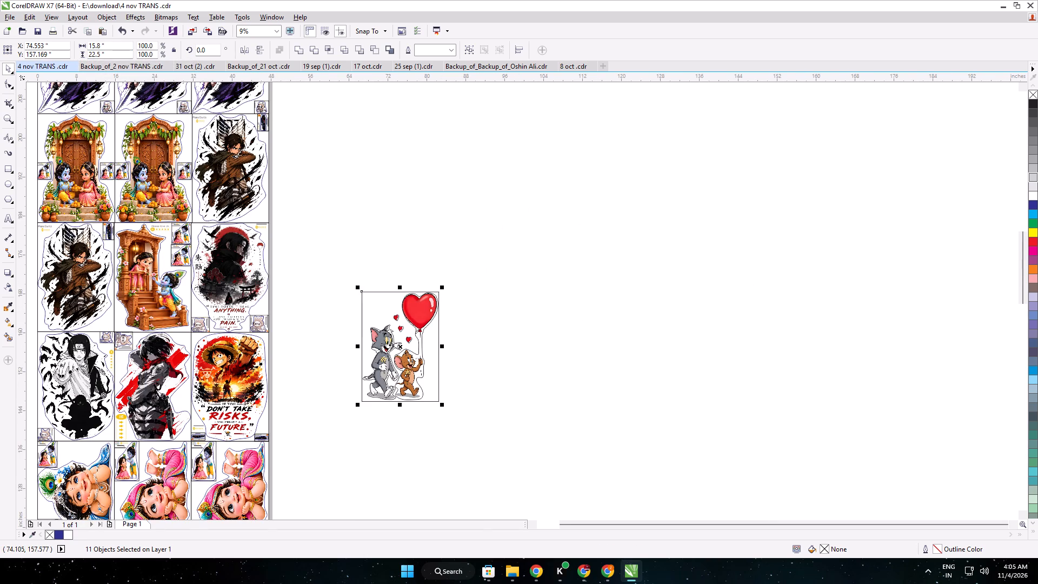
Sample the blue (C100 M100 Y0 K0) cut-line colour from a sheet sticker and apply it to the balloon, three small hearts and Tom outlines.
click(13, 303)
click(265, 269)
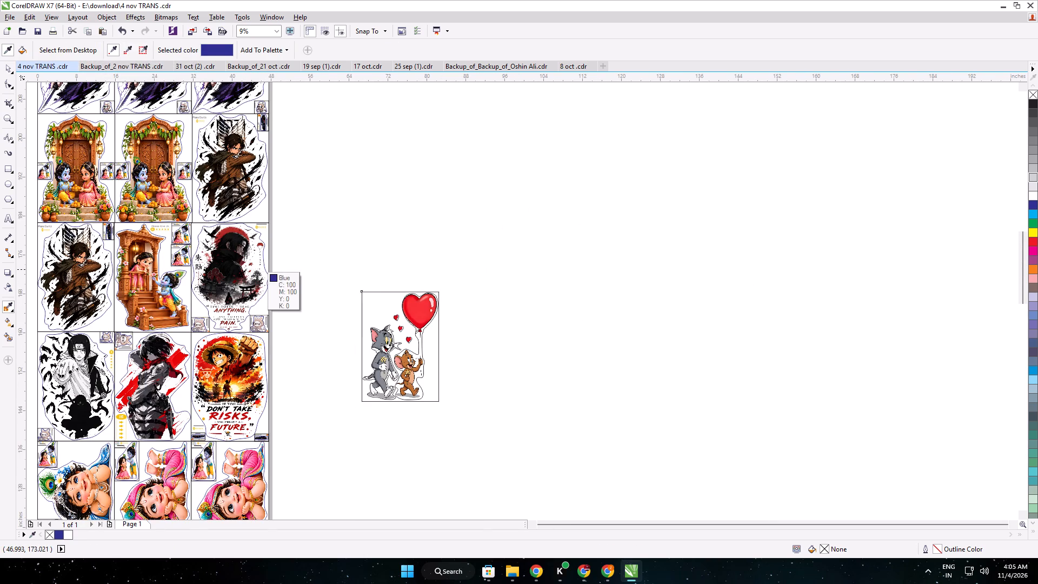
scroll(418, 327, up, 7)
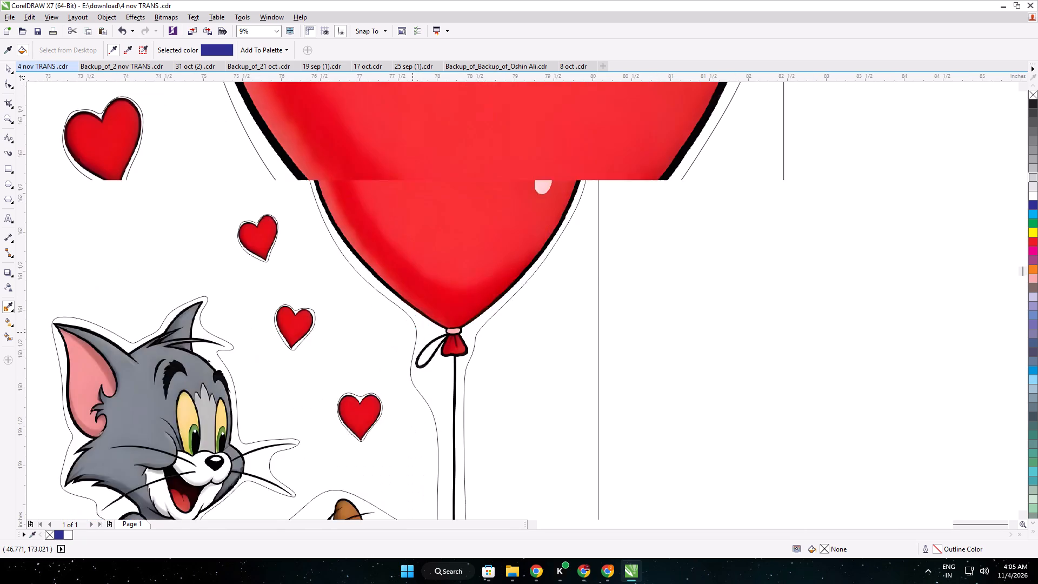
click(415, 316)
scroll(415, 316, down, 4)
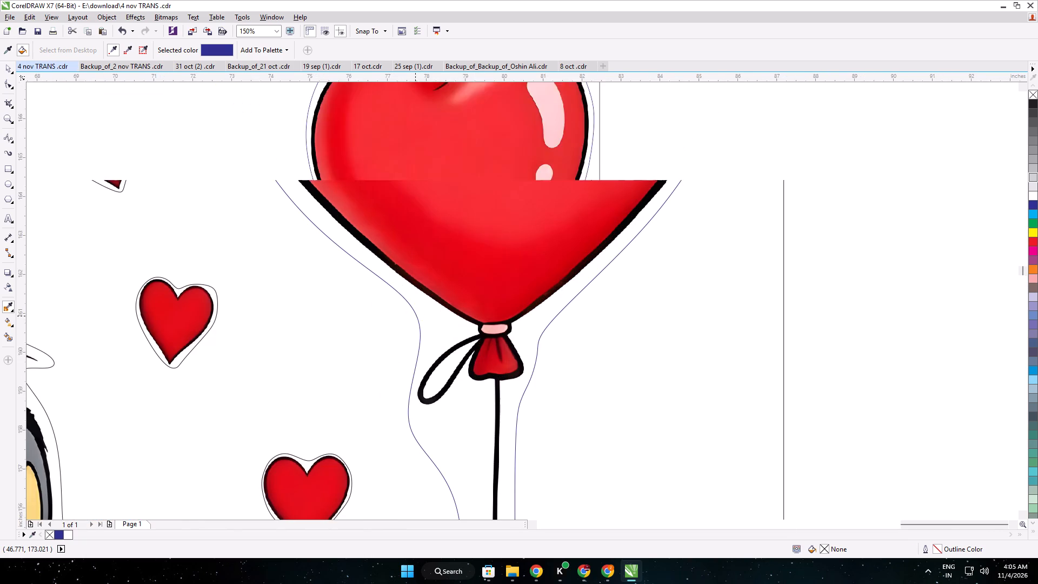
scroll(355, 305, up, 3)
click(360, 322)
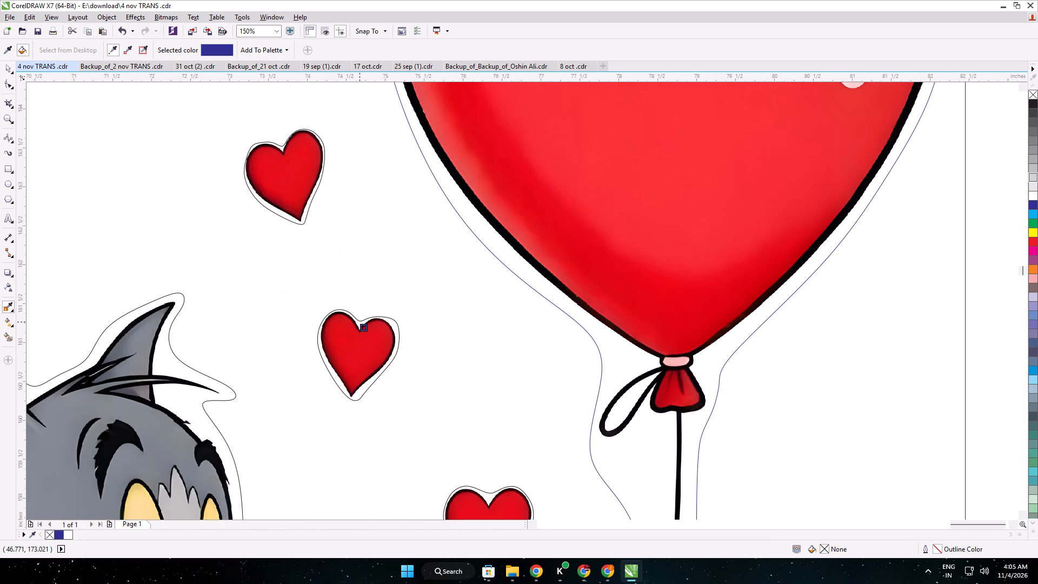
click(276, 214)
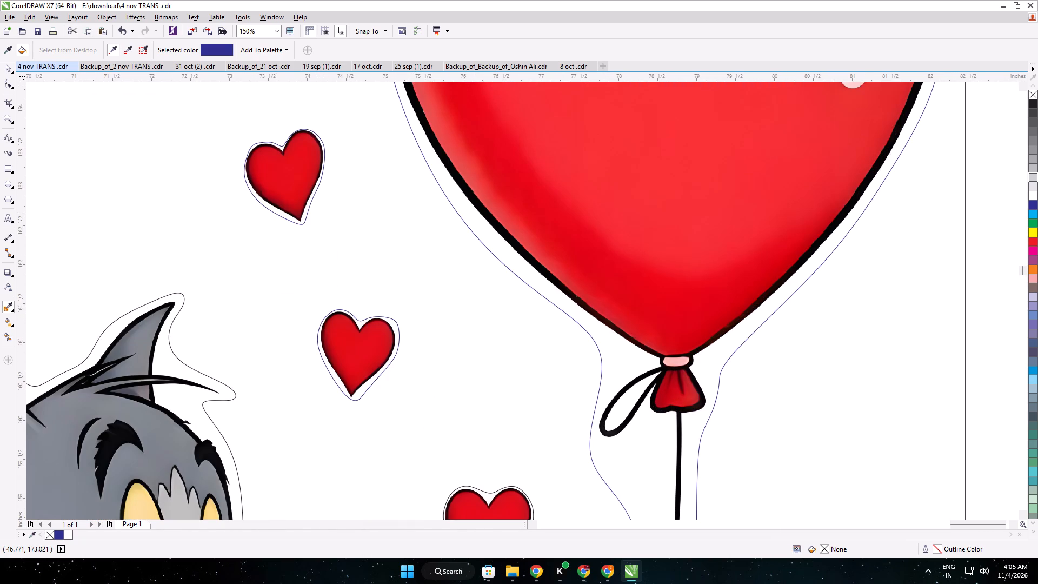
click(463, 486)
scroll(462, 493, up, 2)
scroll(137, 377, down, 2)
middle_drag(189, 380, 478, 350)
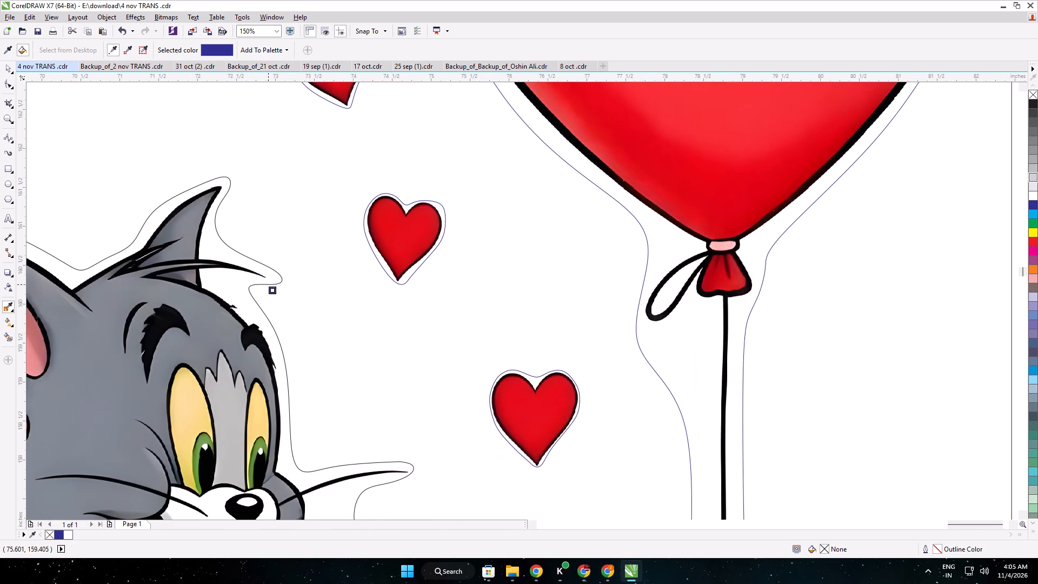
click(274, 284)
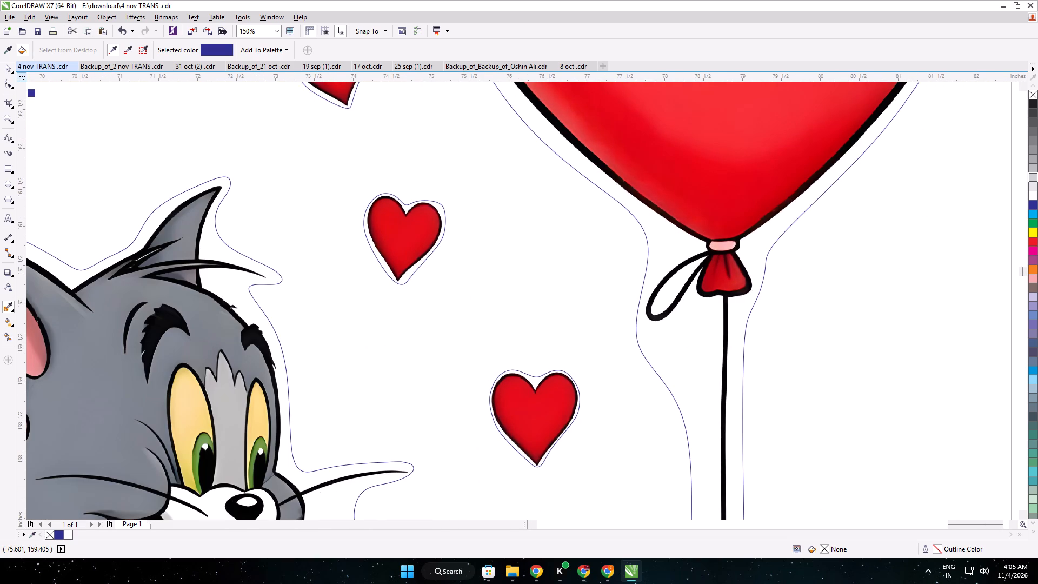
click(7, 67)
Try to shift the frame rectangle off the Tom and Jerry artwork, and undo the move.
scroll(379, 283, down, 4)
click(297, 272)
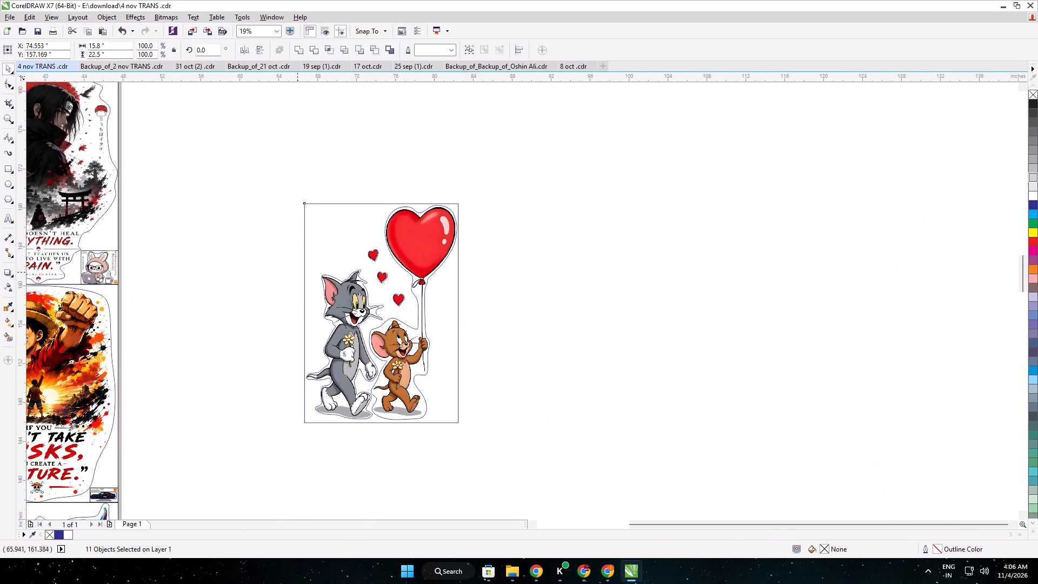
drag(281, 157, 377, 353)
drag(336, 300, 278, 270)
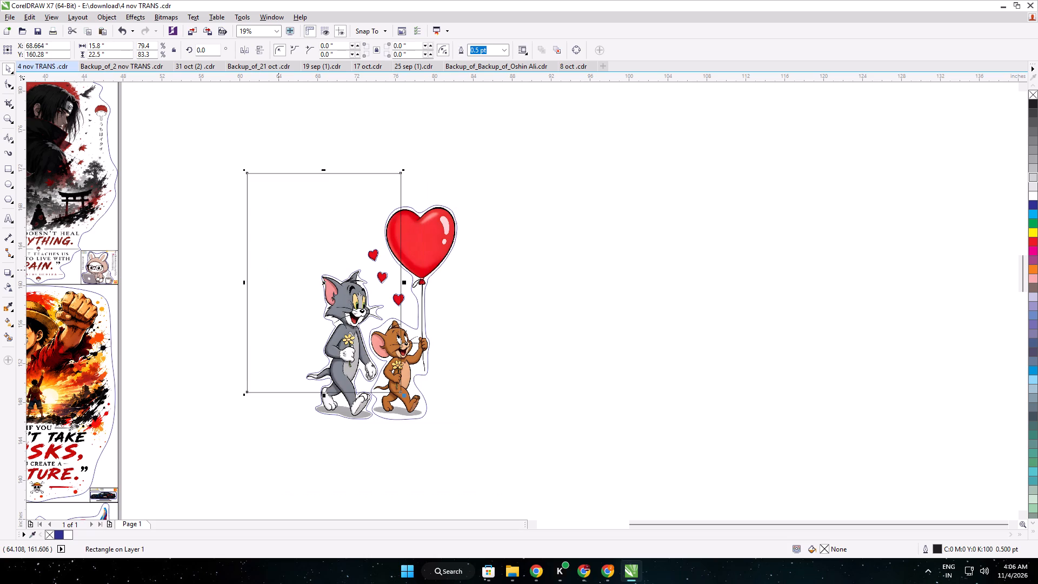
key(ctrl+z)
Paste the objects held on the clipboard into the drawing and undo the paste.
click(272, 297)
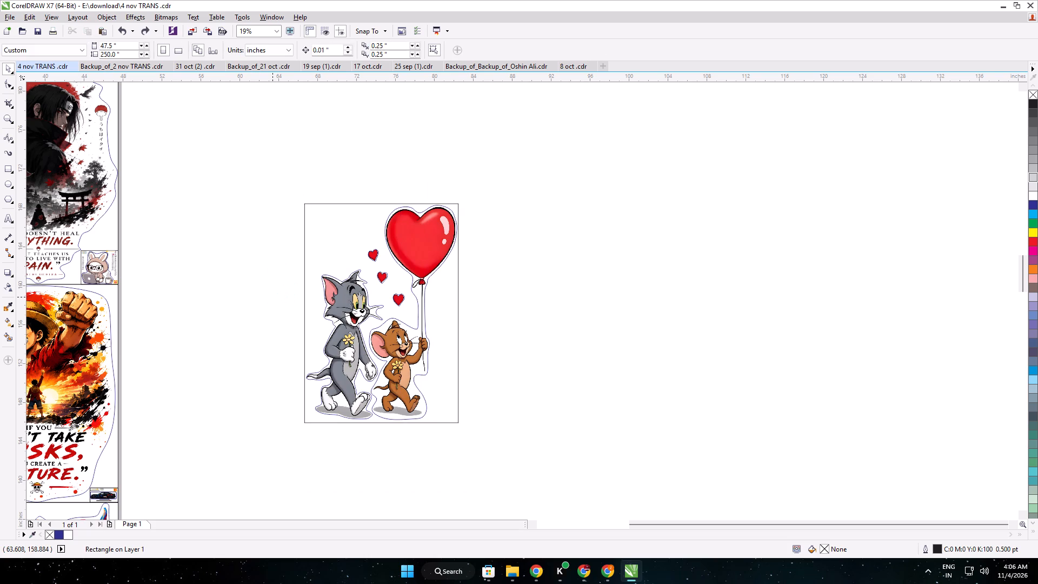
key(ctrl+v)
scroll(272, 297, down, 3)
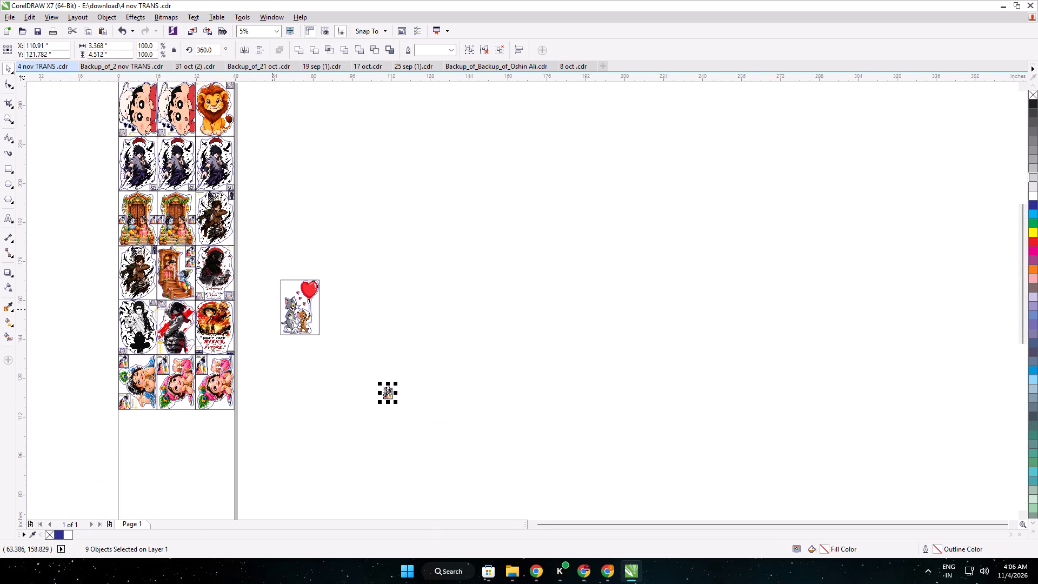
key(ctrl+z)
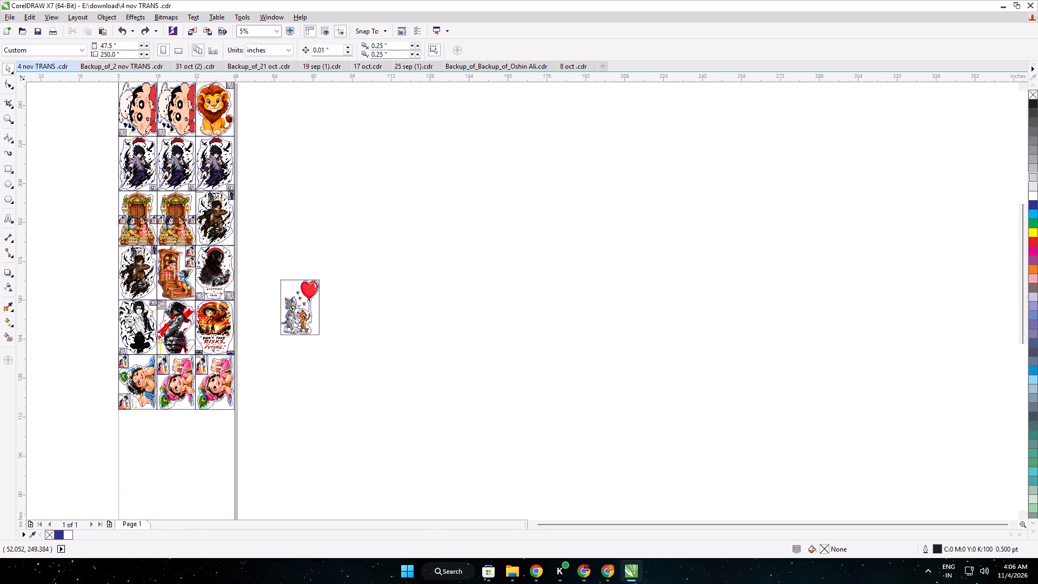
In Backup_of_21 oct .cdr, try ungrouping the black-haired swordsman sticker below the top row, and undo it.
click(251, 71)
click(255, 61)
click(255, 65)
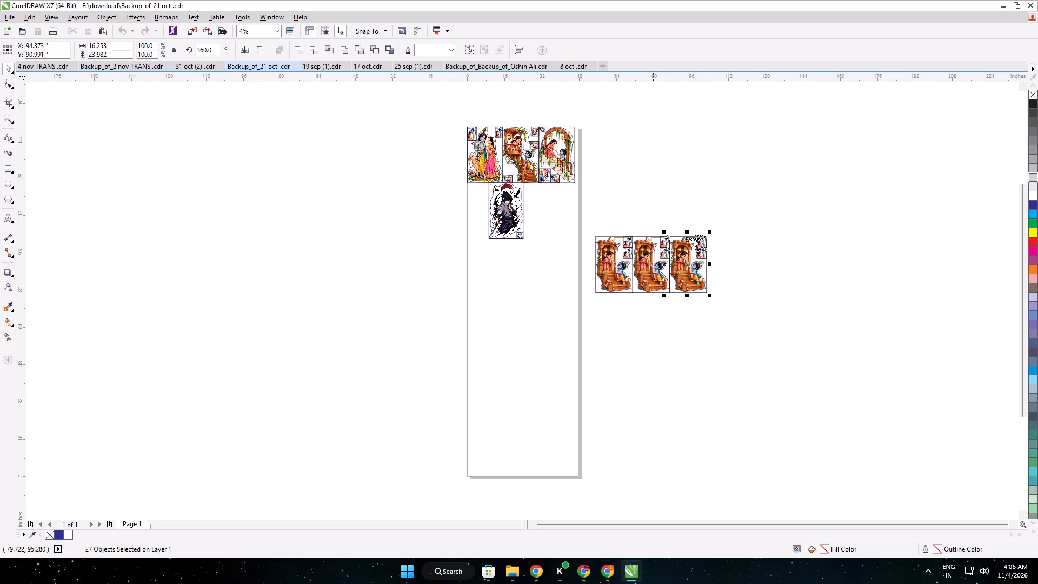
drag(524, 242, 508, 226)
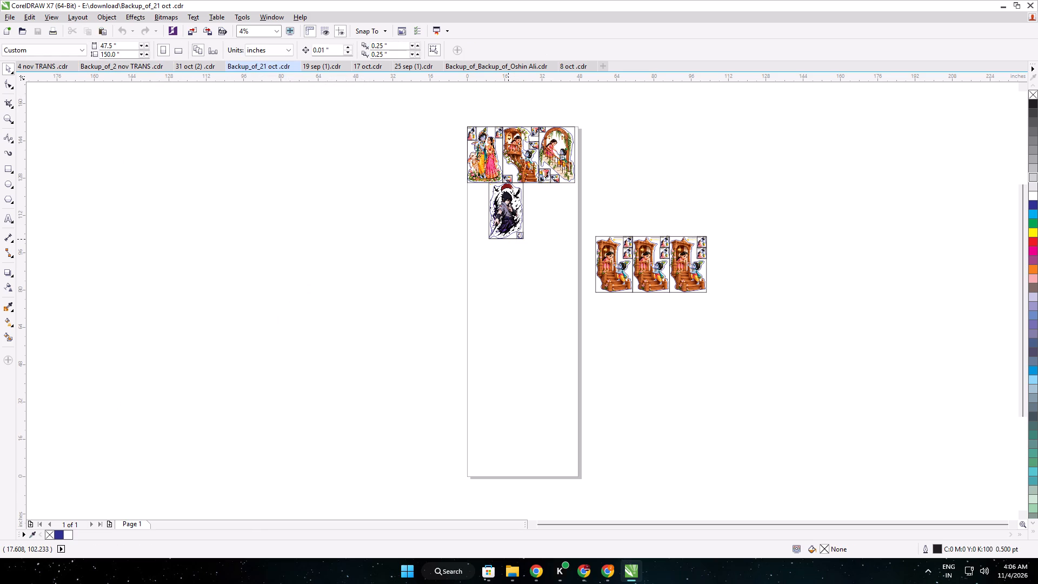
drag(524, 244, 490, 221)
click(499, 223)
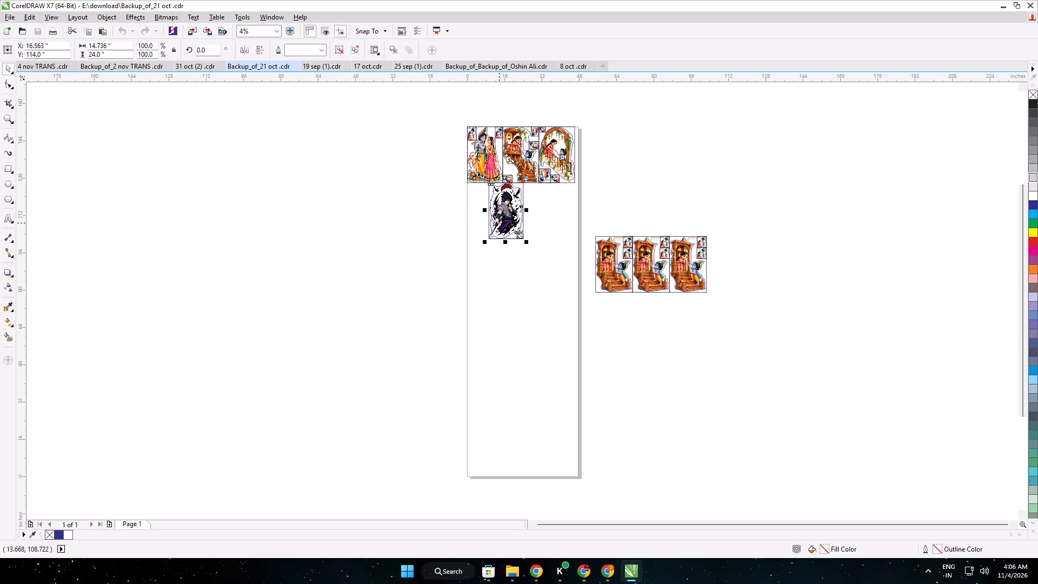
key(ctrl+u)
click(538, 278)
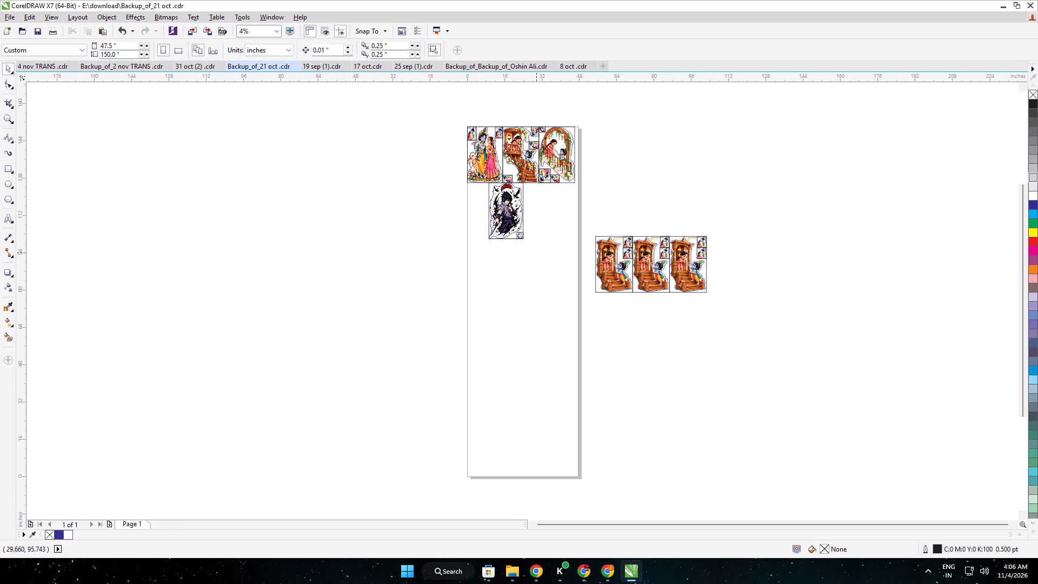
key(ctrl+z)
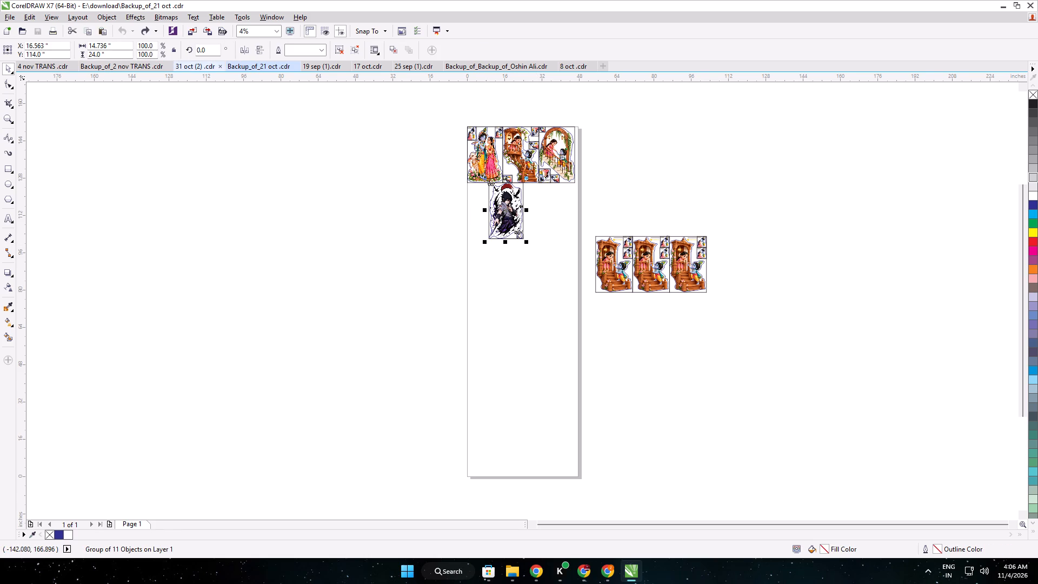
Copy the vertical "Please Give Us" star-rating label and bunny sticker from 31 oct (2) .cdr into 4 nov TRANS .cdr, near the Tom and Jerry artwork.
click(199, 70)
click(510, 309)
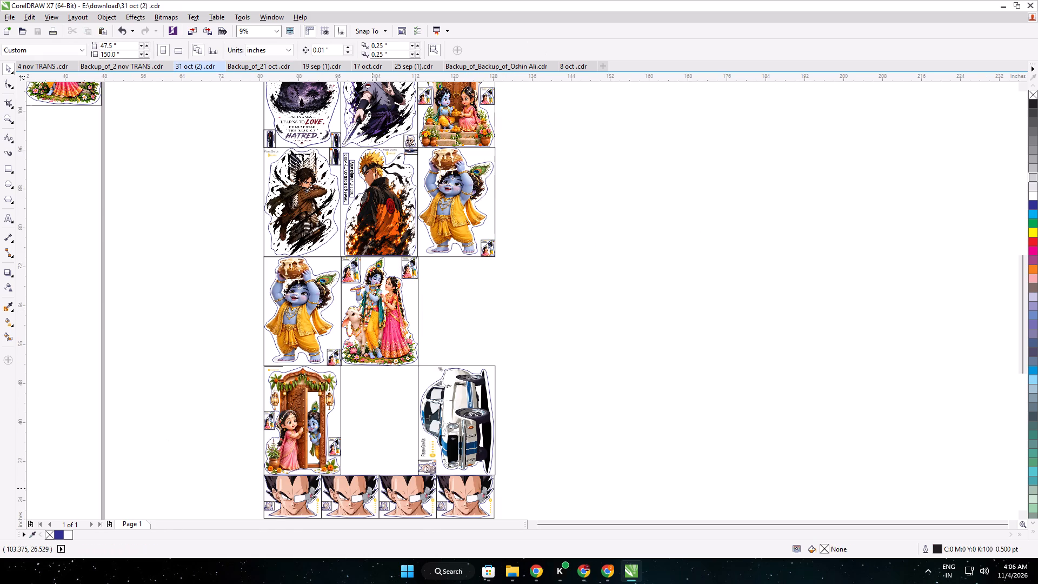
drag(524, 483, 421, 446)
right_drag(486, 429, 421, 446)
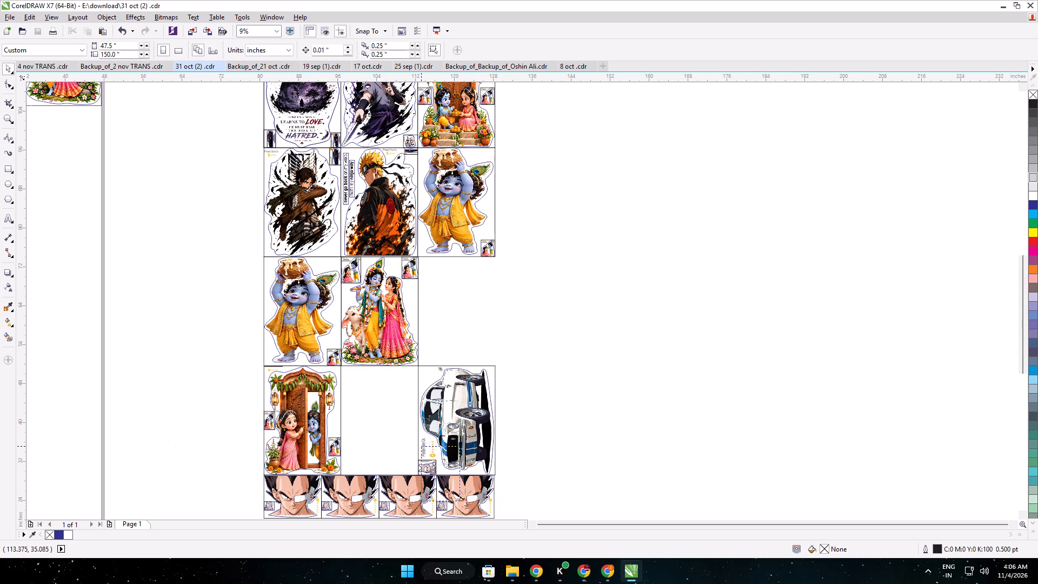
drag(421, 446, 415, 432)
right_drag(421, 446, 415, 432)
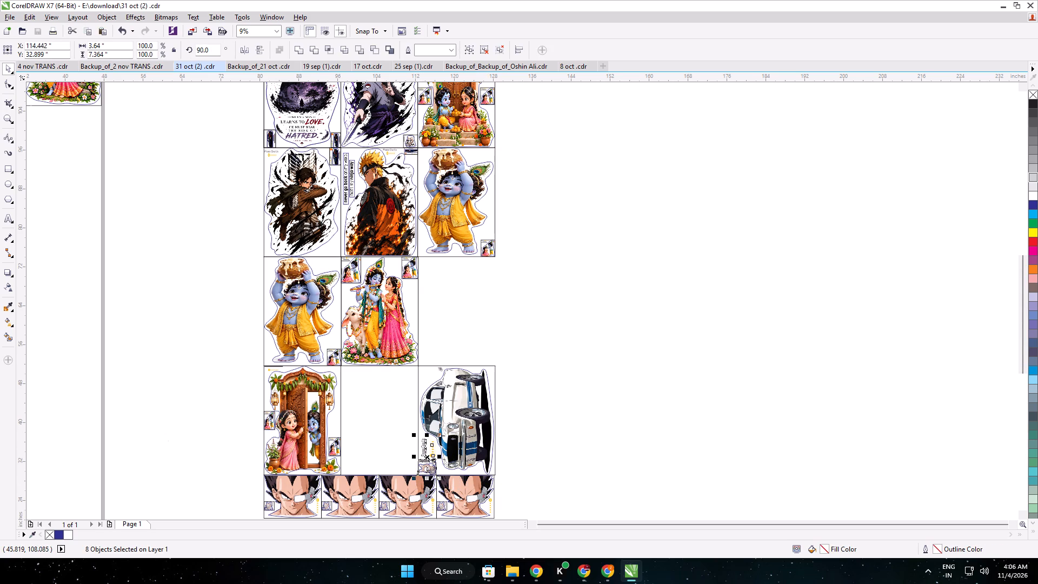
key(ctrl+c)
click(42, 63)
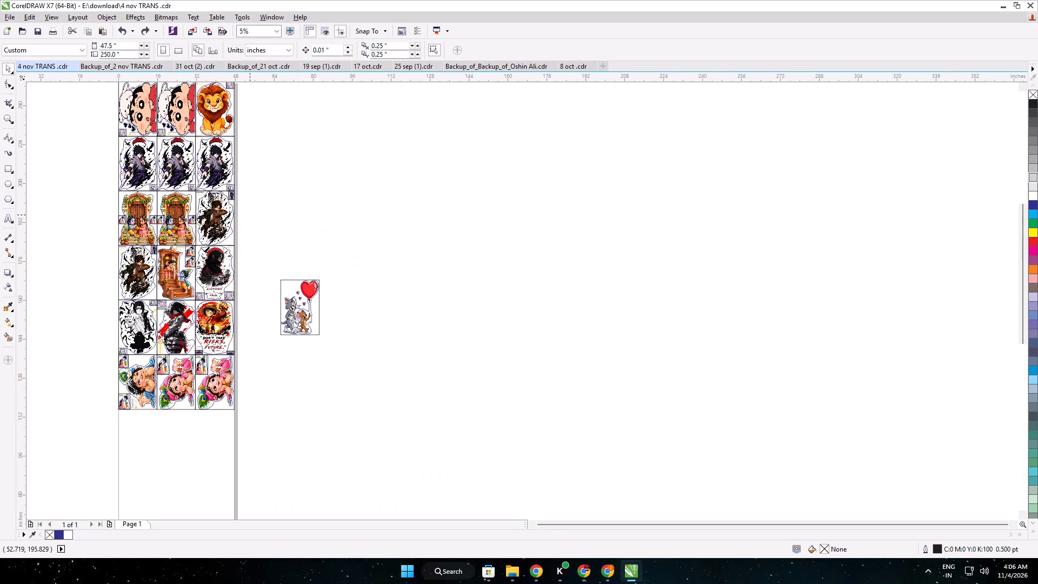
key(ctrl+v)
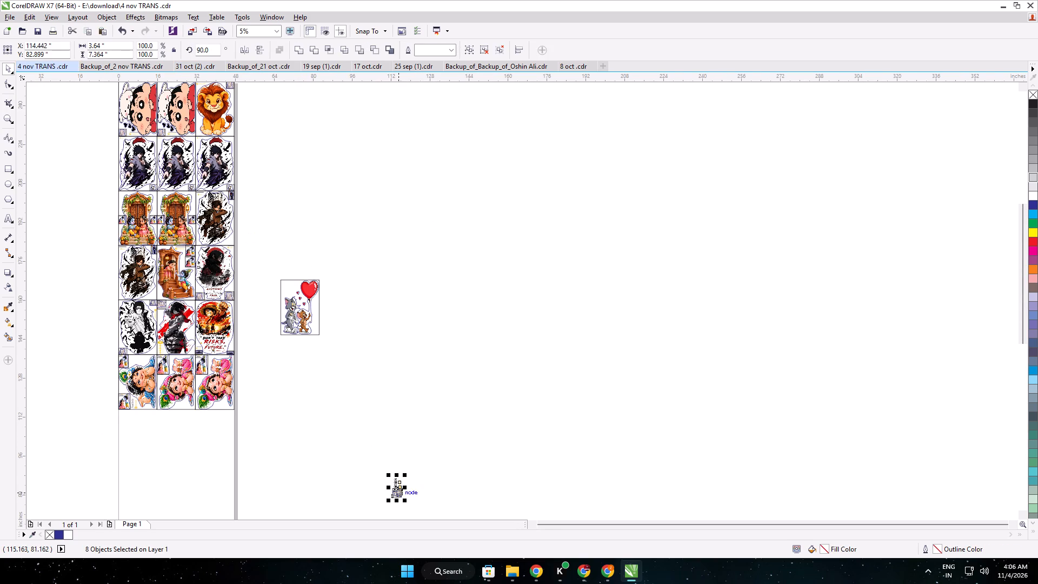
drag(398, 492, 340, 264)
Move the "Please Give Us" text and its star rating inside the frame, beside the balloon string below the balloon.
scroll(340, 264, up, 3)
click(311, 250)
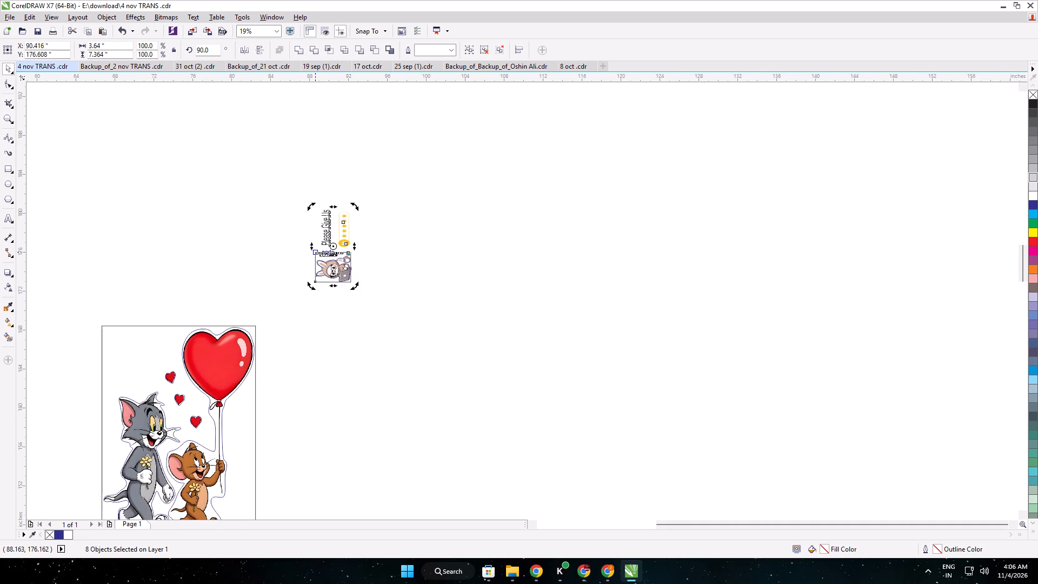
click(290, 227)
drag(300, 187, 369, 248)
middle_drag(479, 306, 577, 157)
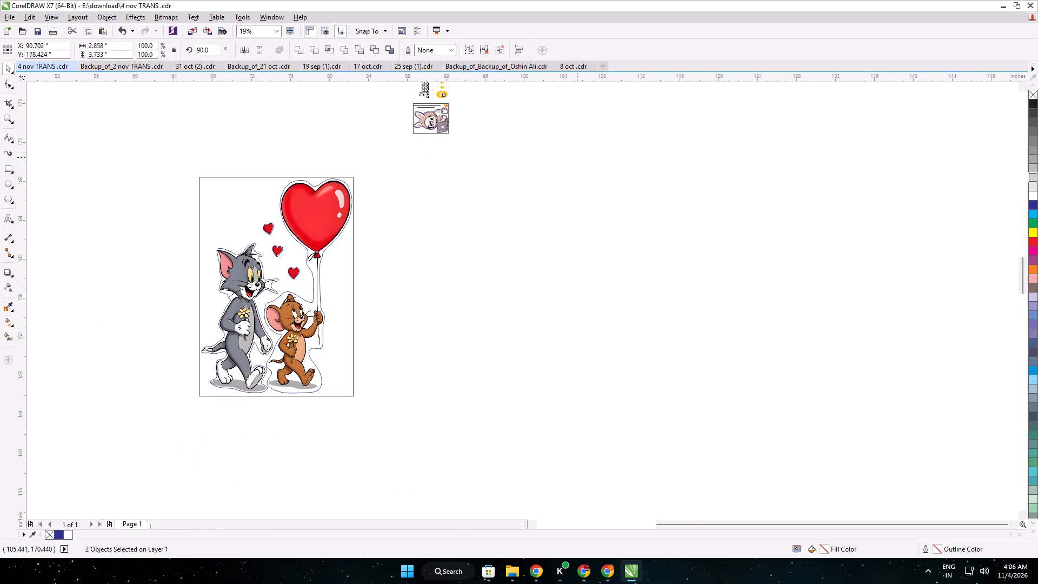
drag(437, 89, 342, 293)
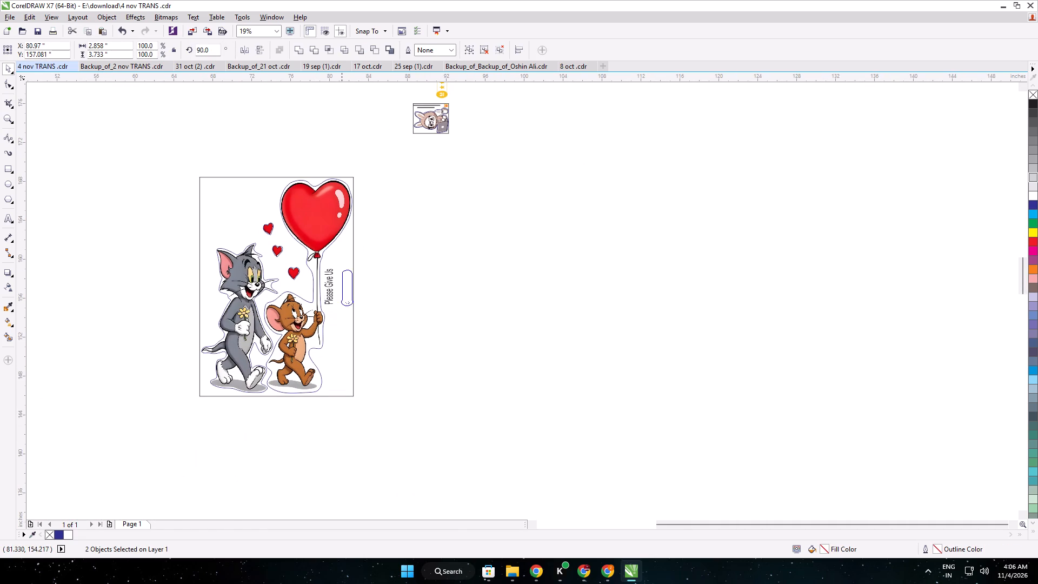
drag(342, 293, 341, 291)
click(404, 294)
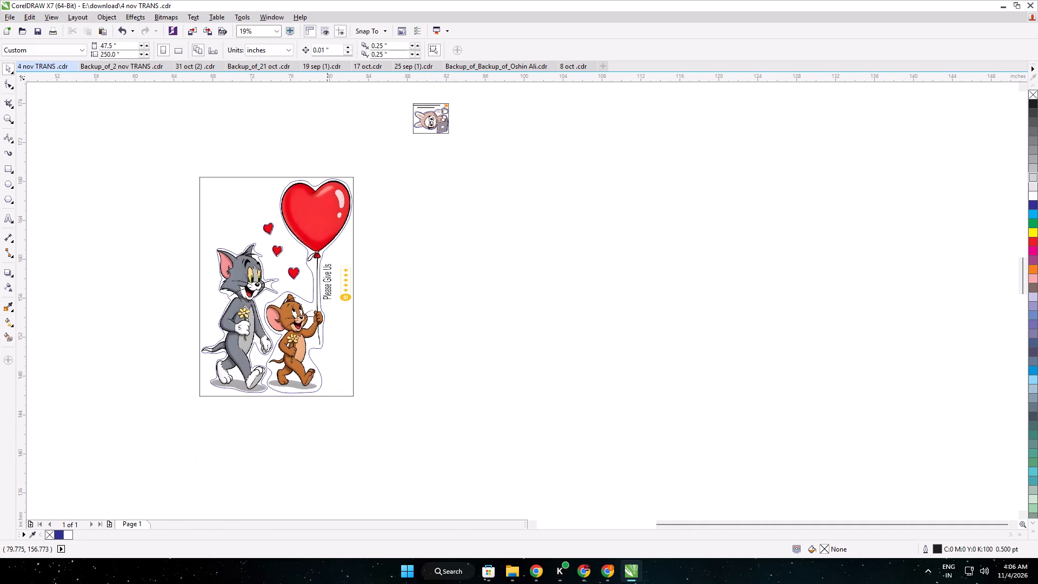
Move the vertical "Please Give Us" text closer to its star rating inside the Tom and Jerry frame.
click(326, 286)
drag(326, 286, 333, 288)
scroll(332, 288, up, 3)
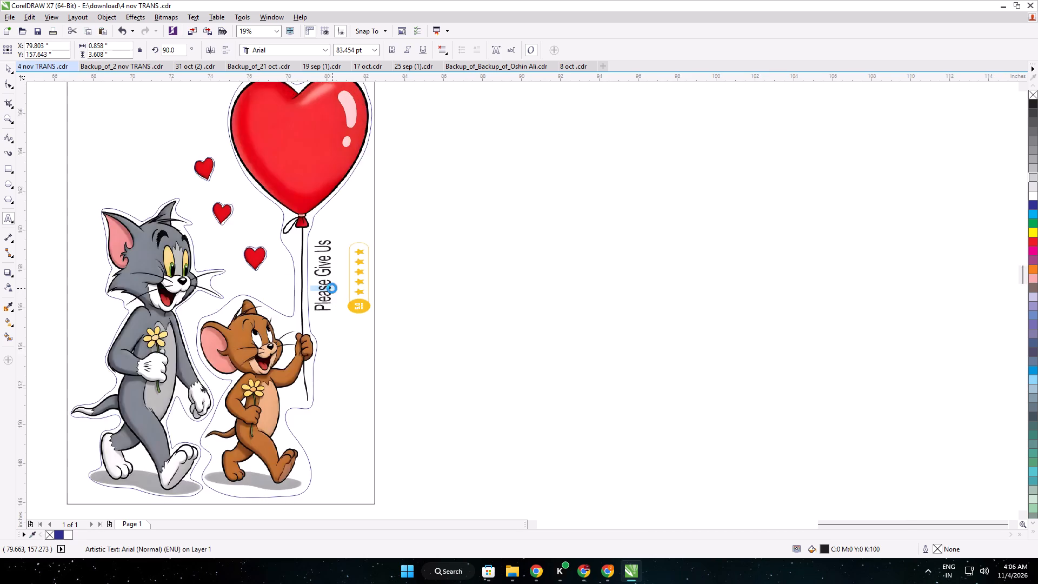
drag(314, 265, 337, 267)
click(465, 293)
scroll(448, 294, down, 1)
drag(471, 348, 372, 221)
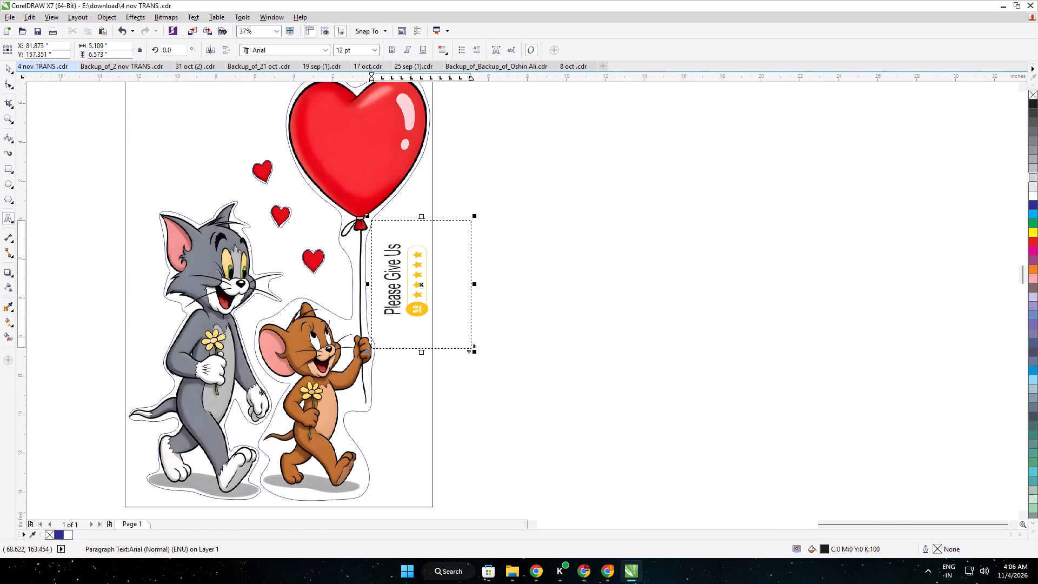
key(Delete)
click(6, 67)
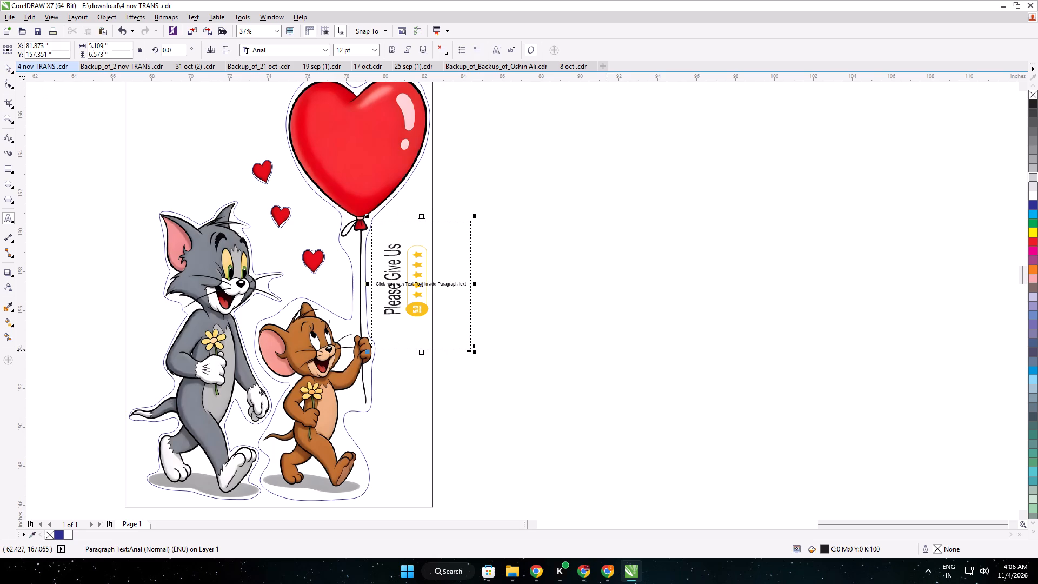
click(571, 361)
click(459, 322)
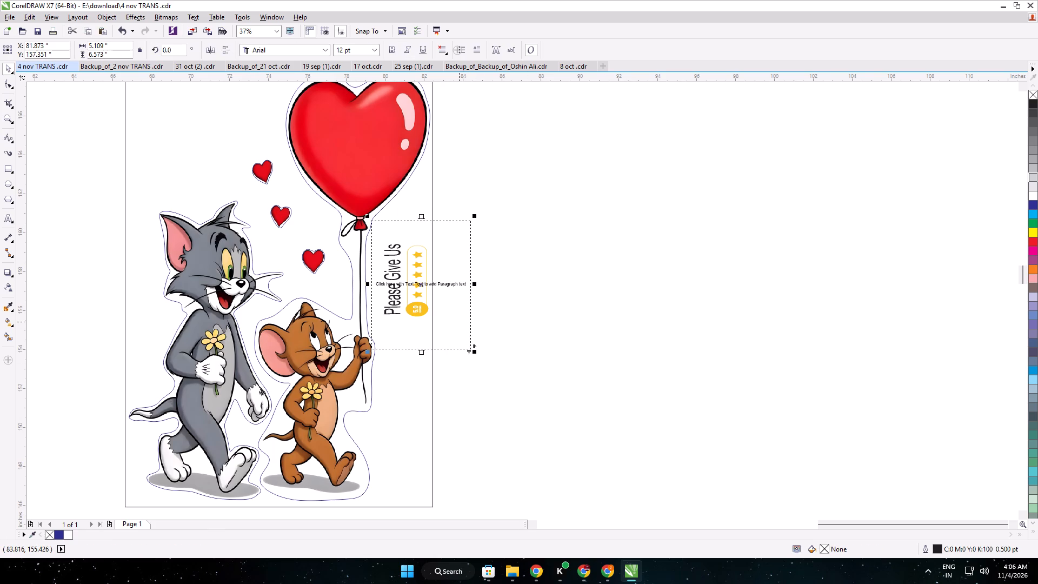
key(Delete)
Stretch the "Please Give Us" text and star rating together downward to about 11.19 inches tall, keeping their width.
drag(477, 349, 366, 233)
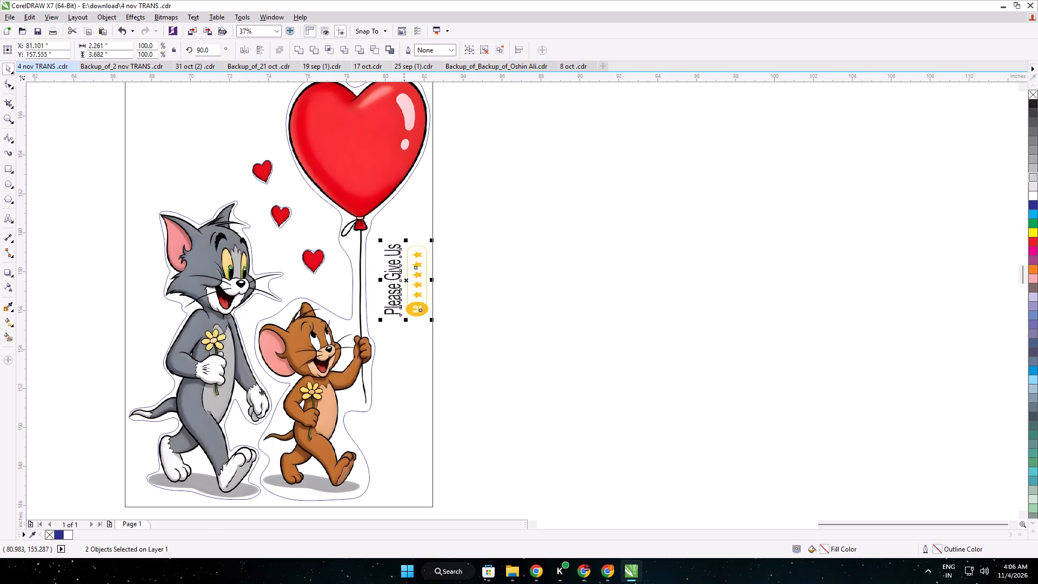
drag(406, 322, 404, 470)
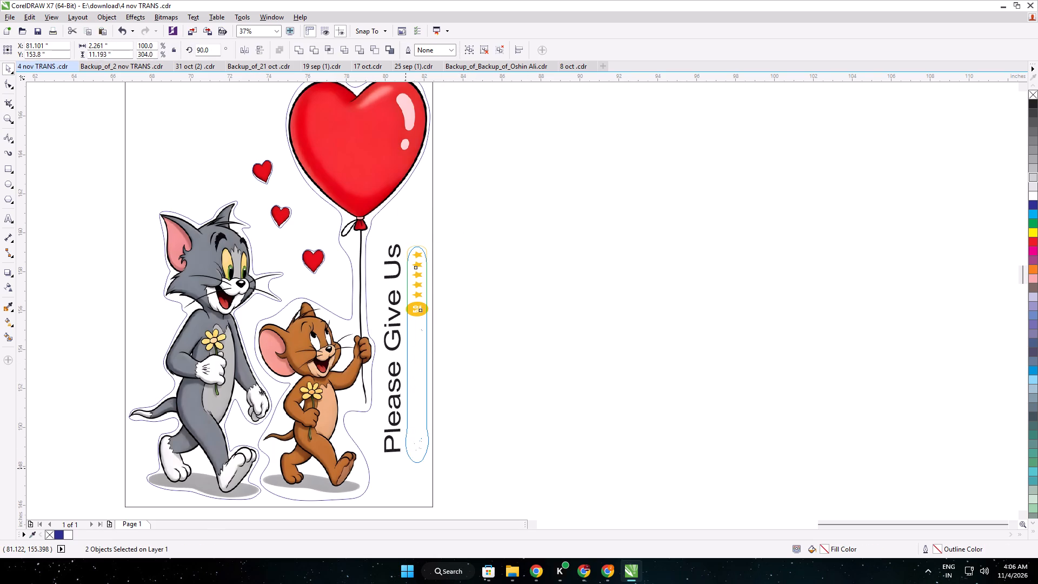
drag(404, 470, 404, 480)
click(548, 370)
Move the bunny thank-you label into the empty upper-left corner of the Tom and Jerry frame.
scroll(534, 344, down, 2)
middle_drag(546, 323, 571, 381)
drag(616, 333, 557, 263)
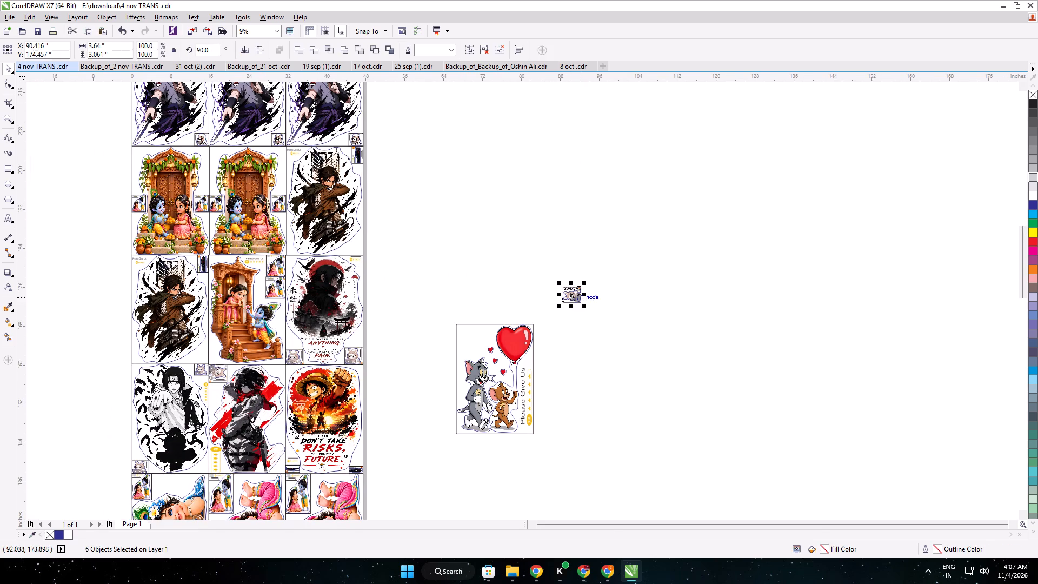
drag(571, 297, 466, 339)
scroll(464, 337, up, 4)
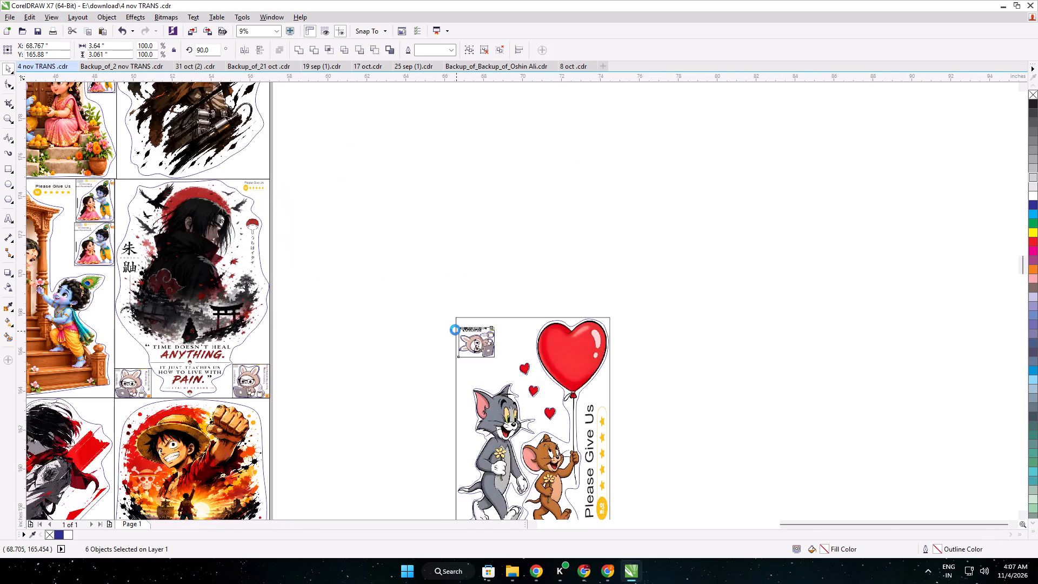
Stretch the bunny label up and left to meet the frame's edges, making it about 3.93 by 4.07 inches.
drag(533, 313, 529, 284)
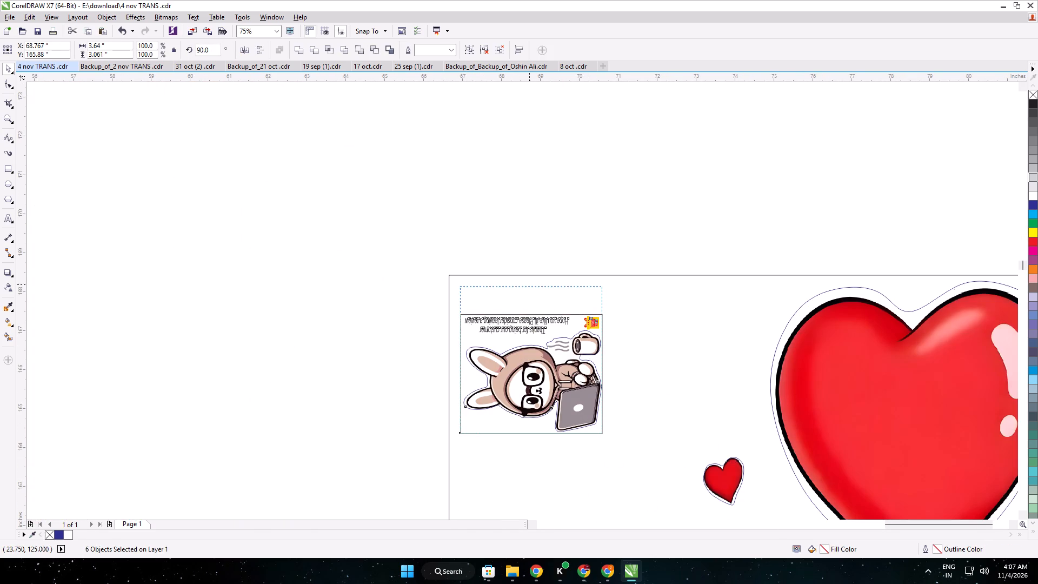
drag(529, 284, 530, 275)
scroll(463, 357, up, 2)
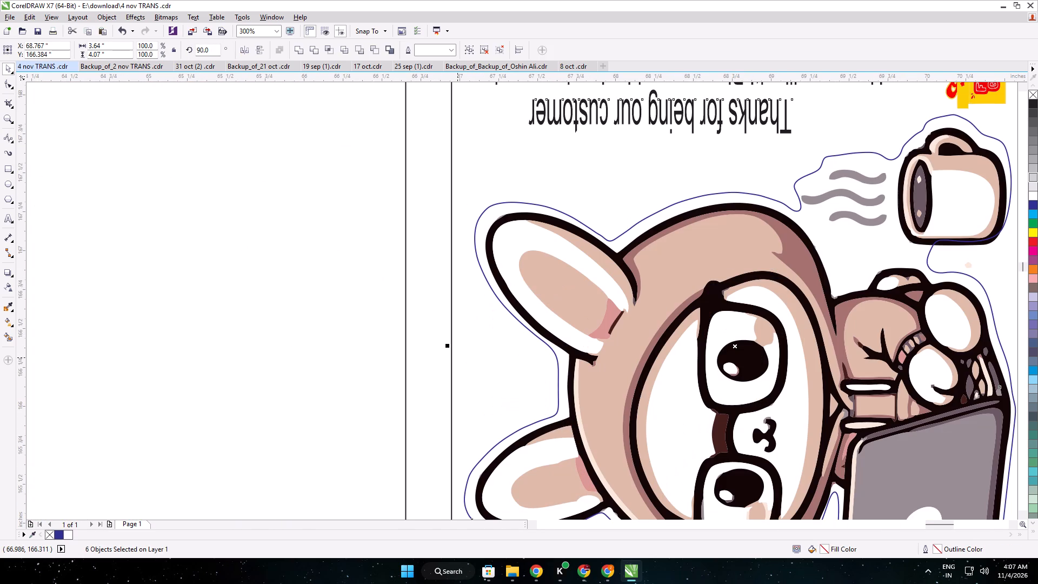
double_click(449, 343)
click(469, 349)
drag(448, 347, 406, 342)
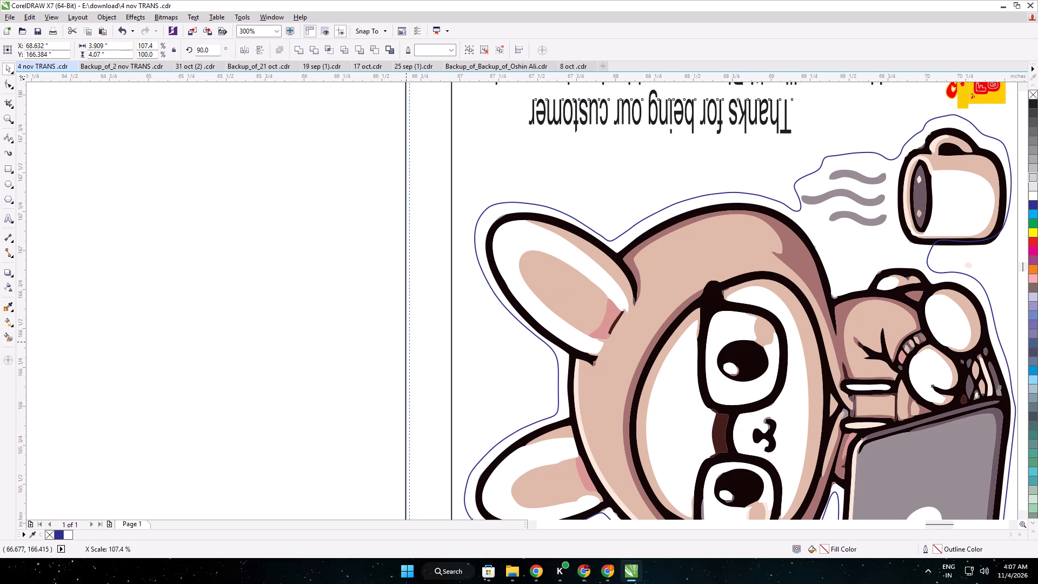
drag(406, 342, 403, 342)
scroll(523, 365, down, 2)
middle_drag(703, 387, 572, 301)
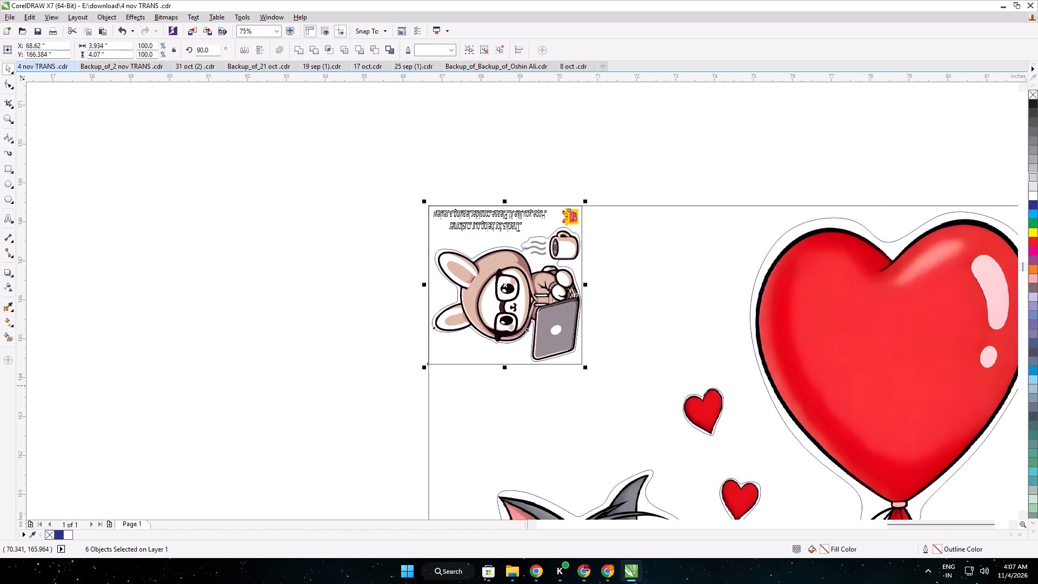
Enlarge the bunny label proportionally from its frame corner to about 5.77 by 5.97 inches.
drag(586, 369, 661, 476)
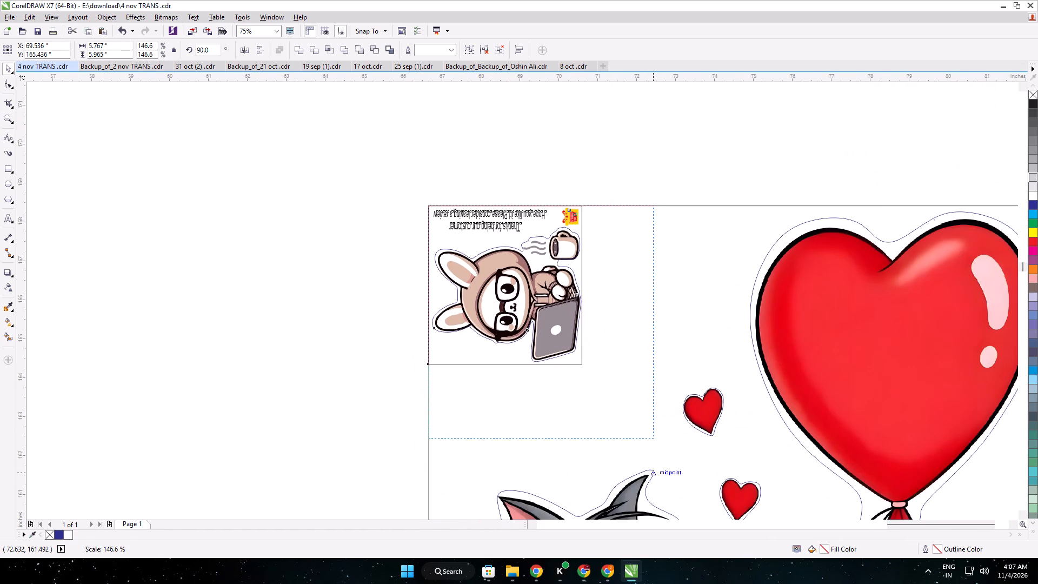
drag(661, 476, 662, 476)
scroll(504, 366, down, 3)
middle_drag(623, 383, 583, 302)
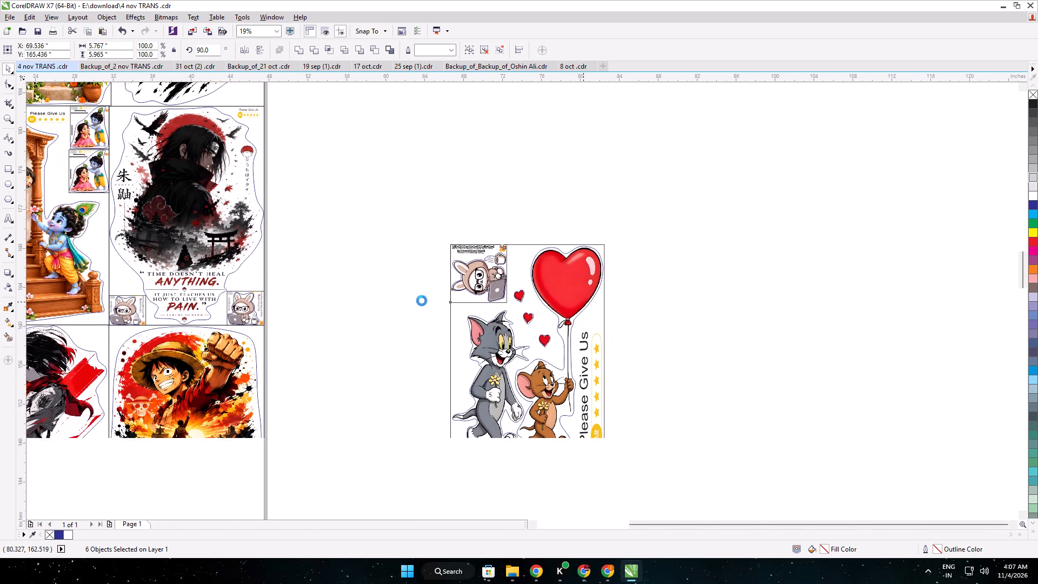
click(411, 299)
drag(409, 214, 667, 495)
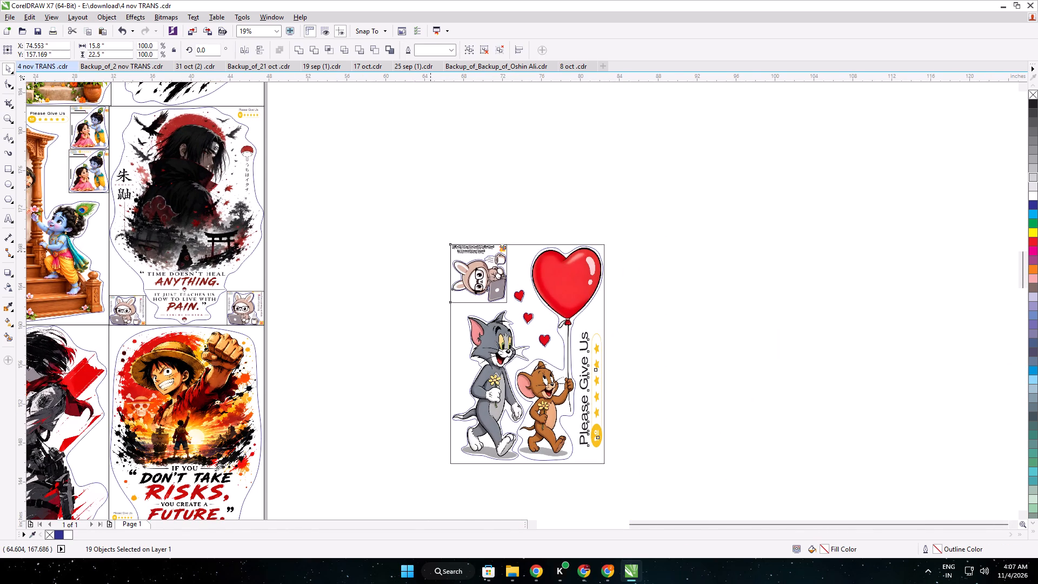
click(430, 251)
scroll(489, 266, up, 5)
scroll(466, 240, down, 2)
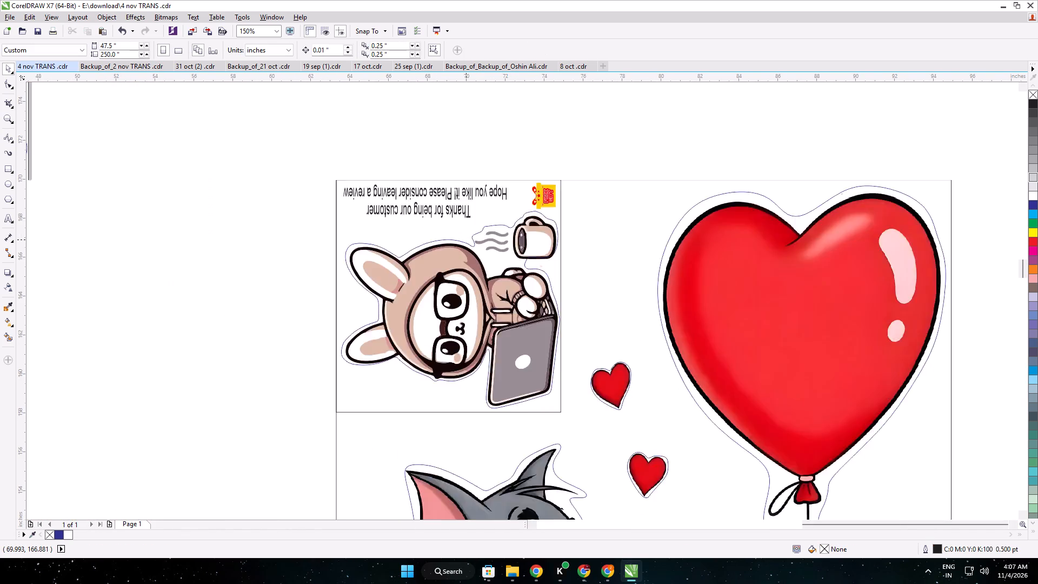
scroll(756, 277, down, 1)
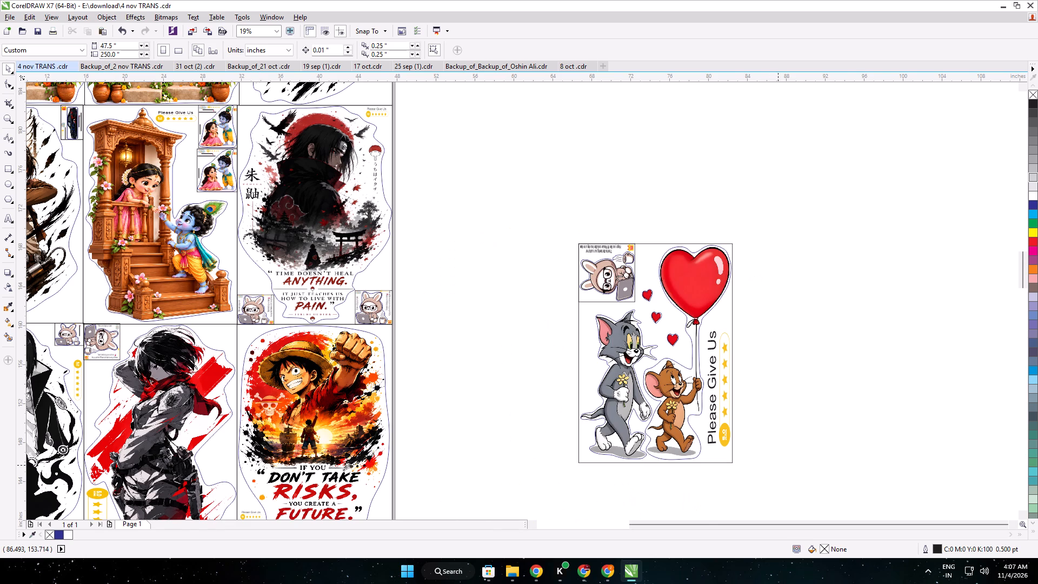
Move the complete framed Tom and Jerry set onto the page, below the first sticker of the bottom row.
drag(769, 490, 474, 201)
scroll(514, 256, down, 1)
middle_drag(514, 257, 581, 199)
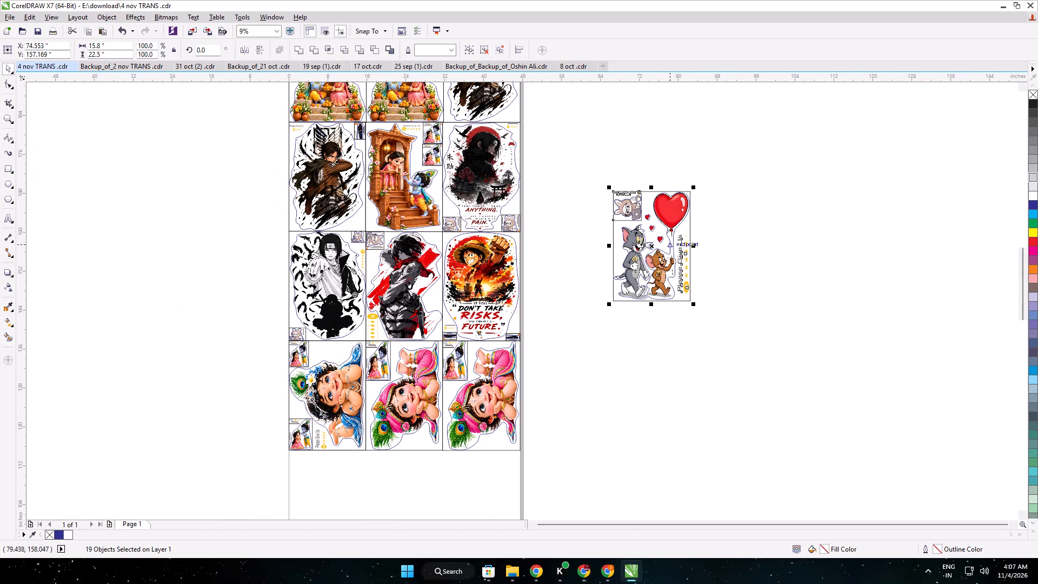
drag(669, 244, 622, 434)
middle_drag(620, 428, 714, 268)
drag(708, 275, 707, 275)
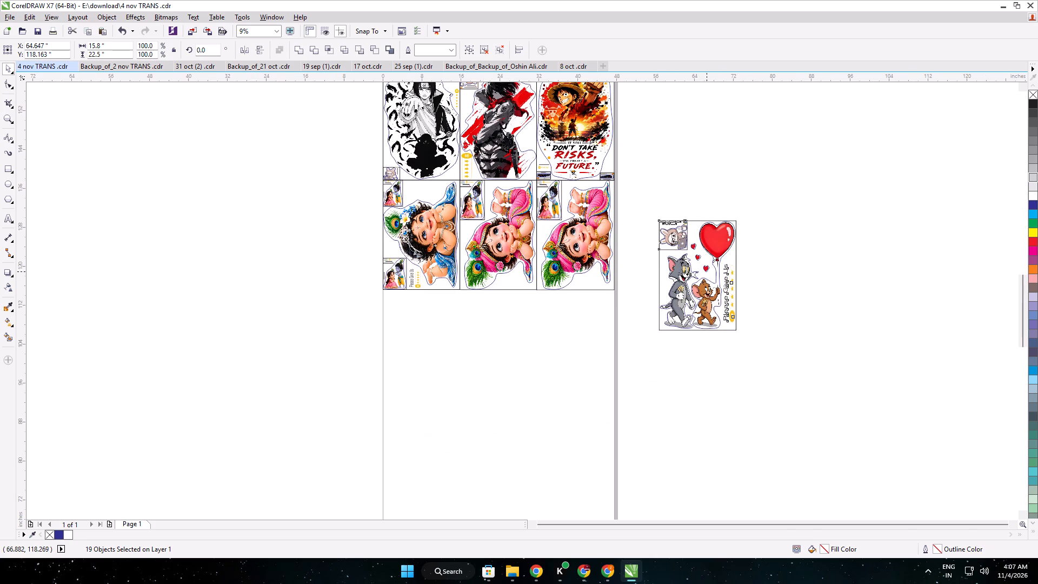
drag(707, 275, 462, 365)
drag(454, 366, 425, 345)
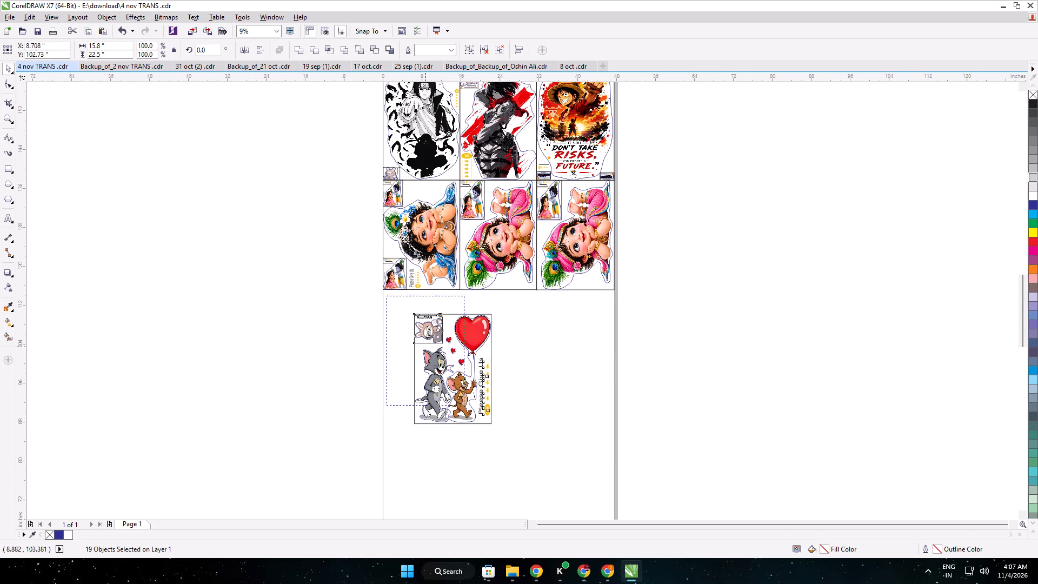
drag(425, 345, 418, 337)
Align the framed set's upper-left corner with the page's left edge and the bottom border of the row above.
scroll(401, 291, up, 5)
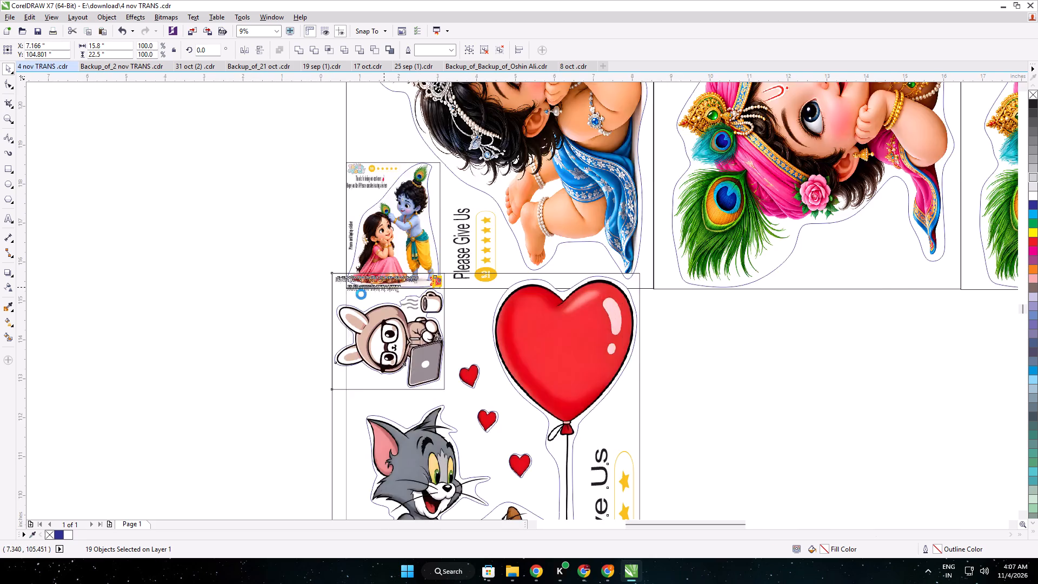
drag(359, 314, 387, 342)
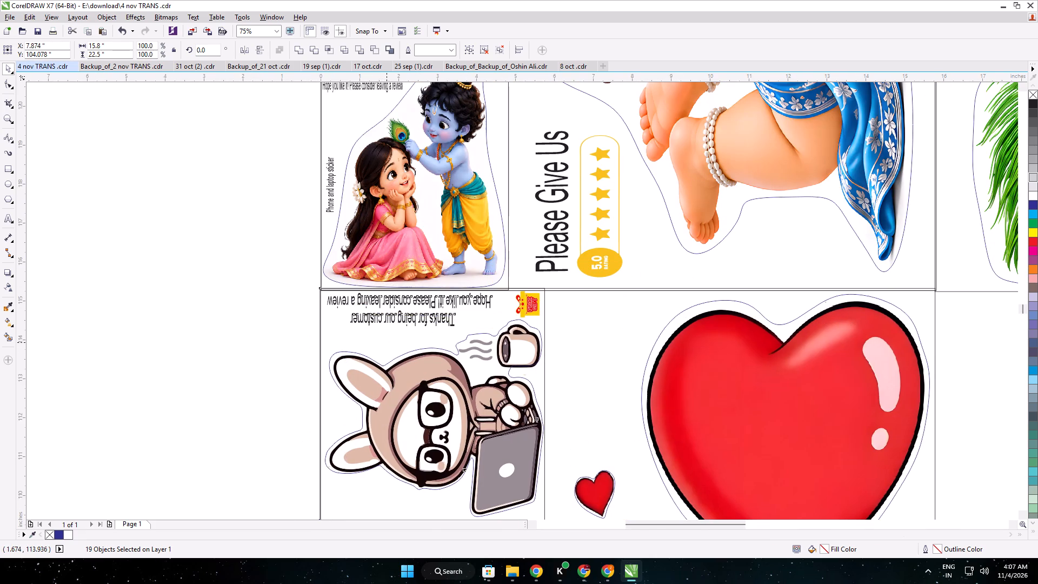
scroll(332, 295, up, 1)
key(Down)
key(Down)
key(Right)
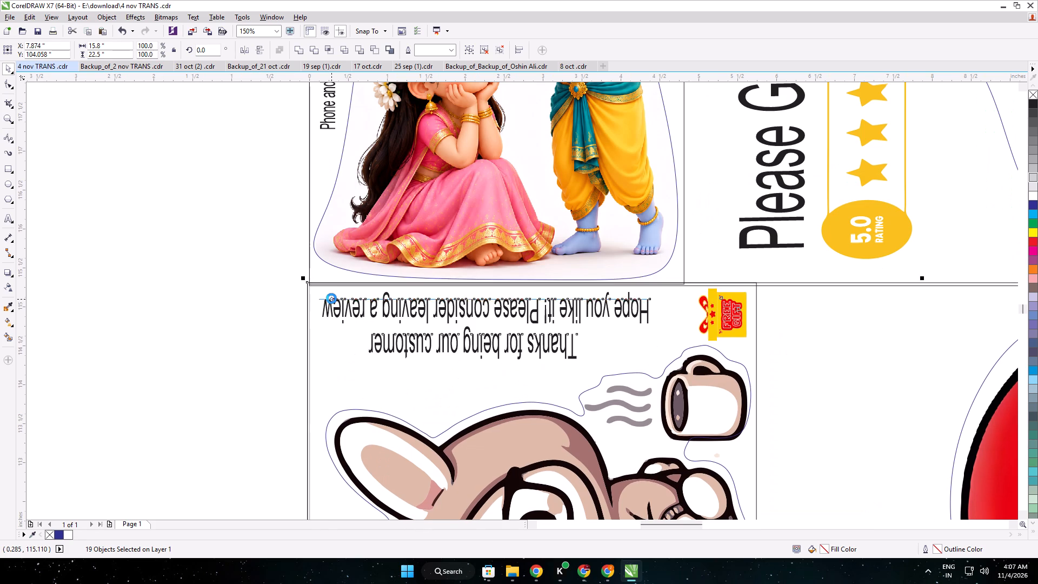
key(Right)
key(Down)
key(Down)
scroll(337, 298, down, 2)
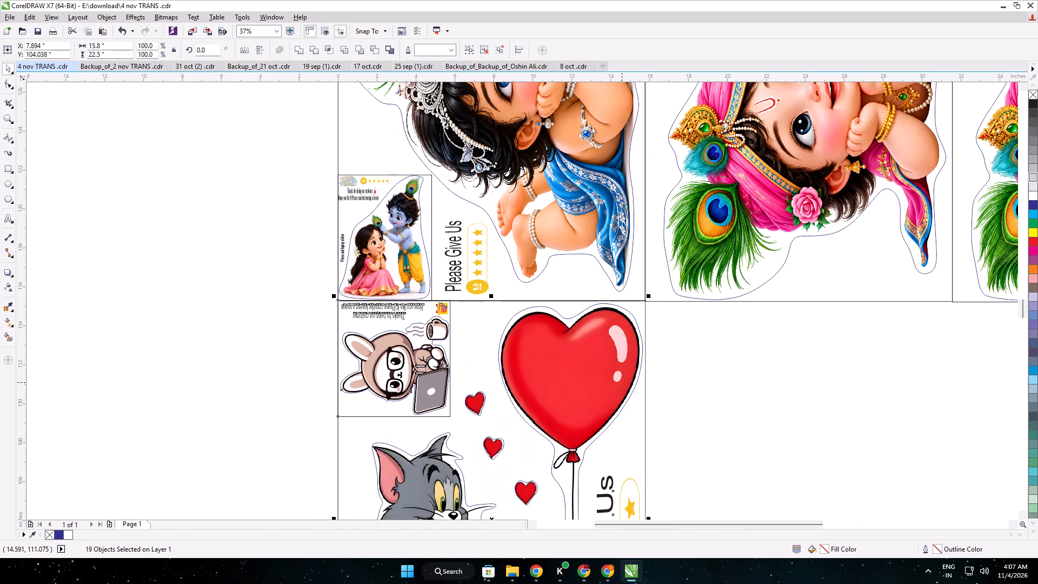
Duplicate the framed Tom and Jerry set and fit the copy against the first one, under the middle column.
key(ctrl+d)
drag(540, 371, 685, 394)
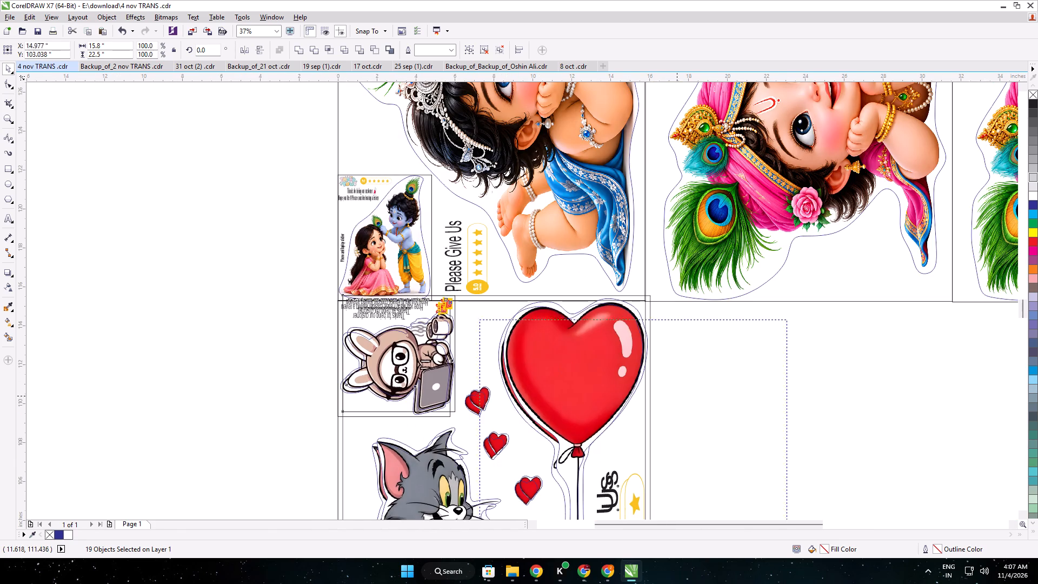
drag(685, 394, 841, 380)
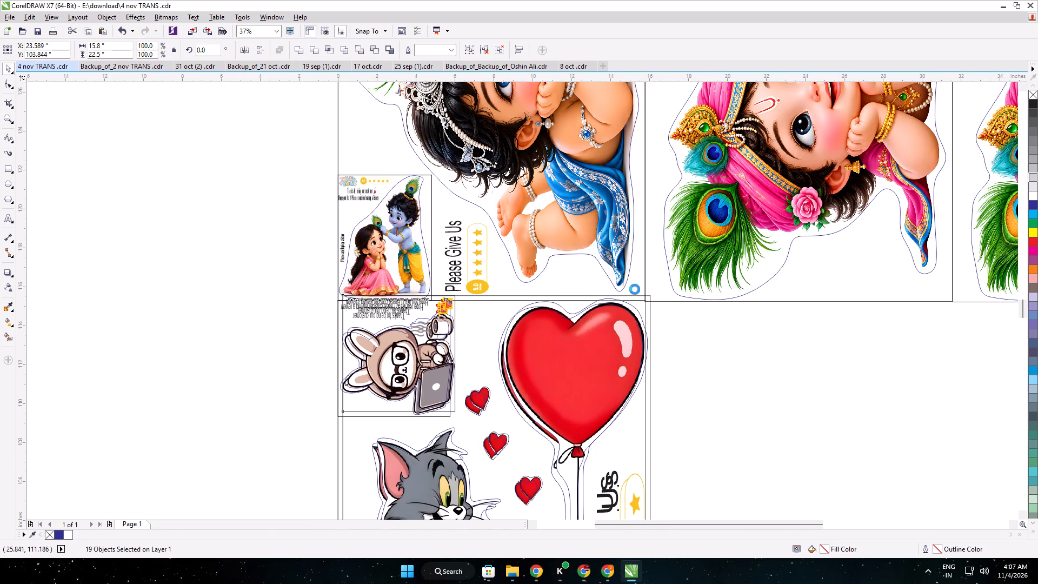
scroll(646, 298, up, 5)
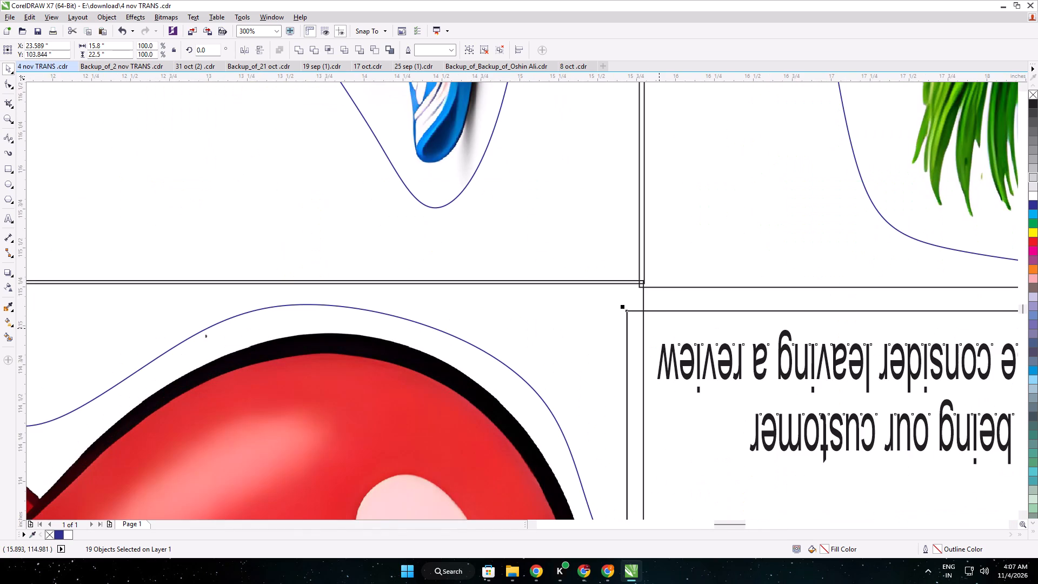
drag(674, 334, 690, 309)
scroll(690, 309, down, 3)
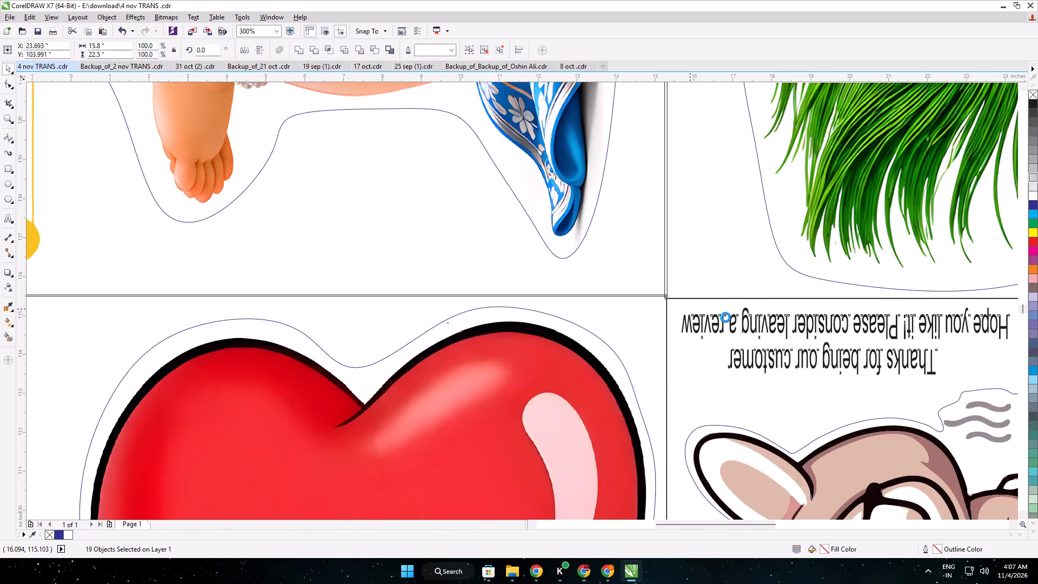
scroll(825, 363, down, 1)
Group the 19 objects of the second Tom and Jerry copy.
middle_drag(825, 363, 596, 303)
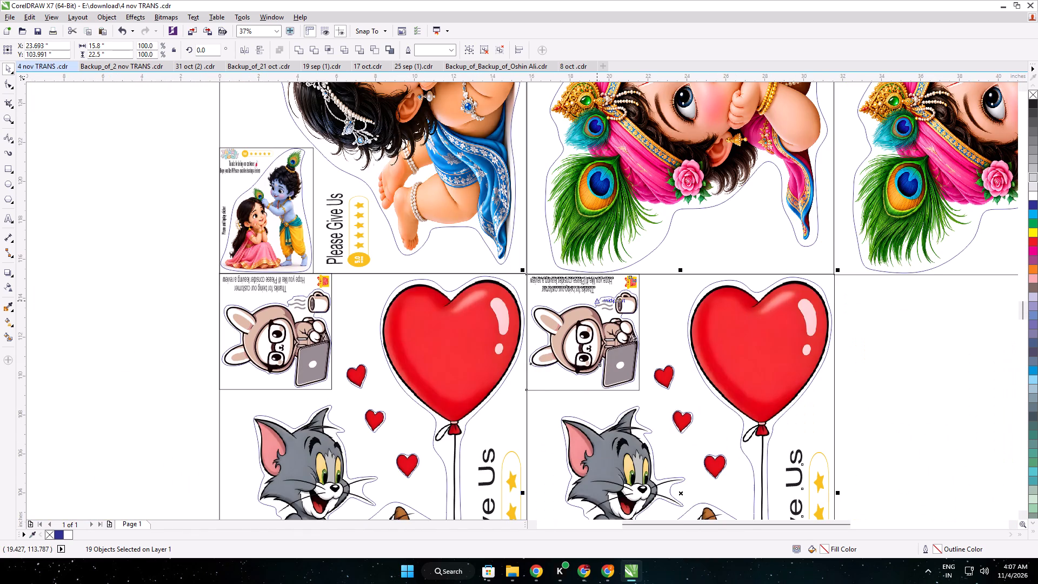
key(ctrl+f)
key(ctrl+g)
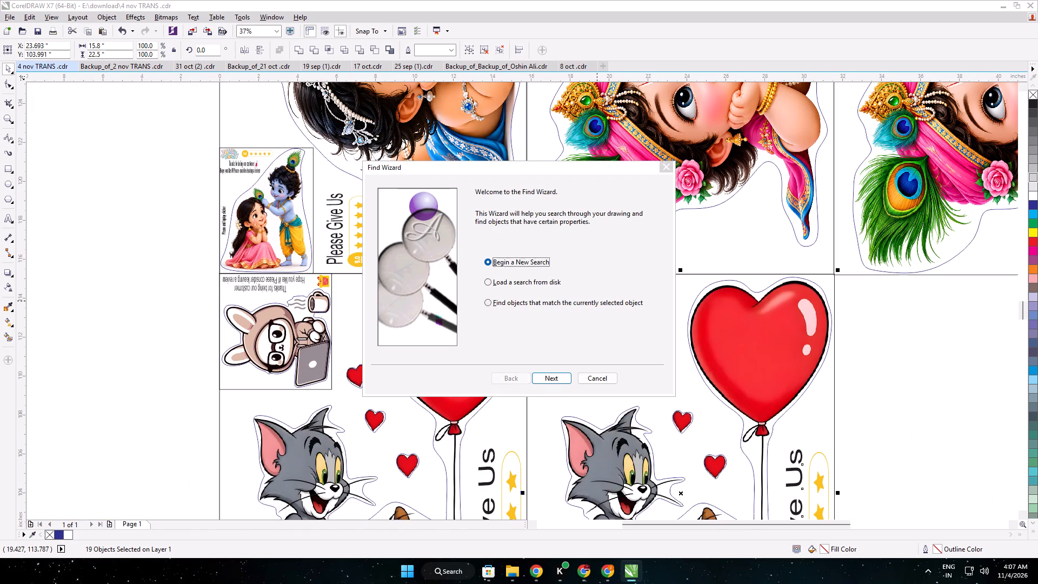
click(667, 162)
key(ctrl+g)
Duplicate the grouped Tom and Jerry set and fit the copy beside it, under the third column.
middle_drag(730, 323, 544, 293)
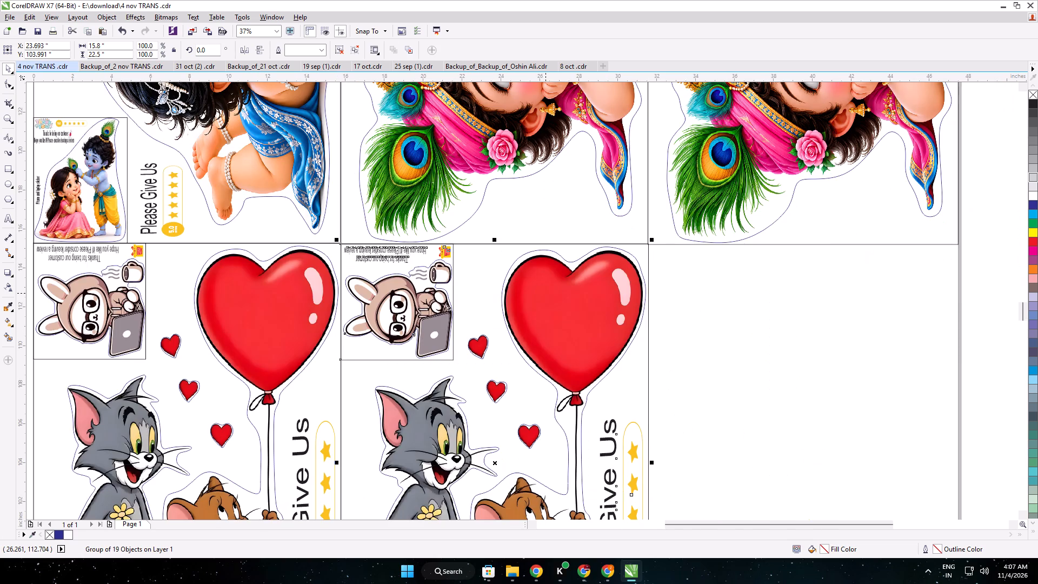
key(ctrl+d)
drag(543, 348, 846, 354)
scroll(742, 281, up, 1)
key(Right)
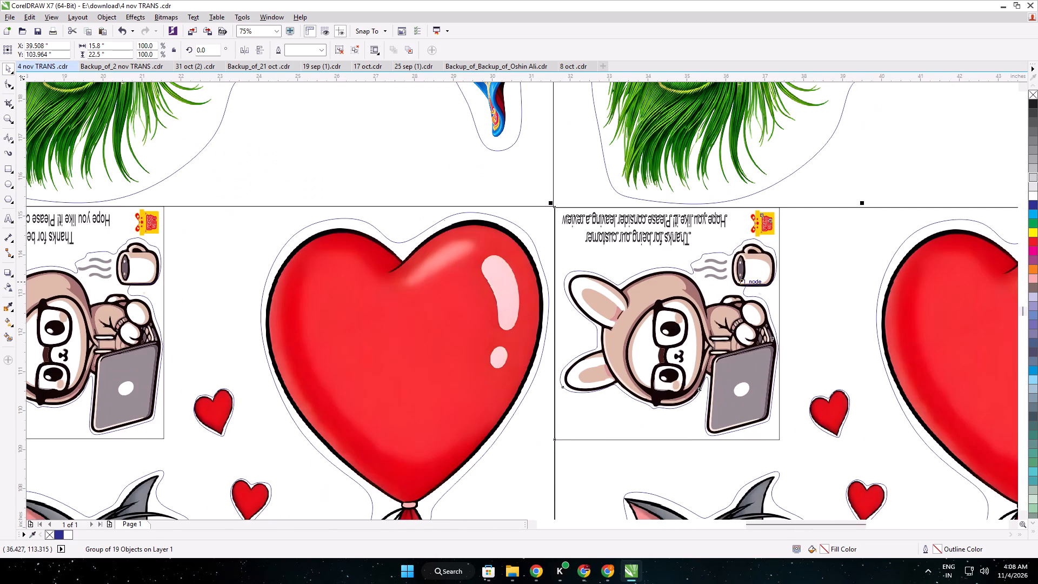
scroll(749, 281, down, 2)
Stretch the third-column Tom and Jerry copy horizontally towards the page's right edge, to a width of about 15.9 inches.
middle_drag(820, 298, 597, 221)
scroll(671, 315, up, 2)
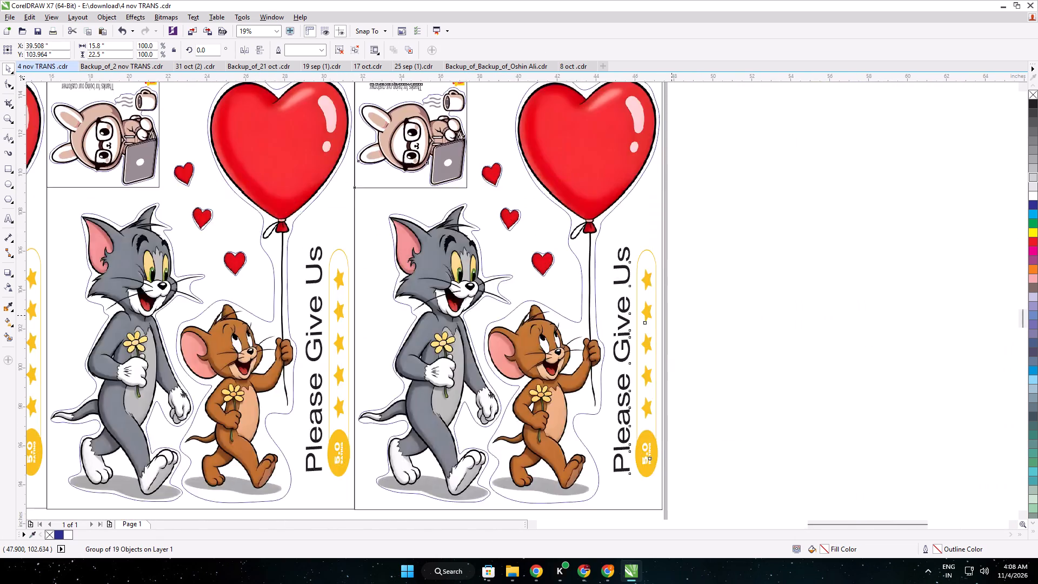
scroll(667, 298, up, 1)
click(653, 270)
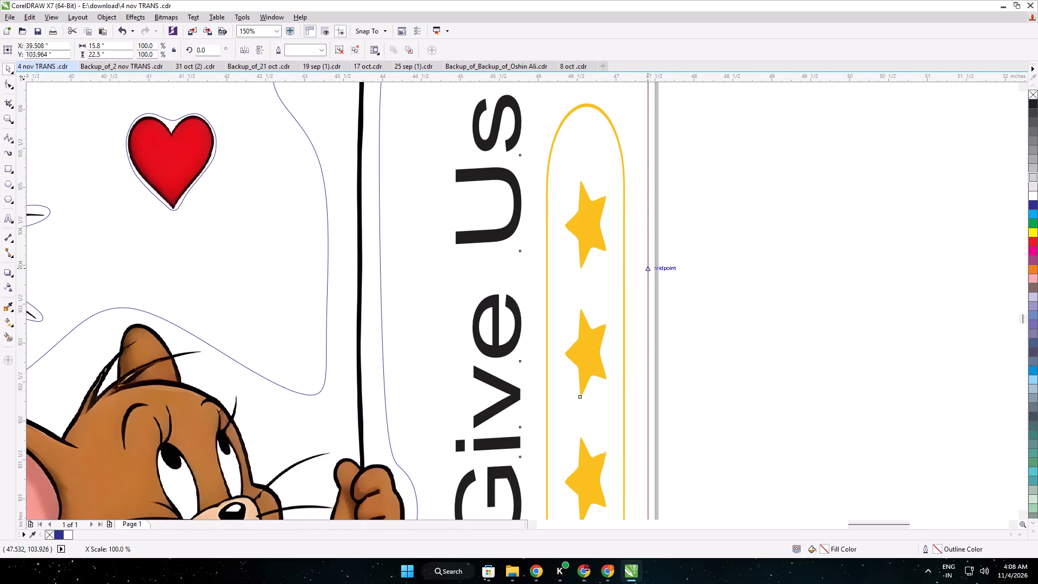
click(650, 265)
click(621, 278)
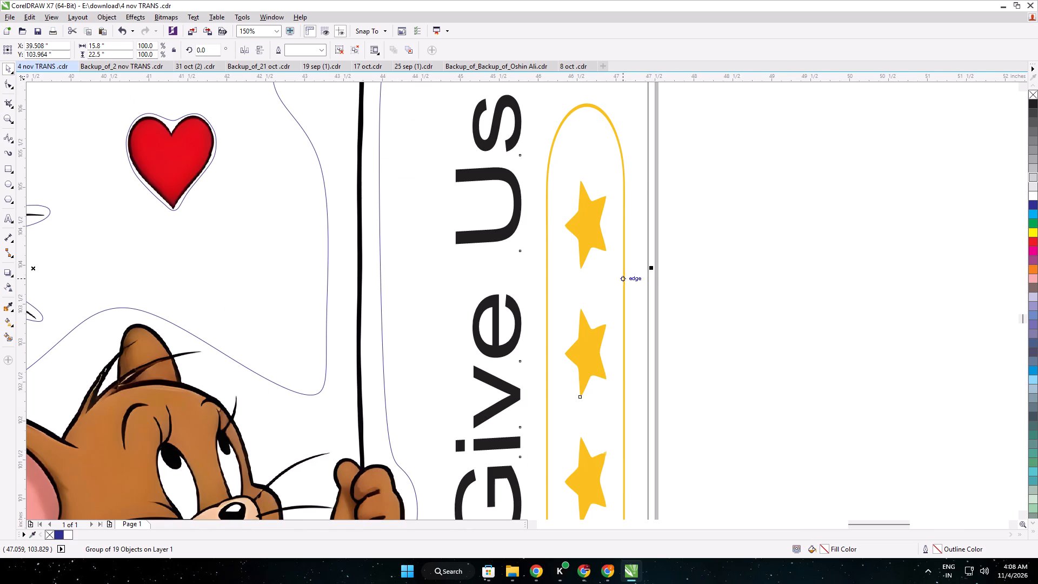
drag(653, 270, 658, 270)
scroll(652, 270, up, 3)
drag(640, 259, 656, 263)
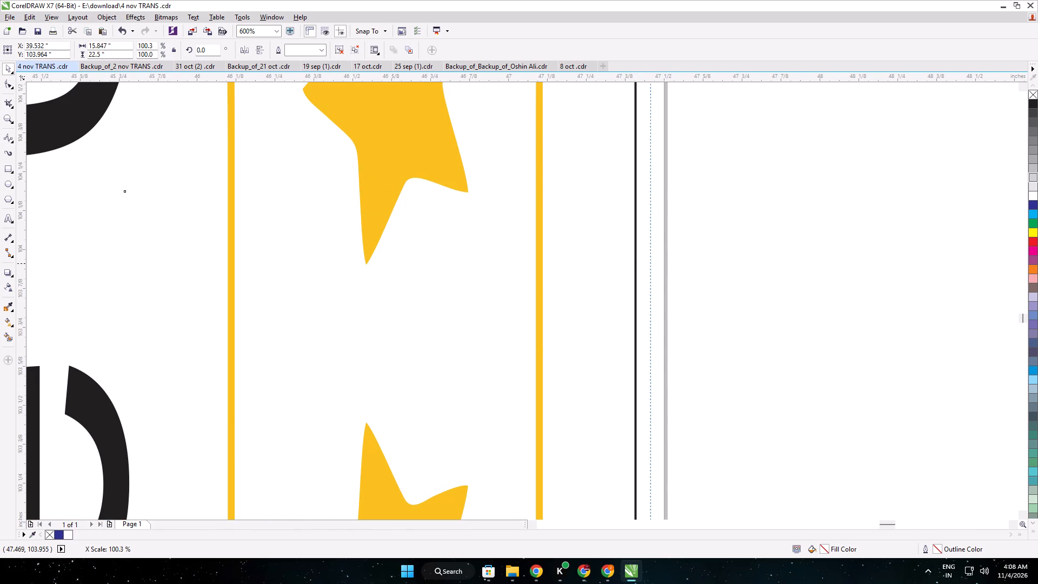
drag(656, 263, 670, 264)
scroll(698, 261, down, 8)
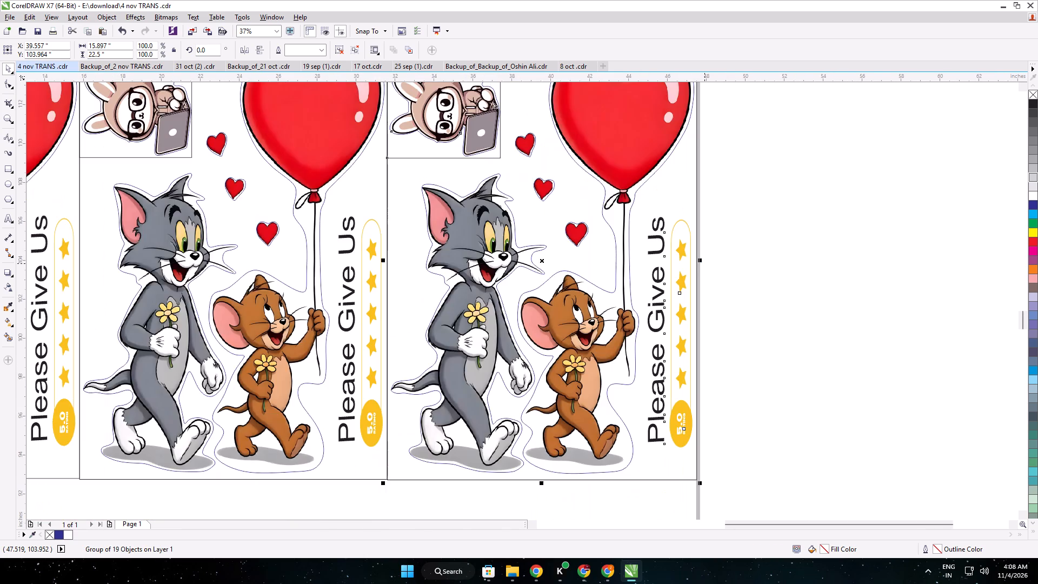
Duplicate the third-column Tom and Jerry set and fit the copy directly beneath it, flush with its bottom and left borders.
scroll(704, 263, down, 1)
key(ctrl+d)
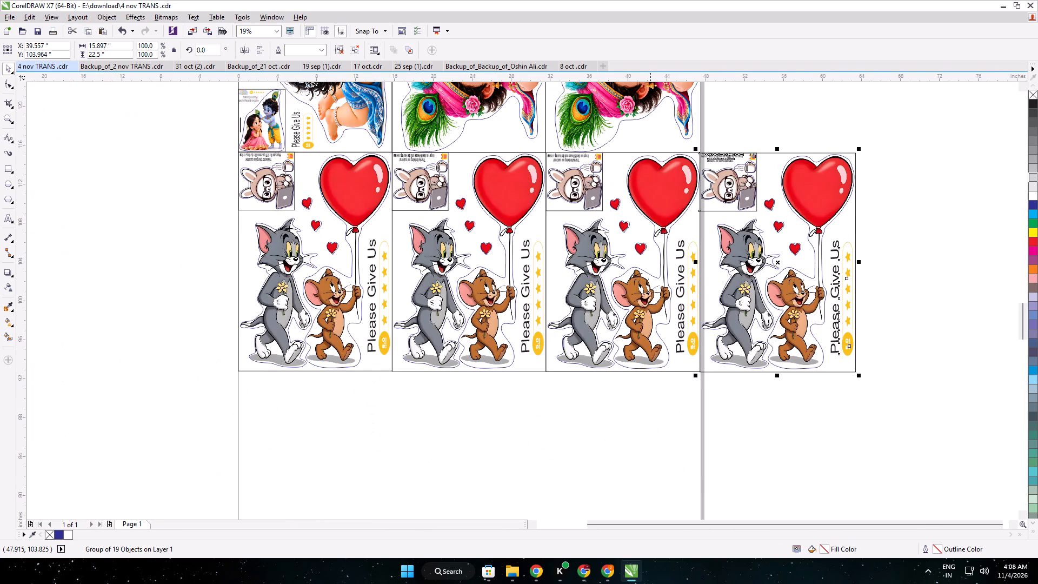
drag(783, 278, 629, 495)
scroll(552, 397, up, 2)
key(Down)
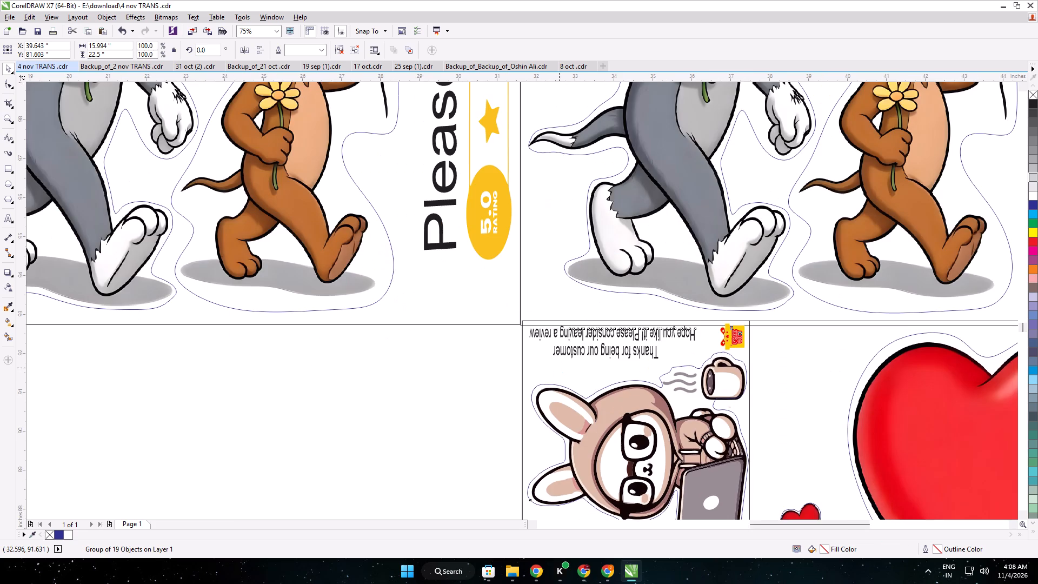
key(Down)
key(Down)
key(Down)
key(Down)
key(Down)
key(Down)
key(Down)
key(Down)
key(Down)
key(Left)
key(Left)
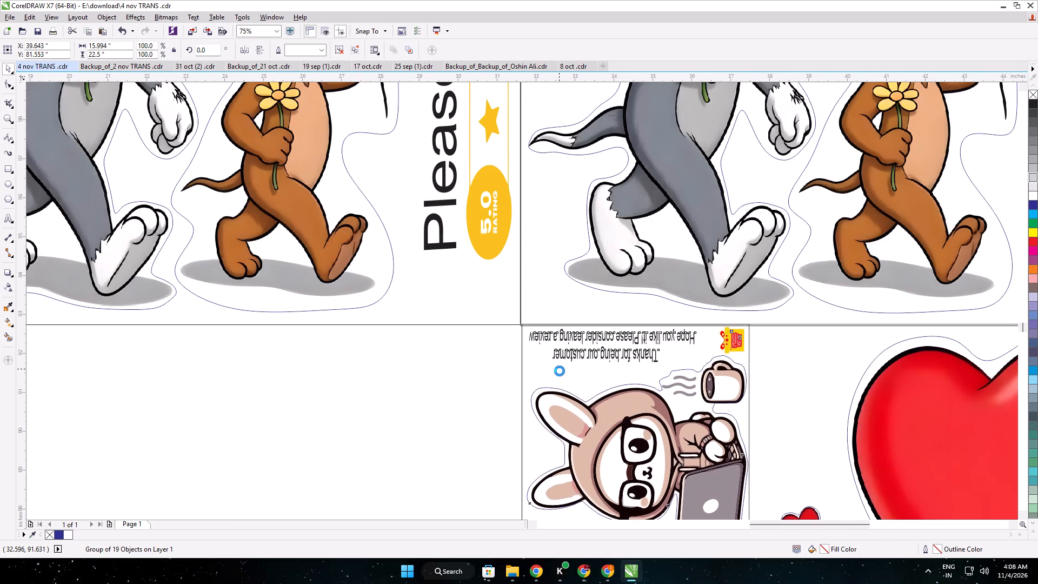
key(Left)
key(Left)
key(Left)
key(Down)
scroll(574, 380, down, 1)
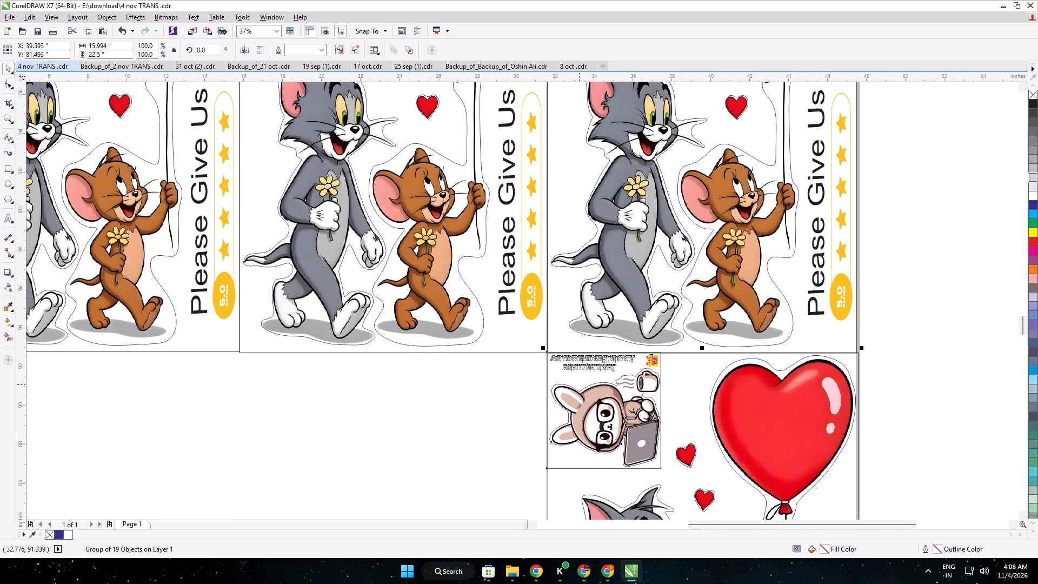
Narrow the new lower copy to about 15.92 inches so its frame ends at the page's right edge.
middle_drag(589, 381, 693, 296)
scroll(908, 375, down, 1)
middle_drag(908, 375, 780, 262)
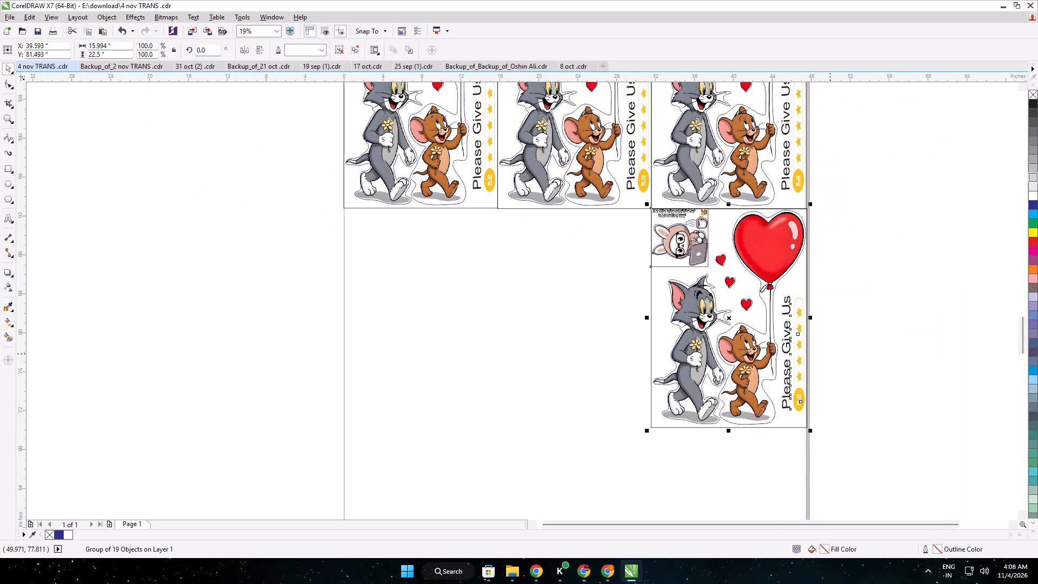
scroll(813, 320, up, 2)
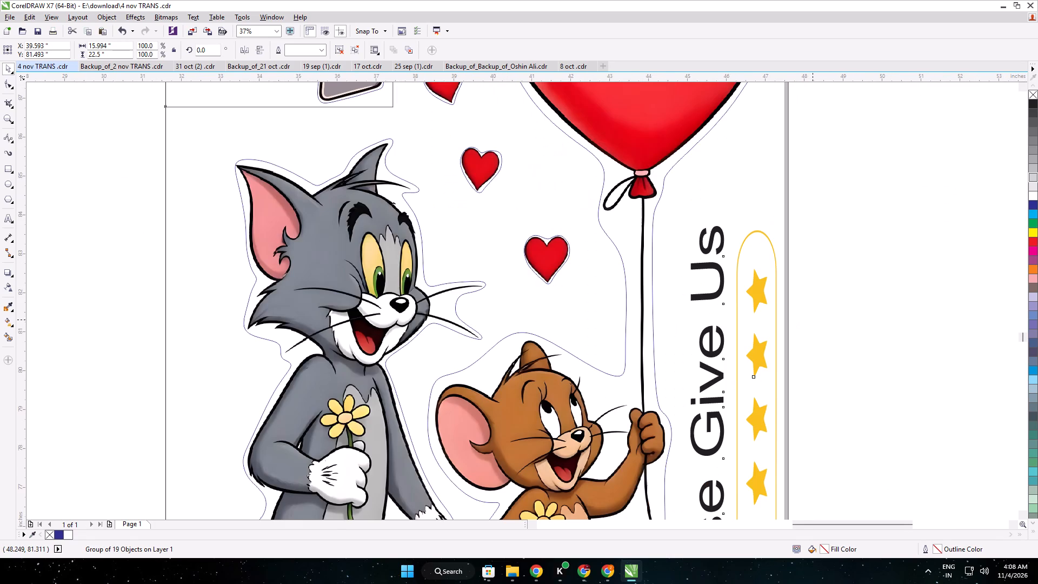
drag(791, 311, 786, 311)
scroll(785, 311, up, 3)
drag(797, 314, 786, 315)
scroll(786, 315, down, 4)
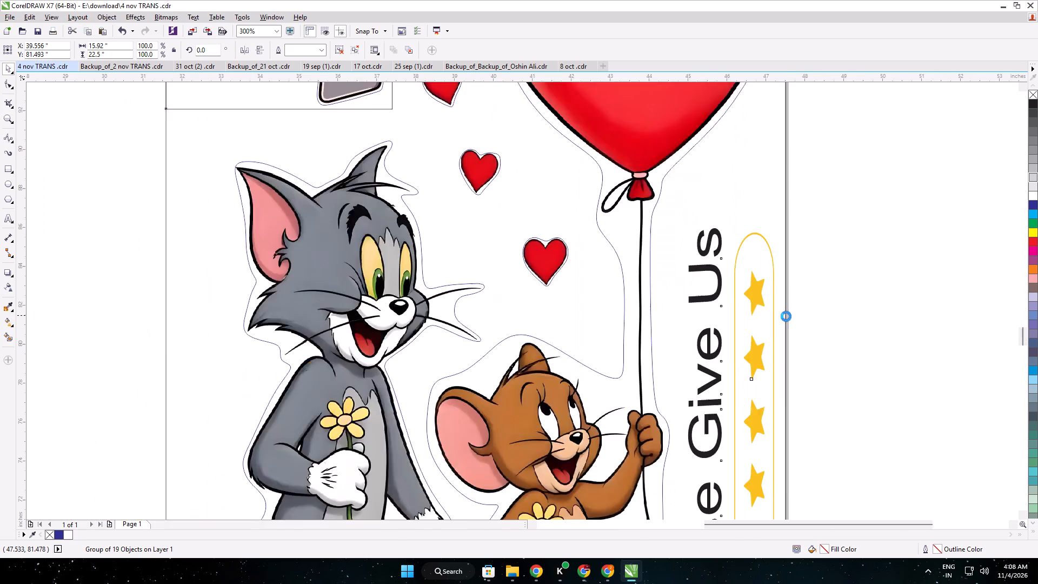
Add two more copies of the Tom and Jerry set, one below the other, down the third column.
key(ctrl+d)
scroll(786, 321, down, 2)
middle_drag(787, 329, 780, 265)
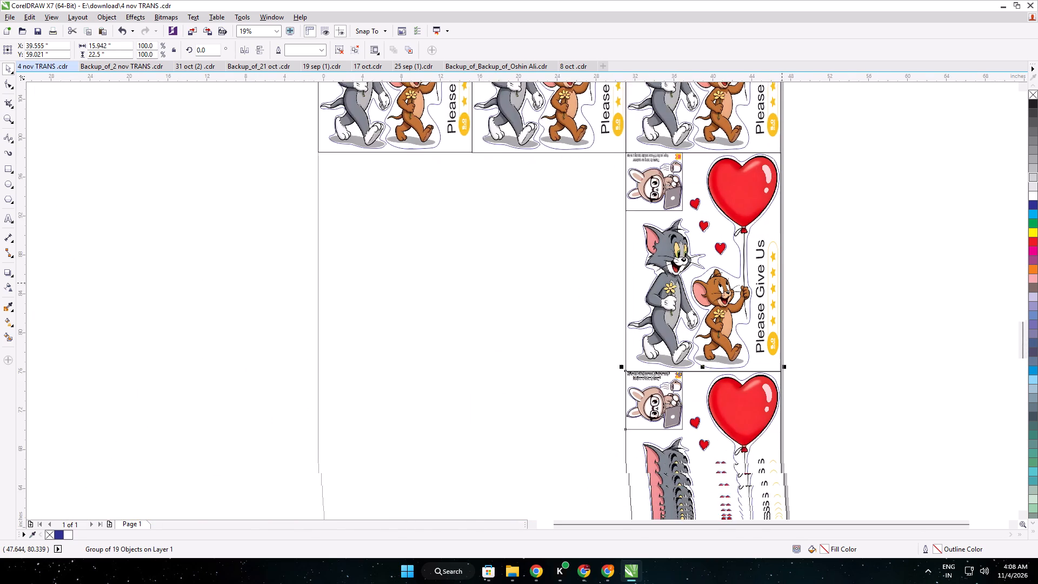
middle_drag(780, 265, 774, 220)
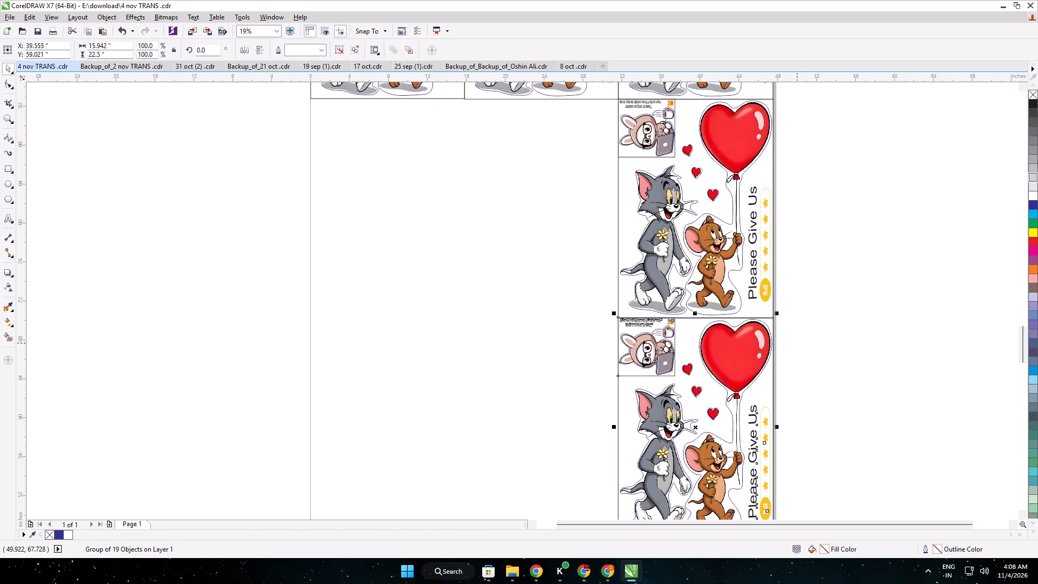
key(ctrl+d)
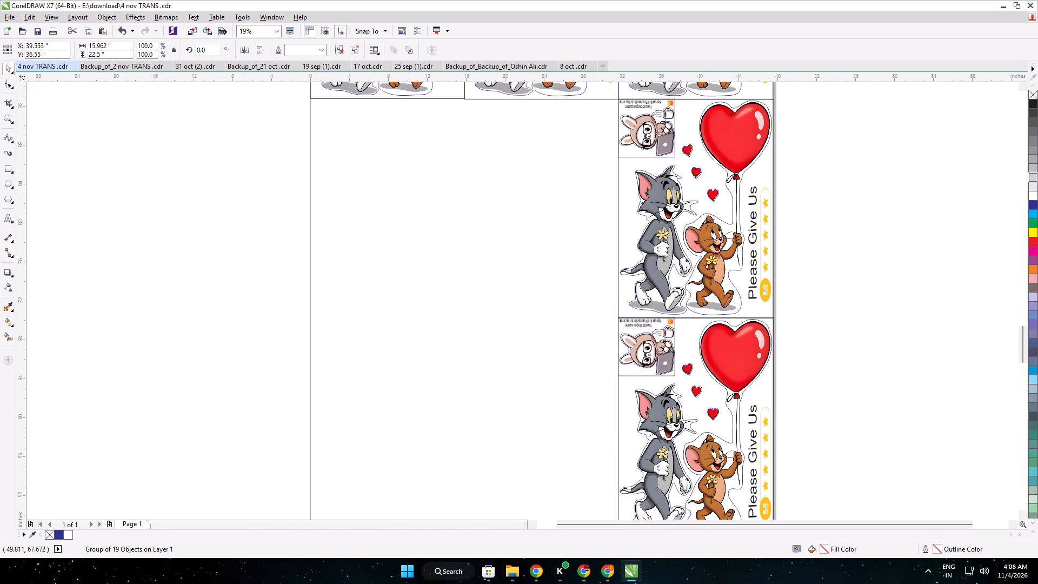
scroll(788, 339, up, 1)
scroll(689, 205, down, 1)
scroll(764, 281, down, 1)
middle_drag(764, 281, 706, 123)
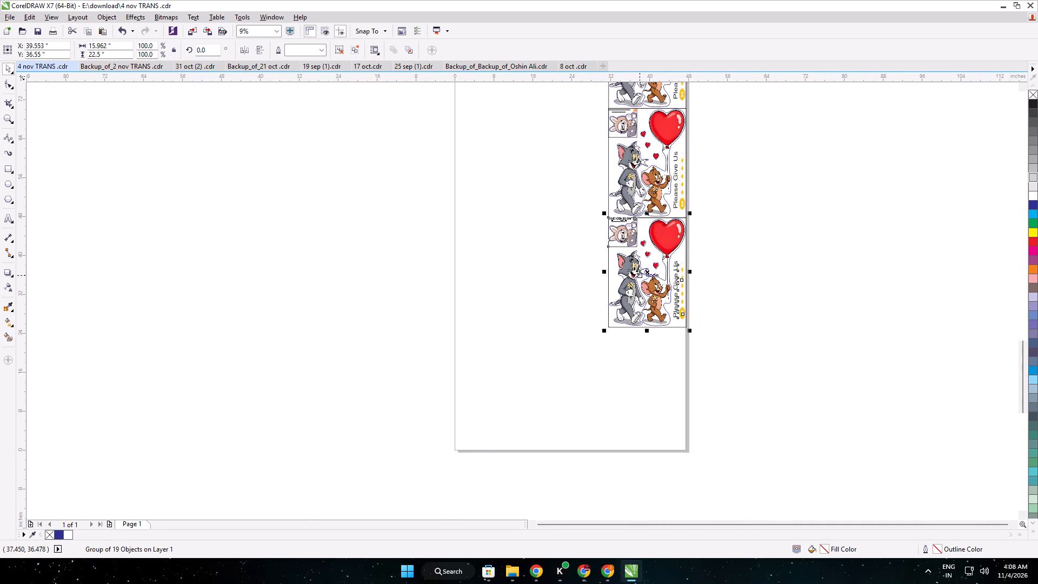
scroll(637, 273, up, 1)
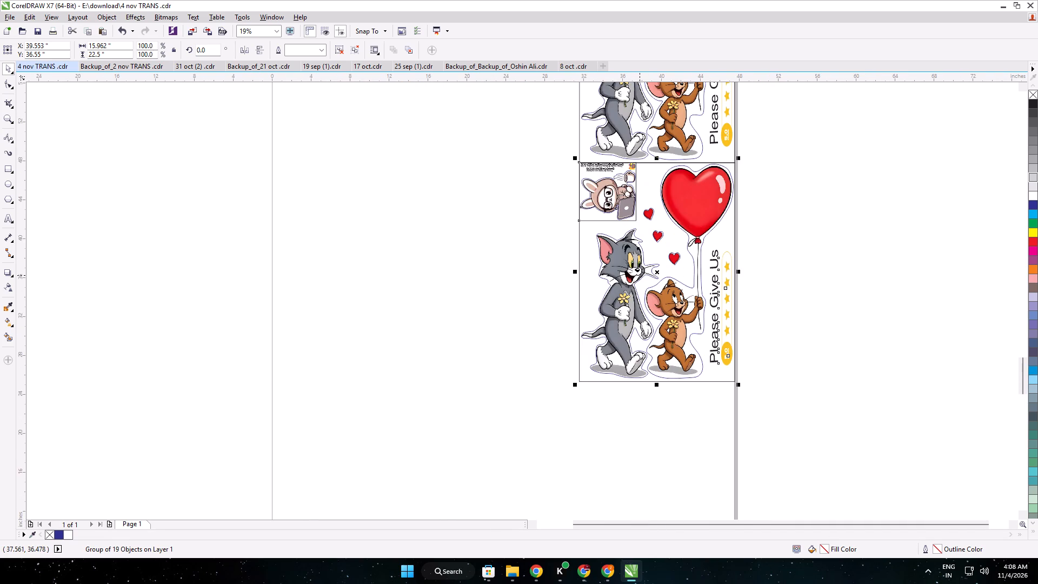
Duplicate the lowest Tom and Jerry set and move the copy into the middle column, beneath the first Tom and Jerry row.
key(ctrl+d)
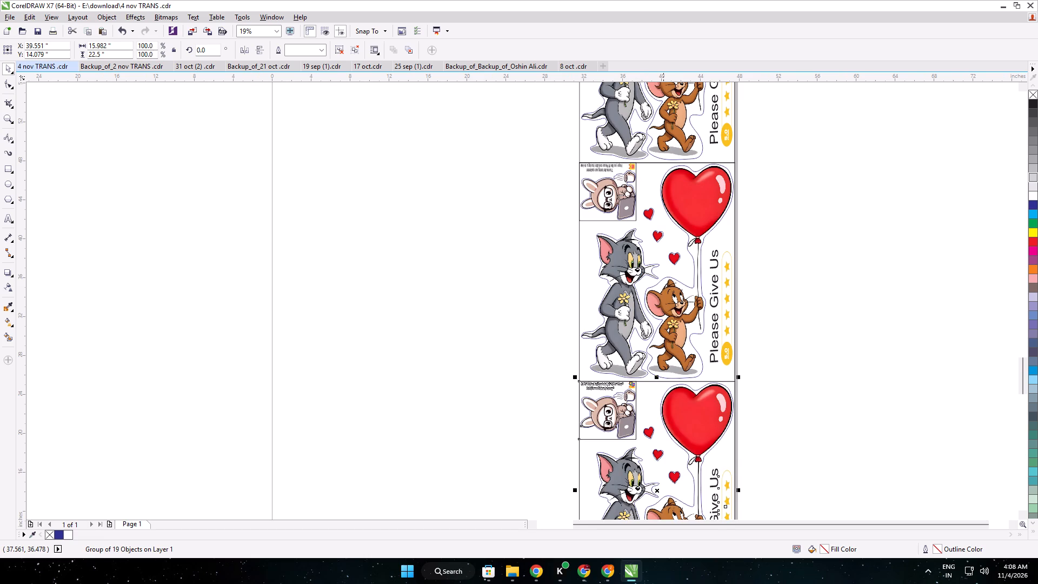
drag(655, 446, 443, 160)
middle_drag(444, 163, 632, 396)
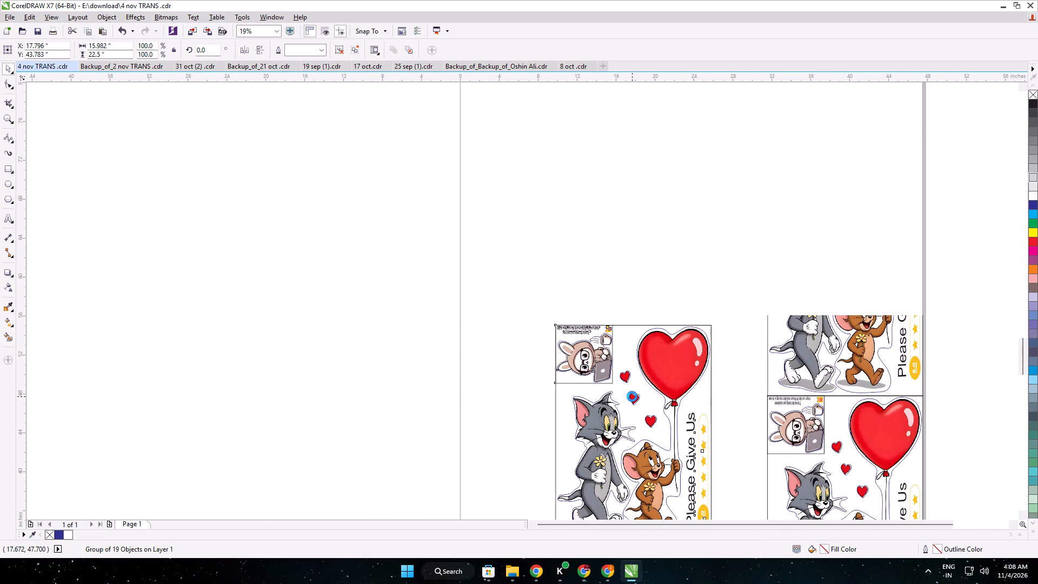
drag(637, 379, 610, 200)
middle_drag(612, 181, 657, 414)
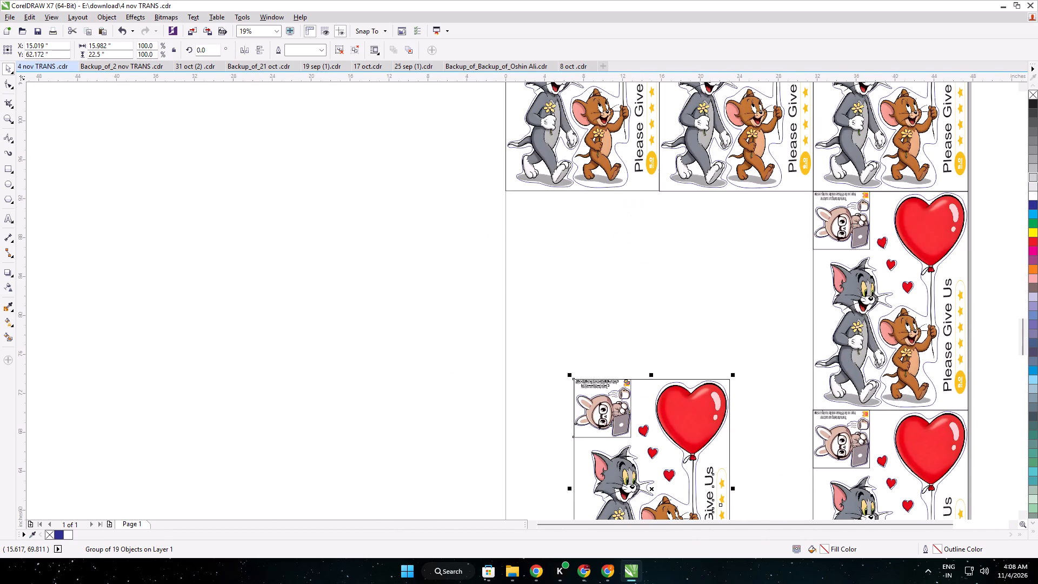
drag(657, 397, 739, 209)
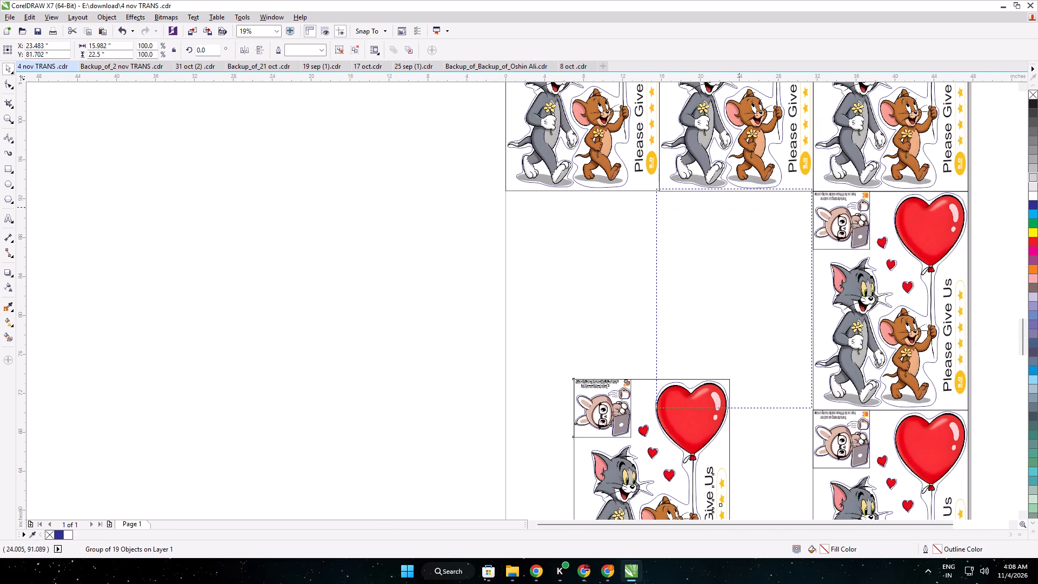
drag(739, 209, 739, 210)
Nudge the middle-column copy right and up until it sits flush with the third-column set and the row above.
scroll(720, 206, up, 1)
key(Right)
key(Right)
key(Right)
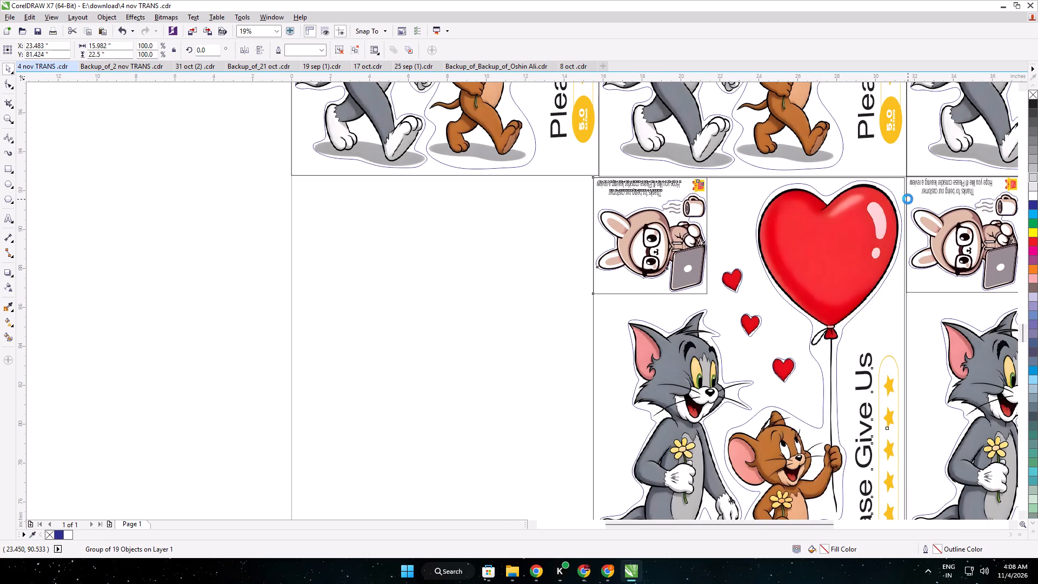
key(Right)
key(Up)
key(Right)
key(Right)
key(Right)
key(Right)
key(Right)
key(Right)
key(Up)
key(Up)
scroll(911, 183, up, 2)
key(Up)
key(Up)
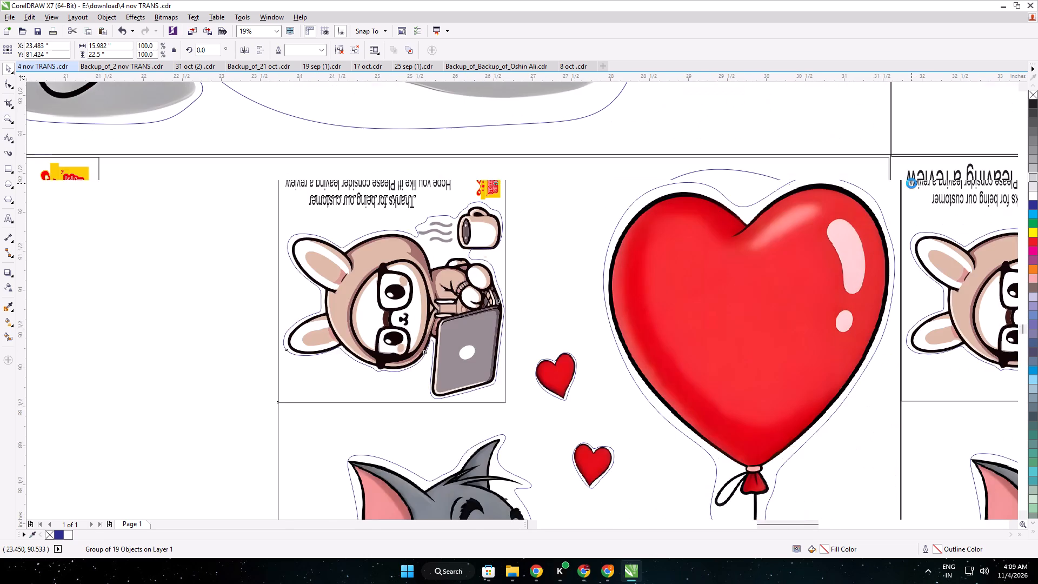
key(Up)
key(Right)
key(Right)
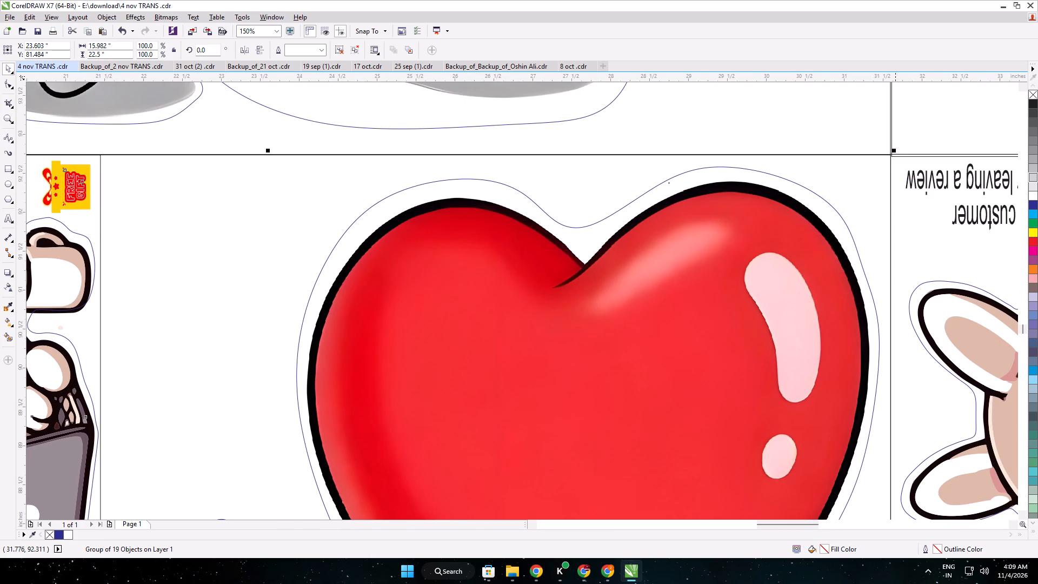
Duplicate the middle-column set and fit the copy under the first column, against the page's left edge and the row above.
scroll(877, 209, down, 2)
middle_drag(450, 356, 678, 292)
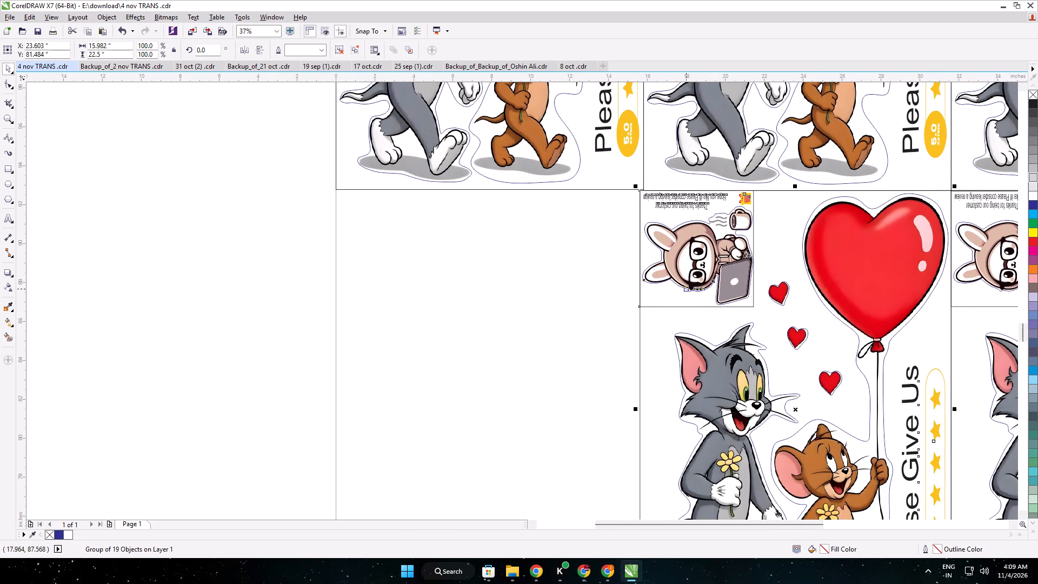
key(ctrl+d)
scroll(665, 331, down, 2)
middle_drag(690, 363, 624, 182)
scroll(709, 239, down, 1)
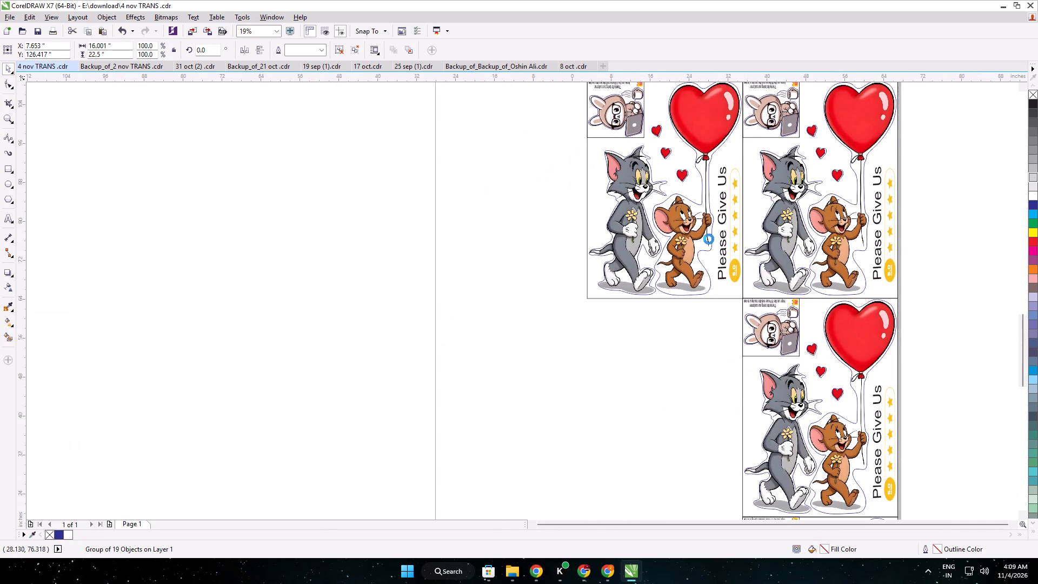
middle_drag(721, 228, 723, 363)
drag(588, 110, 587, 315)
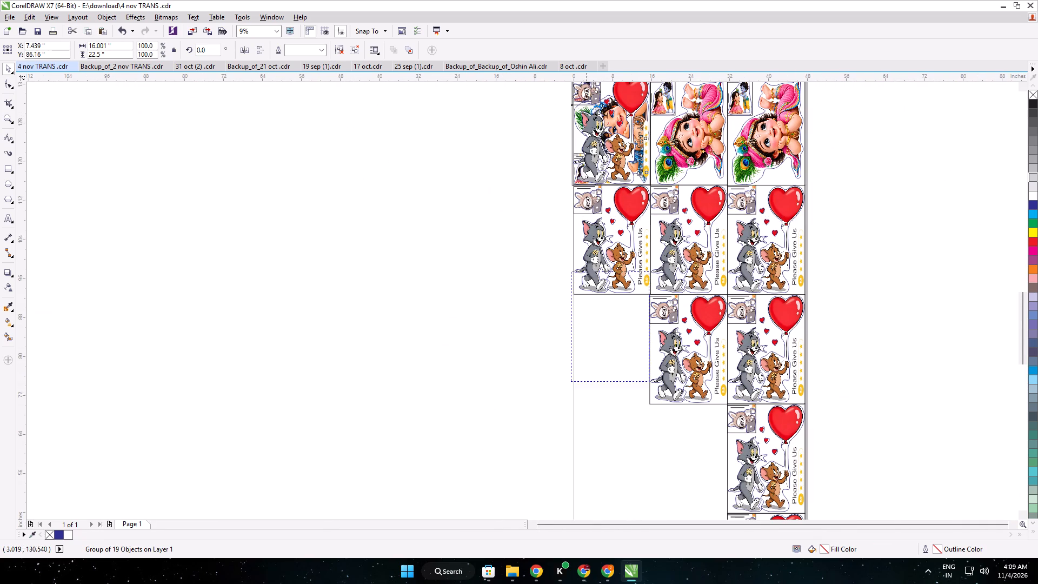
drag(587, 315, 588, 334)
scroll(581, 321, up, 4)
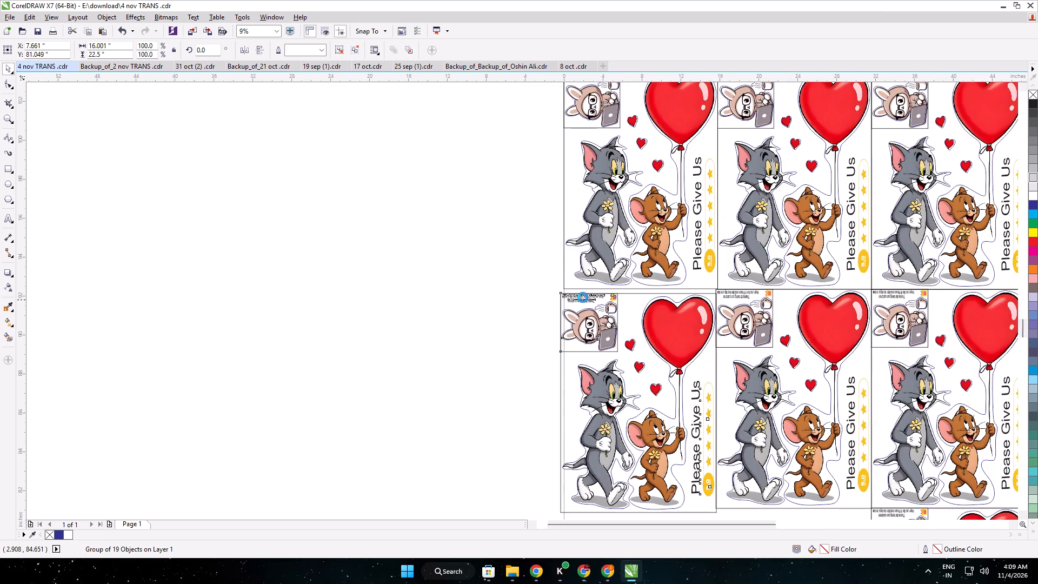
scroll(583, 297, up, 1)
drag(577, 331, 595, 318)
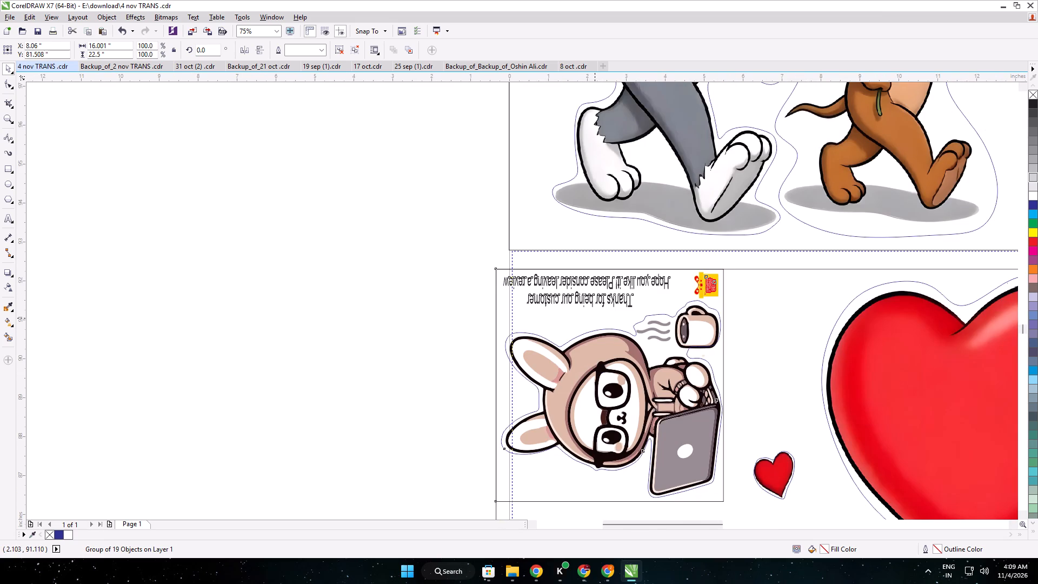
drag(595, 318, 592, 318)
key(Up)
key(Up)
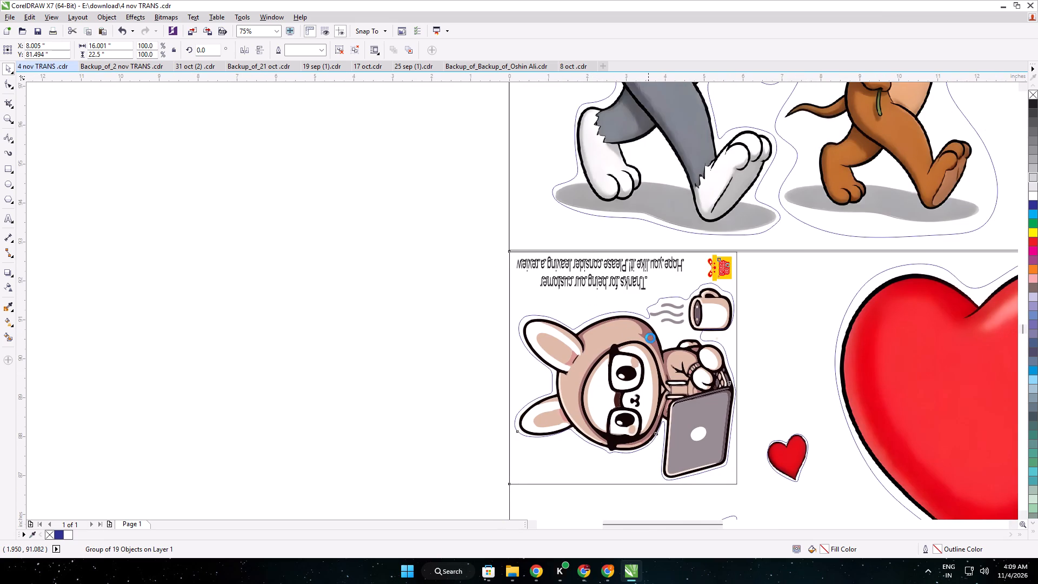
key(Up)
key(Up)
Narrow the first-column copy to about 15.6 inches so its frame meets the middle copy's left border.
middle_drag(826, 401, 513, 315)
middle_drag(754, 322, 580, 276)
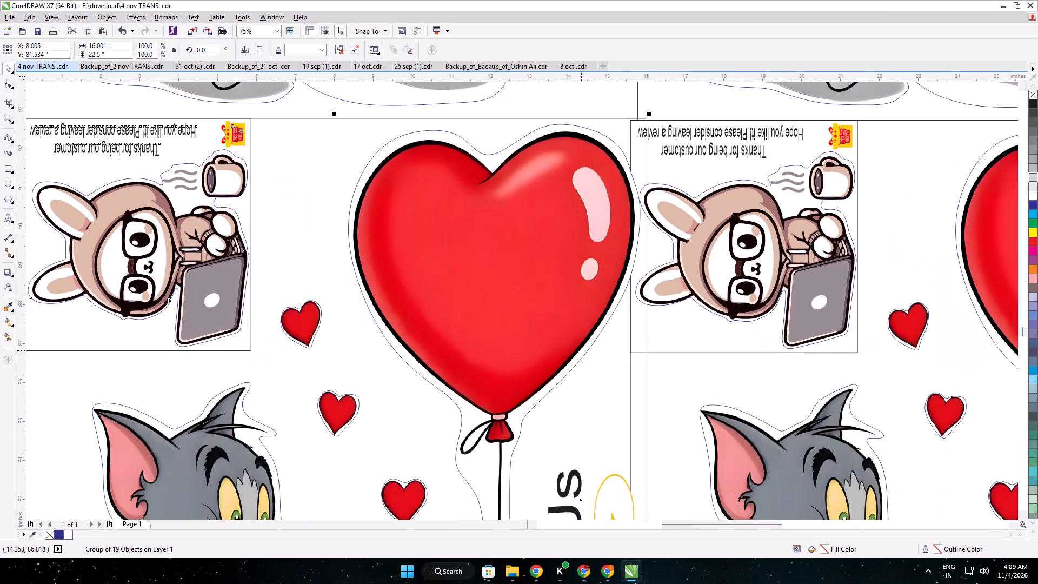
scroll(582, 353, down, 1)
middle_drag(593, 365, 562, 236)
scroll(569, 259, up, 1)
scroll(582, 316, up, 1)
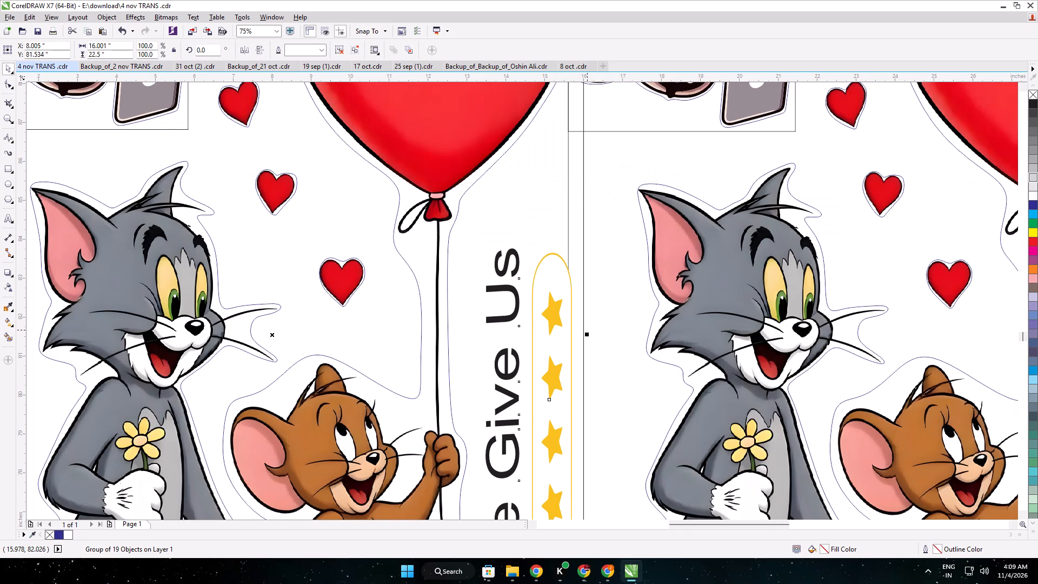
drag(587, 333, 573, 335)
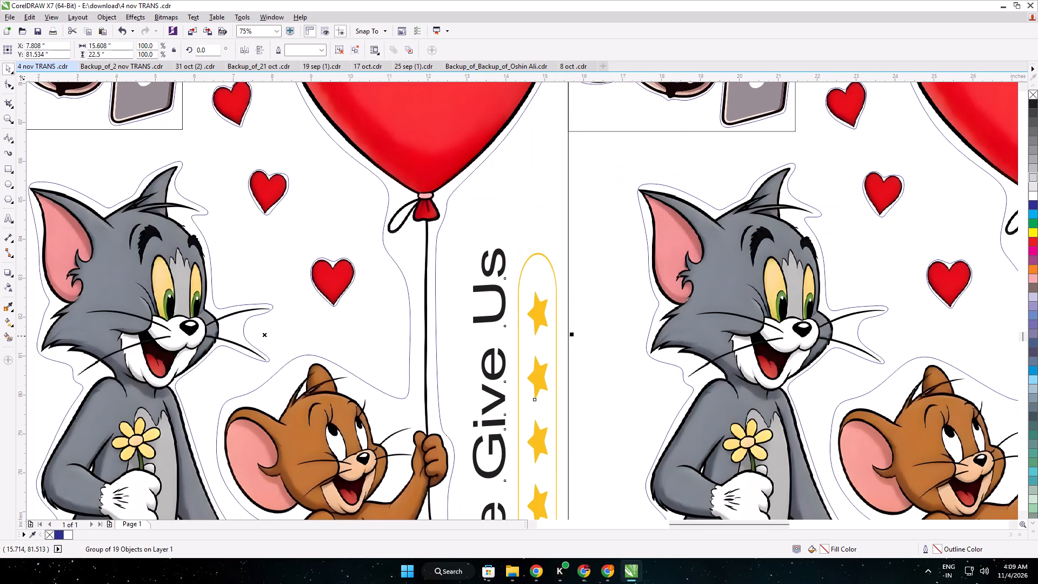
Duplicate the lowest third-column Tom and Jerry set and move the copy into the middle column's next empty row.
scroll(572, 336, down, 2)
click(667, 360)
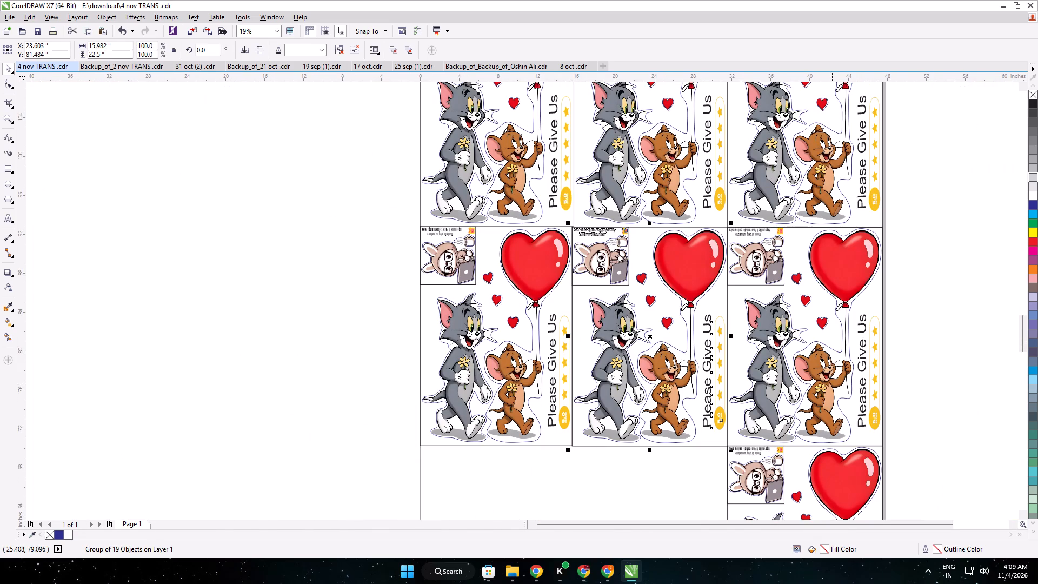
click(822, 364)
middle_drag(819, 375, 688, 192)
click(706, 336)
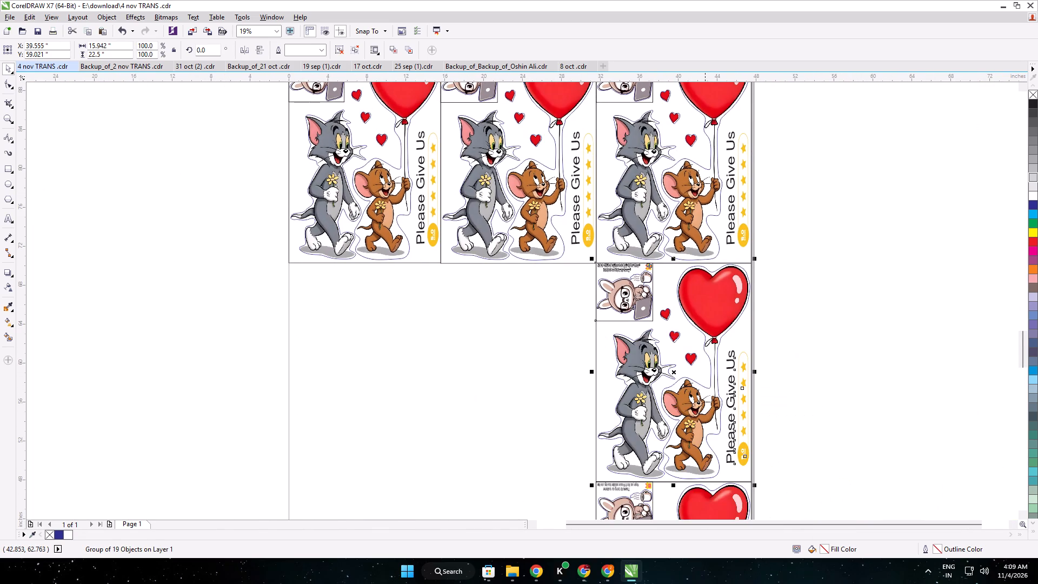
middle_drag(706, 350, 679, 195)
click(649, 371)
middle_drag(649, 371, 649, 366)
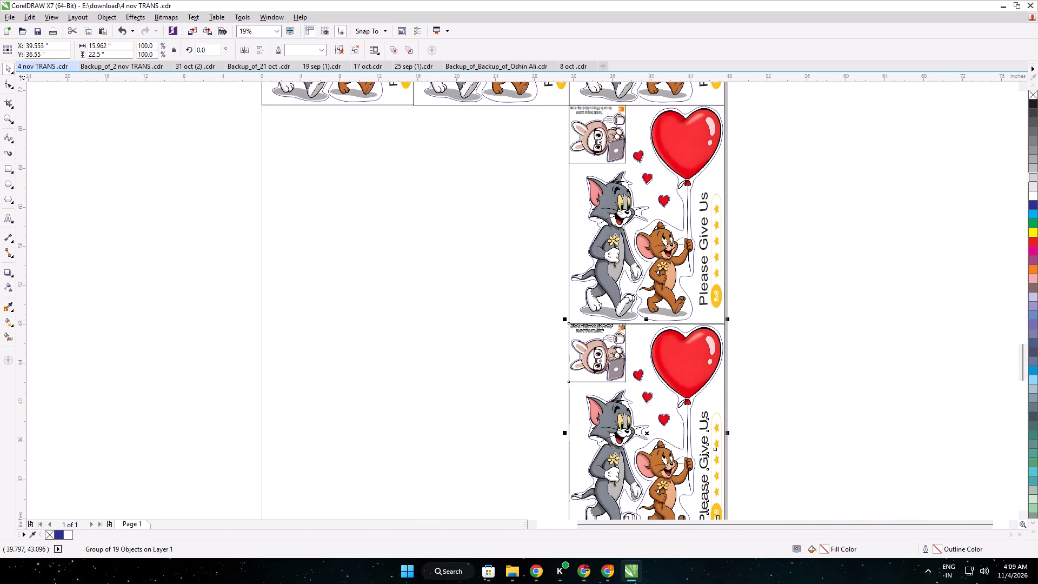
middle_drag(649, 366, 663, 184)
click(610, 401)
click(658, 246)
middle_drag(622, 246, 698, 311)
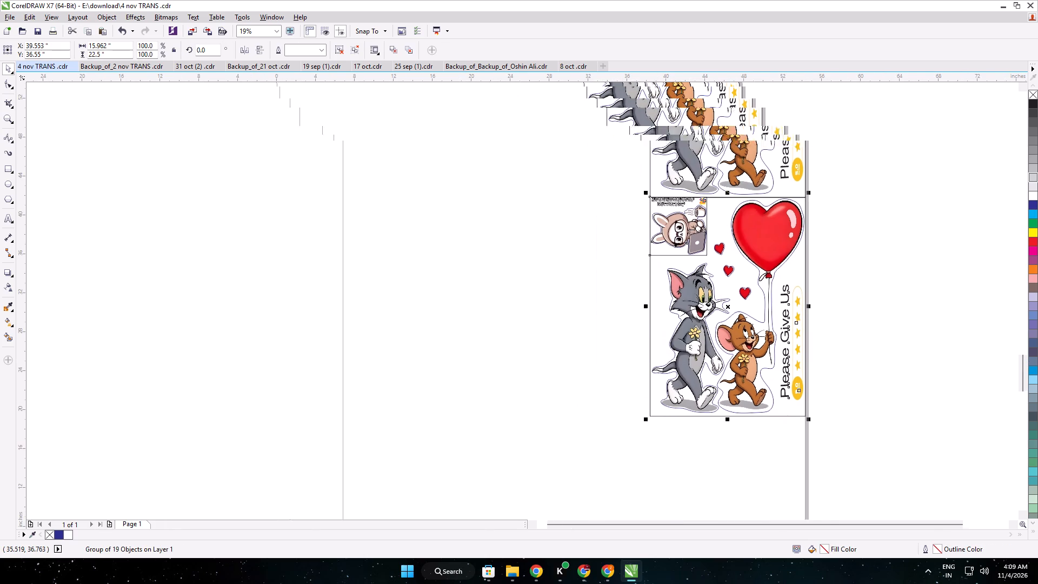
middle_drag(698, 311, 711, 320)
key(ctrl+d)
drag(743, 345, 534, 210)
middle_drag(534, 210, 655, 399)
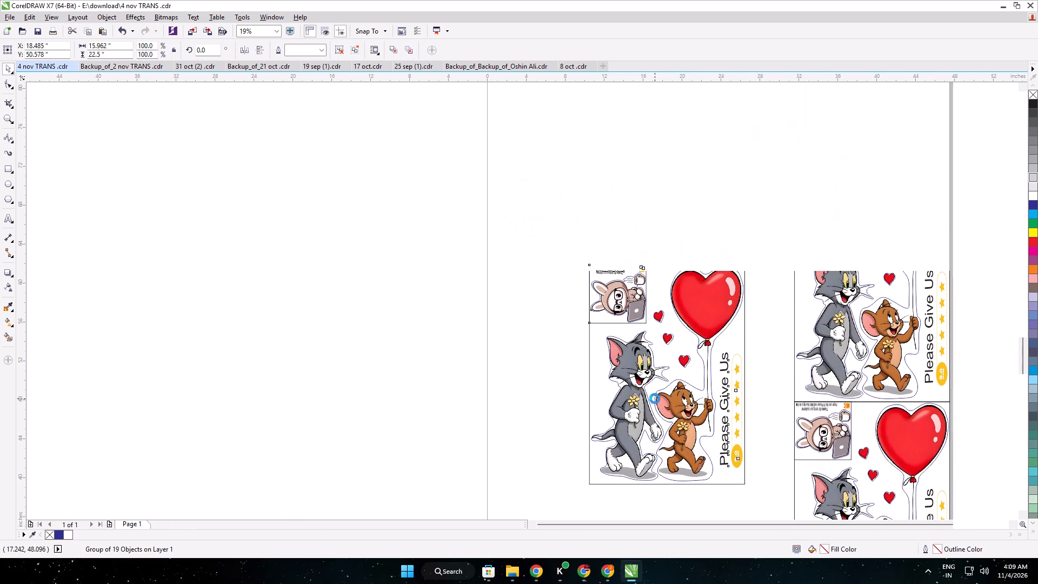
drag(648, 397, 696, 316)
Nudge the new middle-column copy right until its frame meets the third-column set.
scroll(782, 206, up, 2)
key(Right)
key(Right)
key(Right)
key(Right)
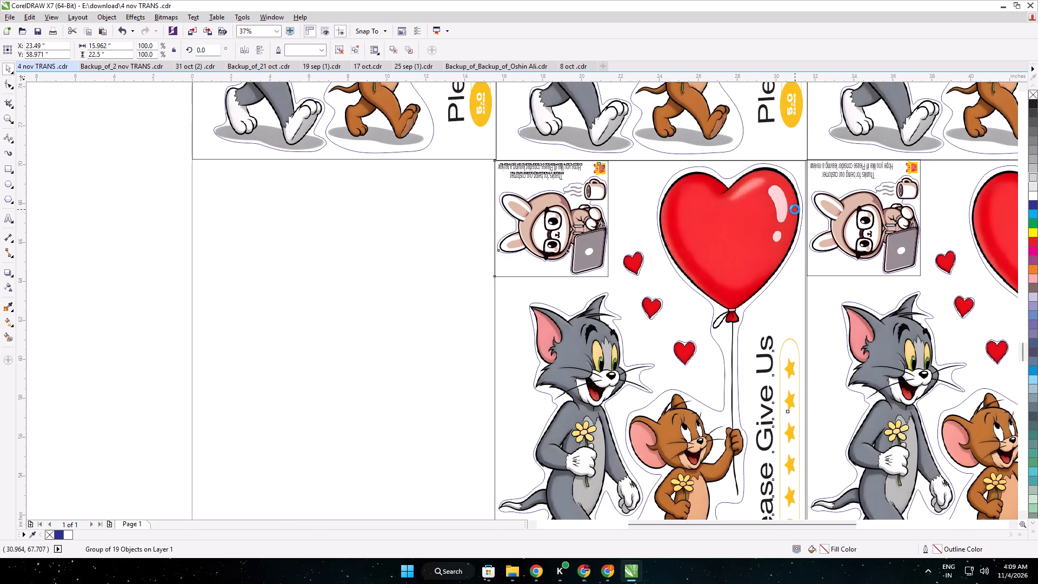
key(Right)
key(Right)
key(Right)
key(Right)
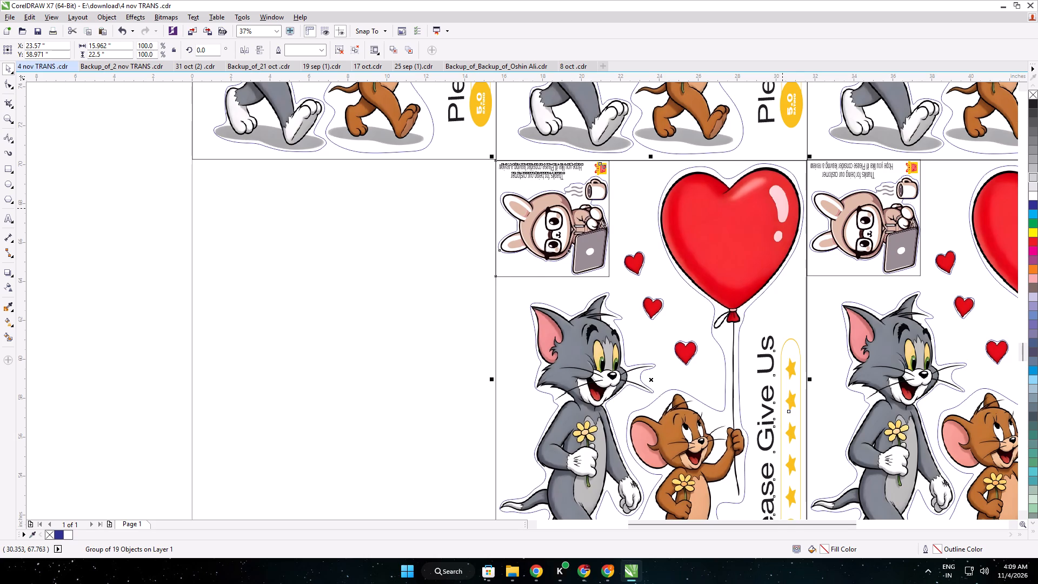
Duplicate the middle-column set over the first column and move the narrower first-column set into the empty row below, nudged up.
key(ctrl+d)
drag(382, 107, 381, 343)
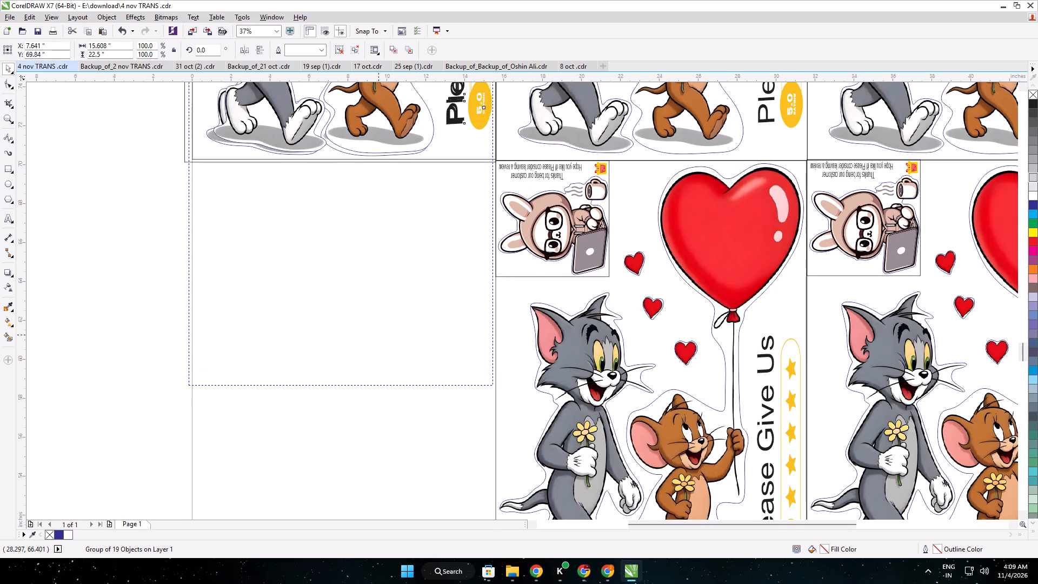
drag(381, 343, 380, 464)
middle_drag(400, 429, 429, 429)
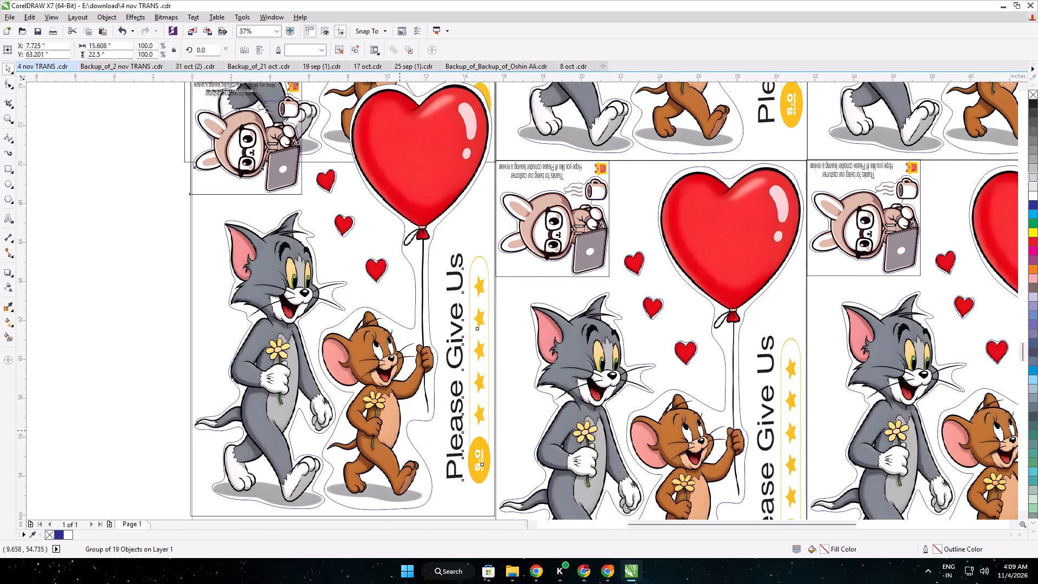
middle_drag(429, 429, 473, 429)
drag(443, 280, 445, 363)
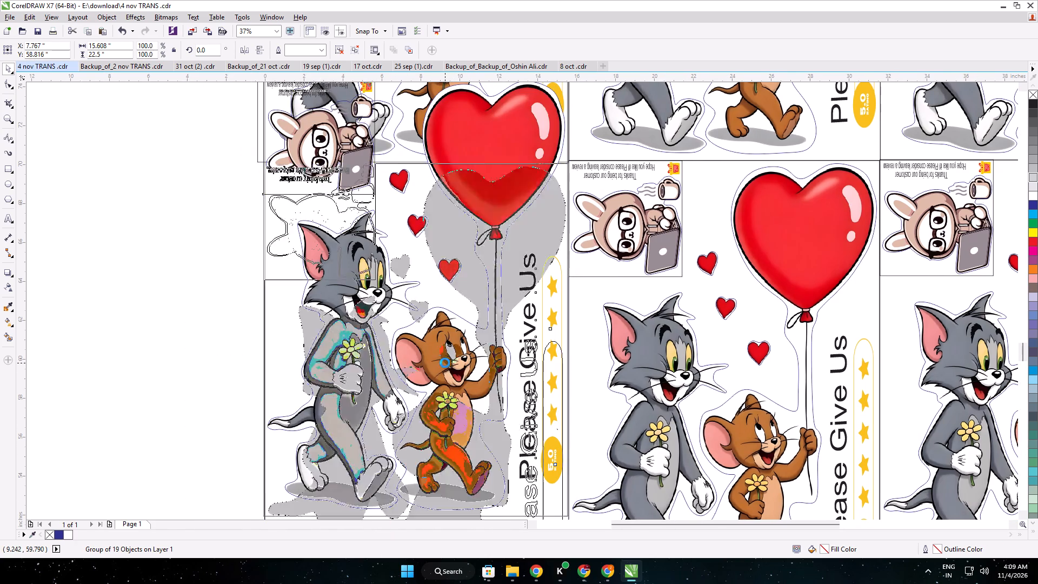
key(Up)
key(Up)
key(Up)
key(Up)
key(Up)
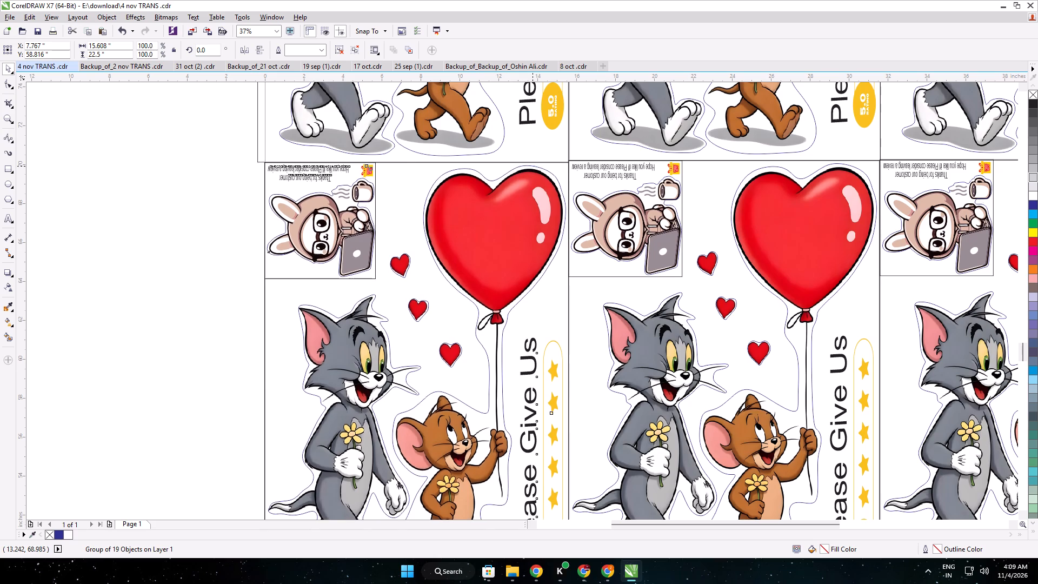
Narrow the wider first-column copy to about 15.5 inches at the page's left edge and nudge it up against the row above.
click(530, 125)
middle_drag(353, 159, 624, 583)
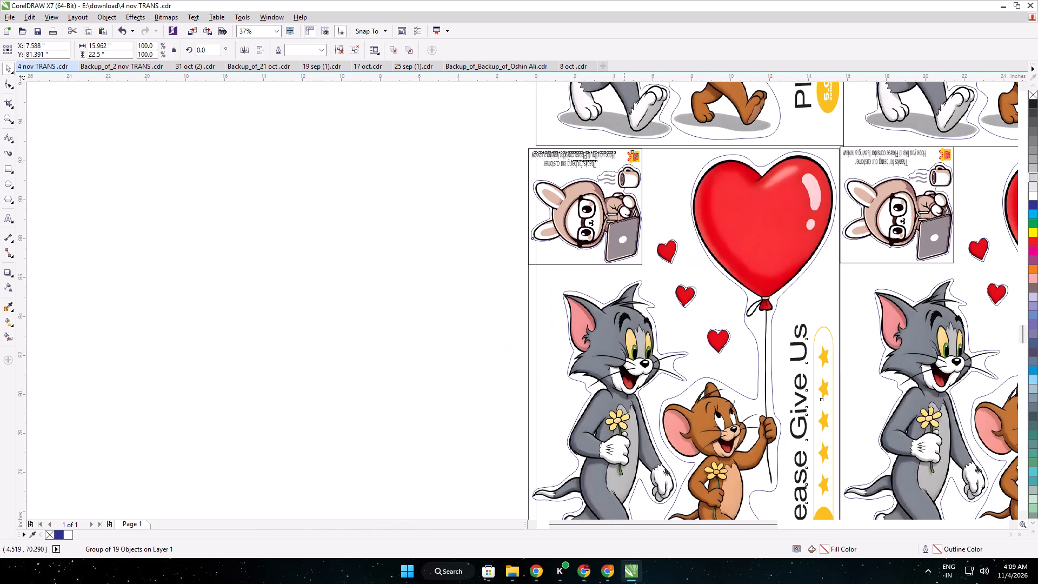
drag(524, 366, 534, 369)
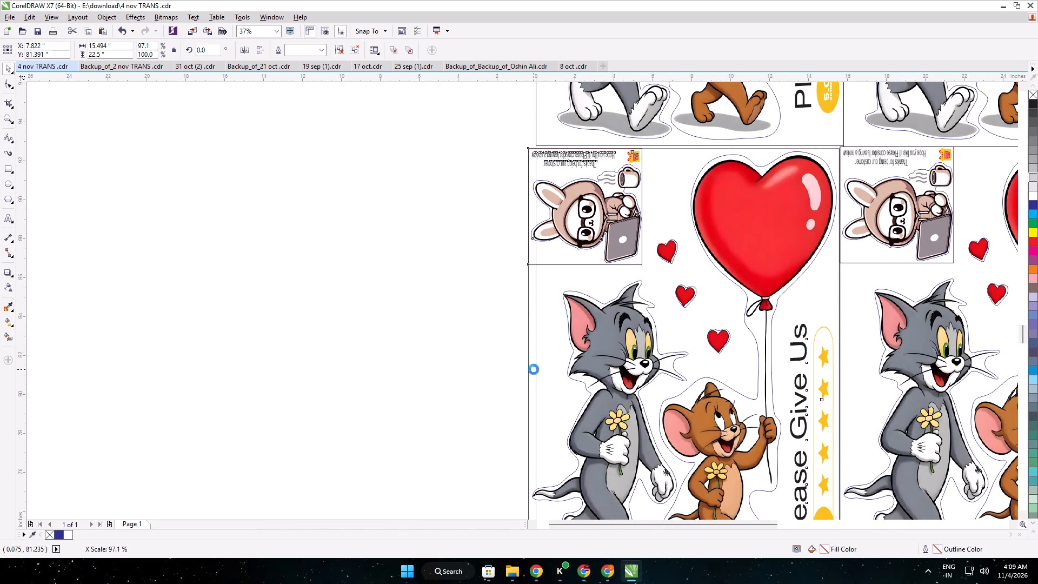
key(Up)
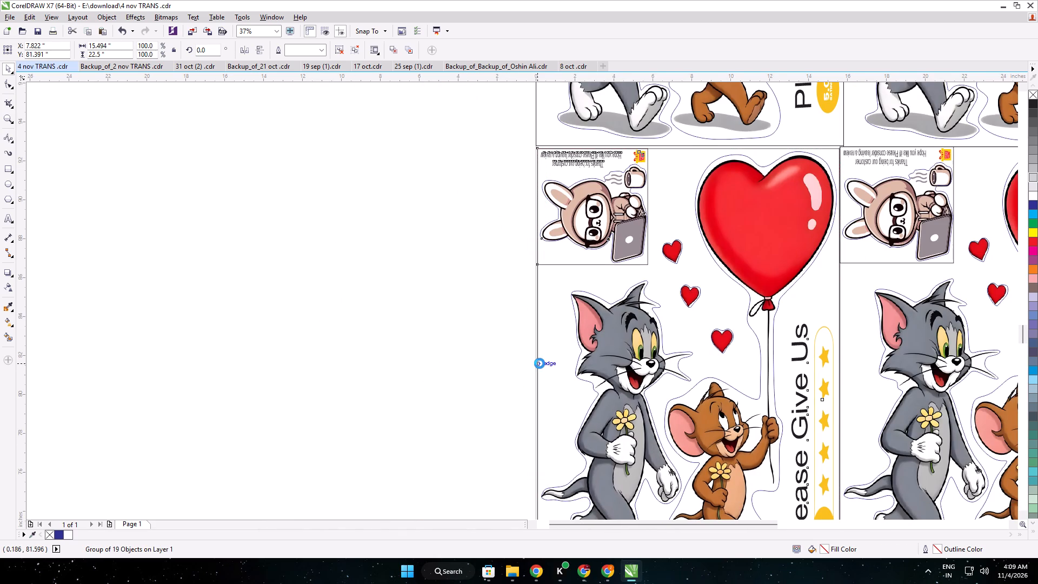
key(Up)
key(Up)
key(Up)
key(Up)
key(Up)
key(Up)
Stretch the lower first-column set's top edge up to the row above, making it about 22.6 inches tall.
middle_drag(709, 433, 639, 231)
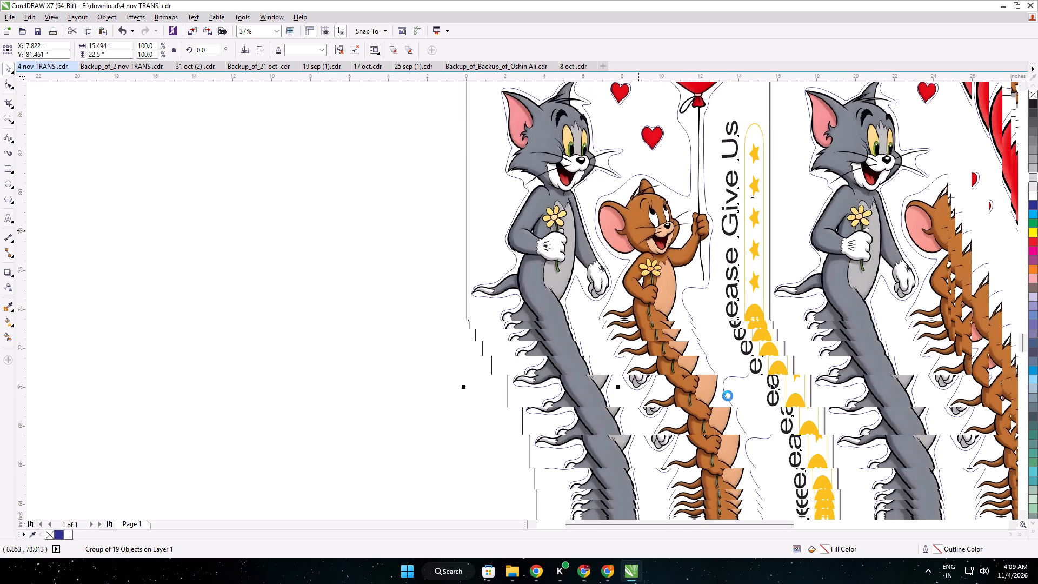
middle_drag(735, 408, 696, 217)
click(621, 295)
scroll(567, 183, up, 2)
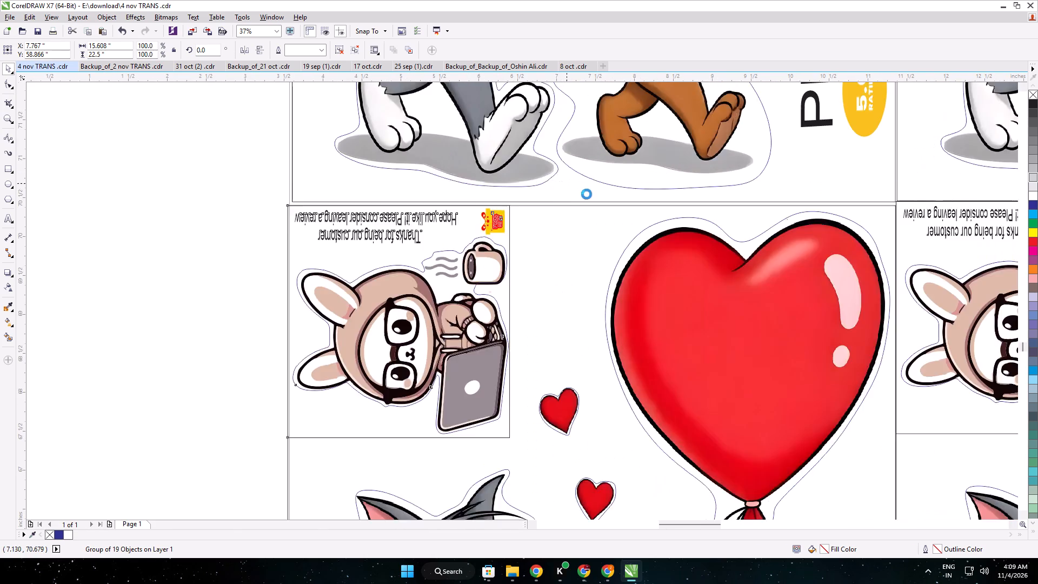
drag(615, 223, 618, 214)
scroll(641, 243, down, 2)
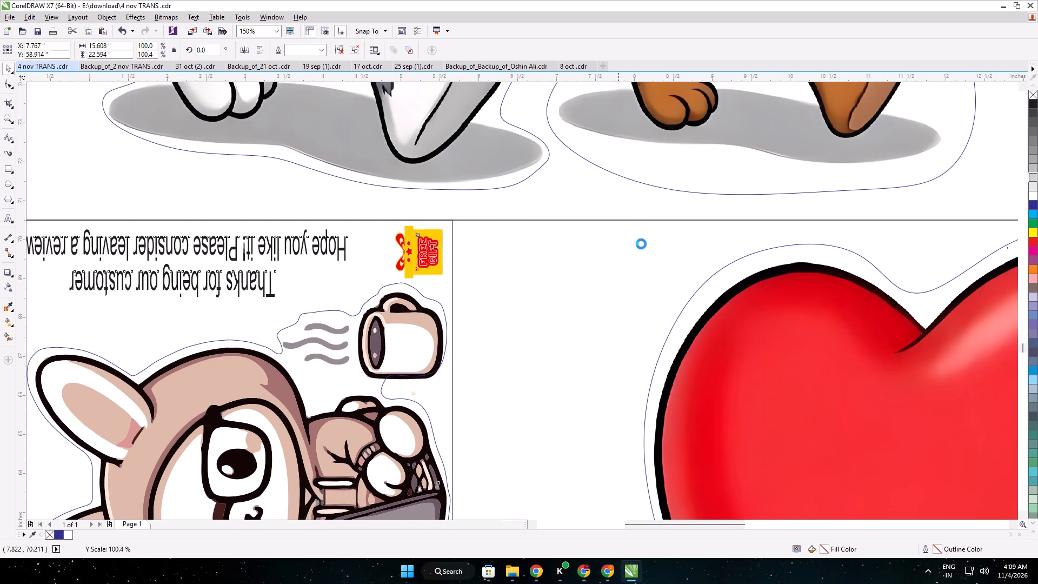
scroll(641, 244, down, 3)
Duplicate the lowest first-column set and move the copy into the middle column, beside the lowest third-column set.
middle_drag(736, 353, 710, 224)
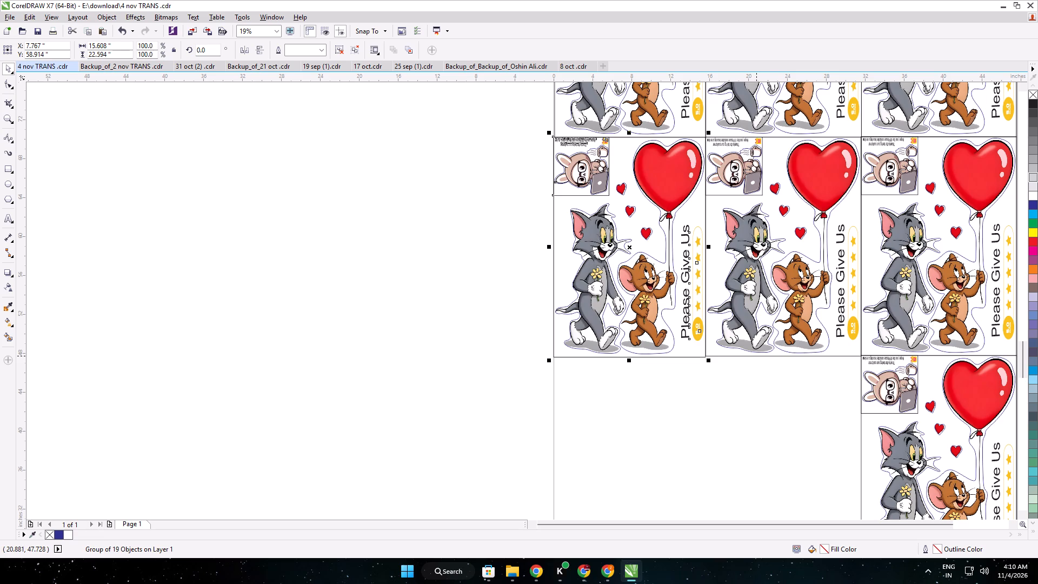
key(ctrl+d)
scroll(696, 323, down, 1)
drag(670, 299, 658, 364)
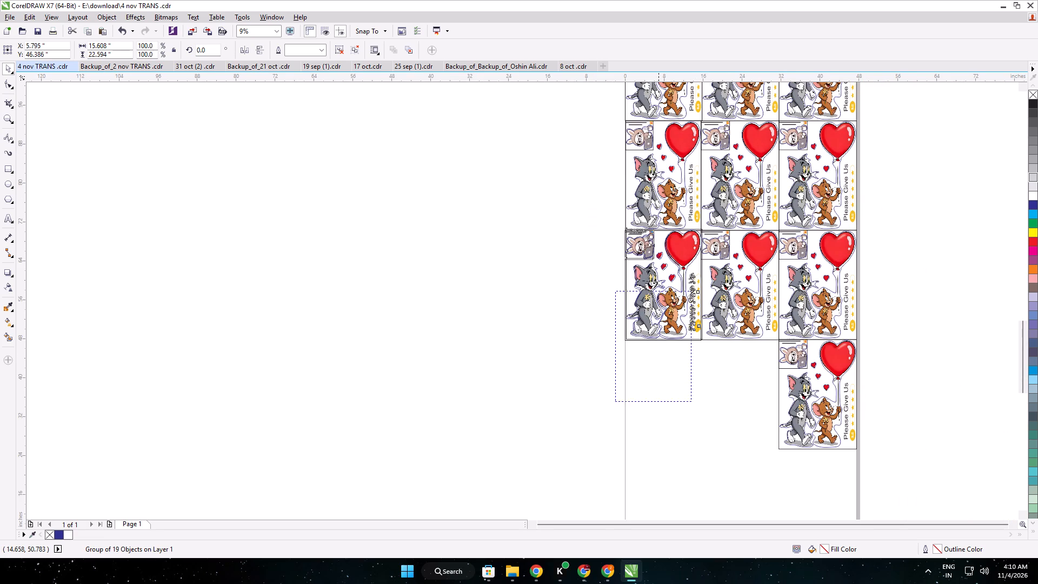
drag(658, 364, 746, 410)
Nudge the lowest middle-column copy up and right until it sits flush with the row above and the third-column set.
scroll(747, 348, up, 2)
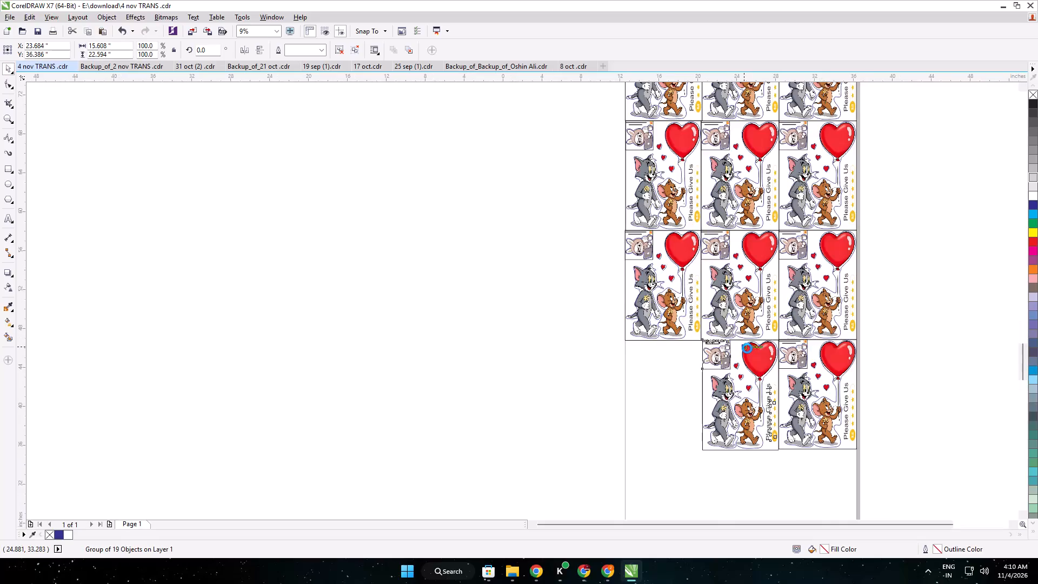
scroll(747, 348, up, 2)
key(Up)
key(Up)
key(Right)
key(Right)
key(Right)
key(Right)
key(Right)
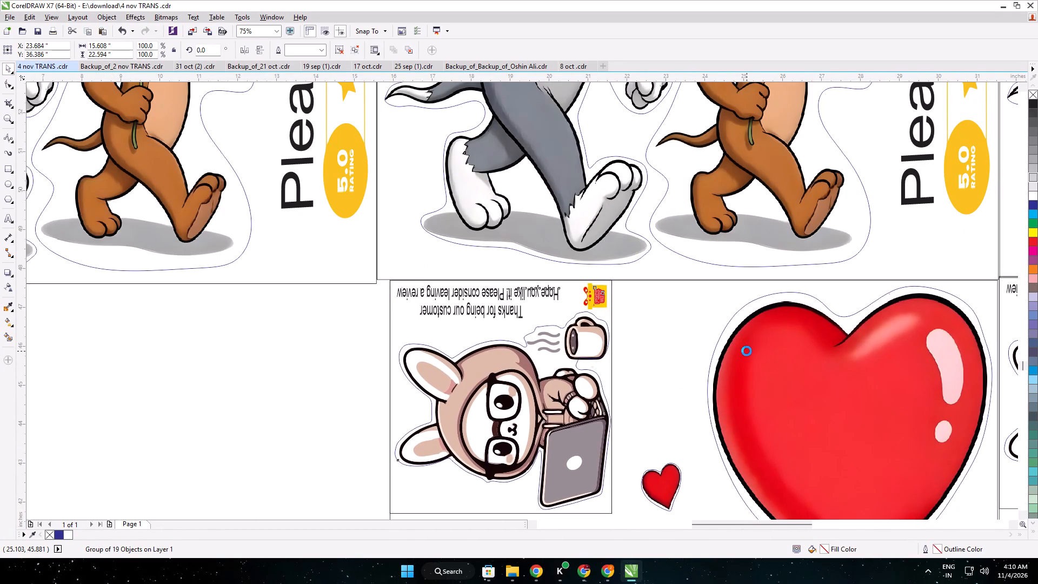
key(Right)
key(Right)
key(Right)
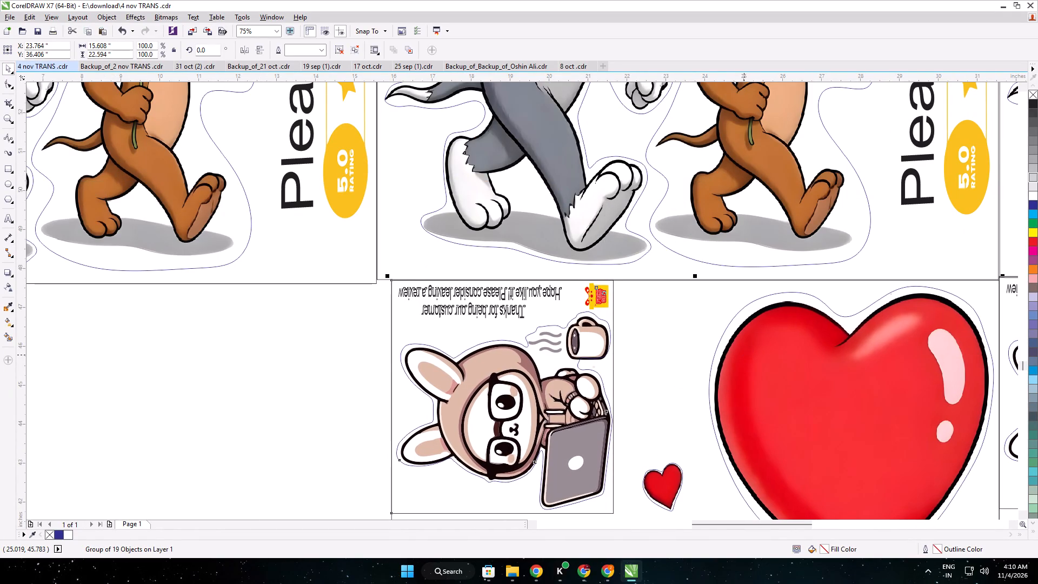
Duplicate the lowest middle-column set and move the copy into the first column to complete the bottom row.
key(ctrl+d)
scroll(743, 356, down, 1)
scroll(699, 357, down, 2)
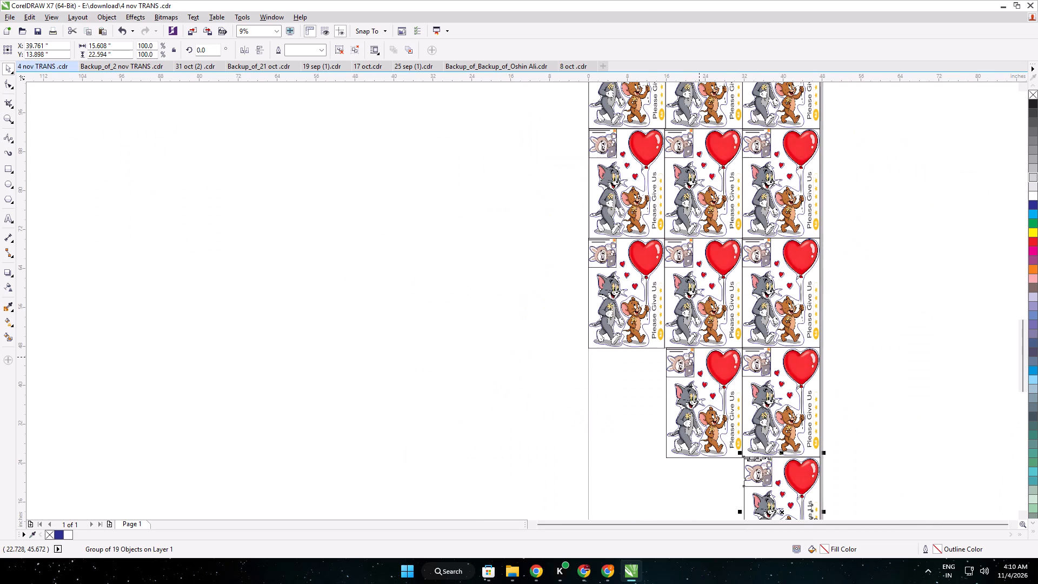
drag(778, 492, 620, 392)
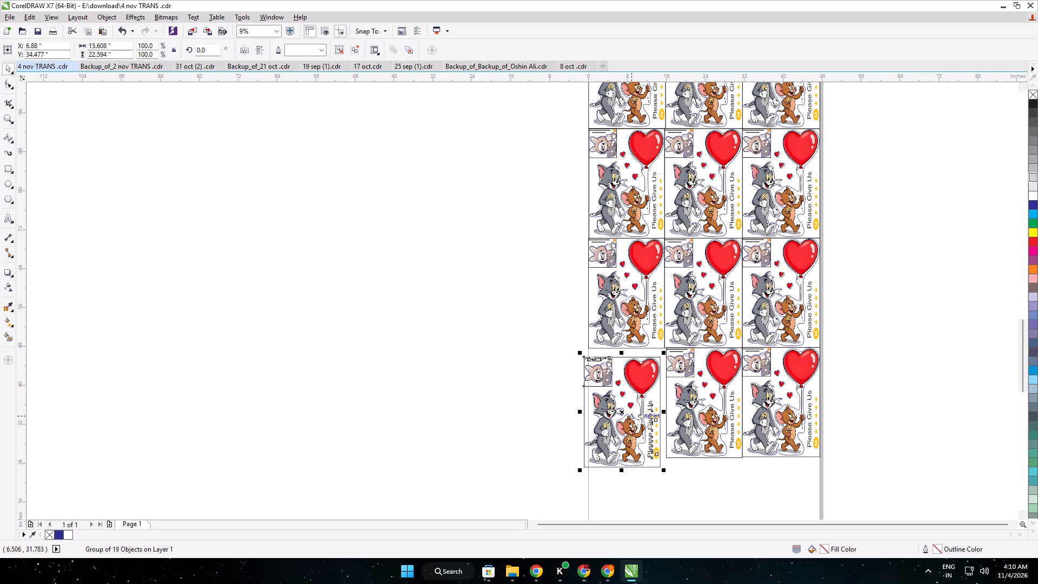
scroll(630, 417, up, 1)
drag(642, 403, 657, 389)
Nudge the bottom first-column copy up toward the row above.
scroll(662, 361, up, 1)
key(Up)
key(Up)
key(Up)
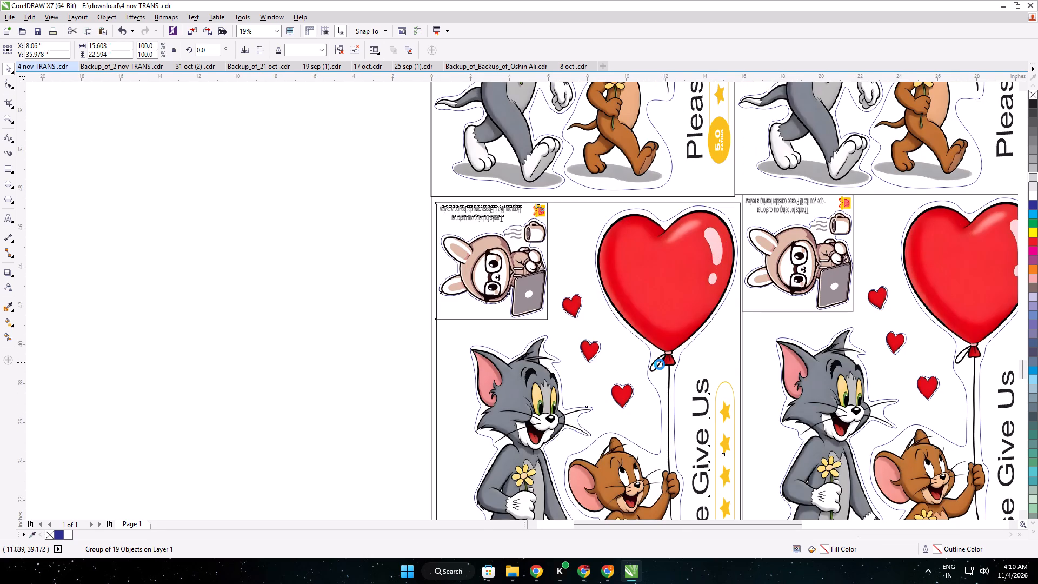
key(Up)
key(Up)
key(Up)
key(Up)
key(Up)
key(Up)
key(Up)
key(Up)
key(Up)
key(Up)
key(Up)
key(Up)
key(Up)
key(Up)
key(Up)
key(Up)
key(Up)
key(Up)
key(Up)
key(Up)
key(Up)
key(Up)
key(Up)
key(Up)
key(Up)
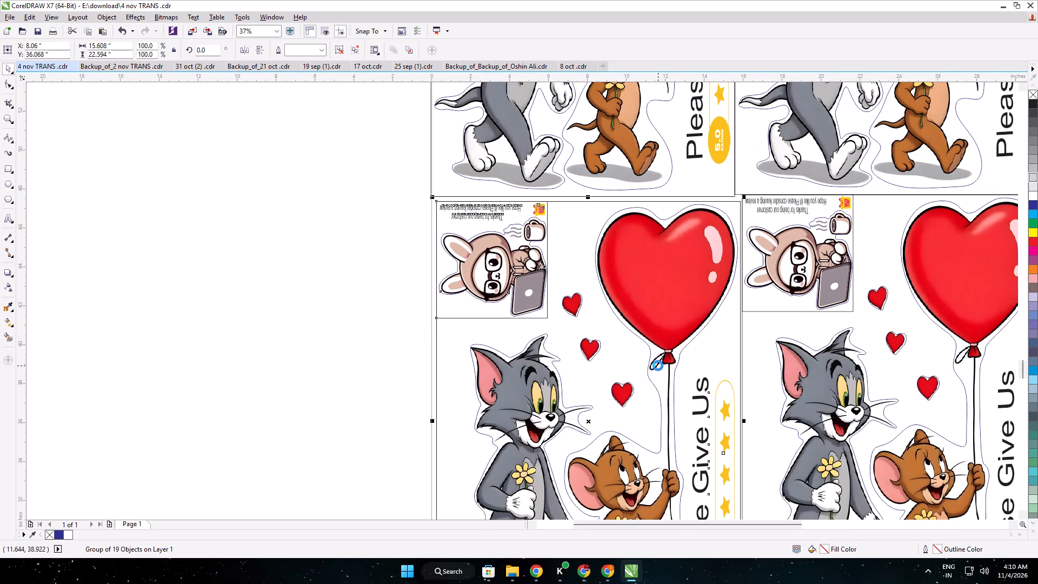
Nudge the first-column set in the row above the bottom copy slightly up, to about Y 58.95 inches.
click(690, 138)
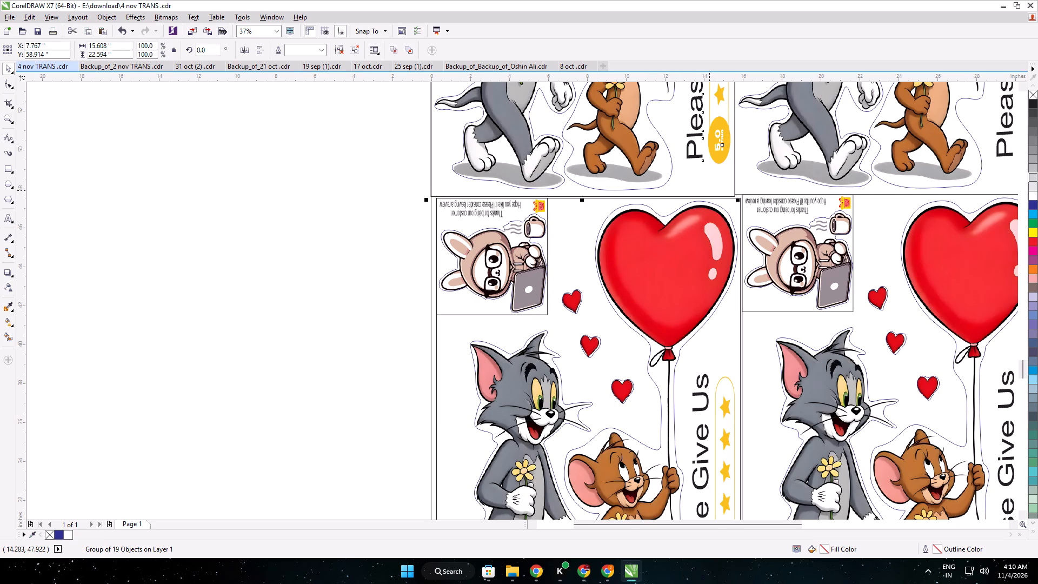
key(Up)
key(Up)
key(Up)
key(Up)
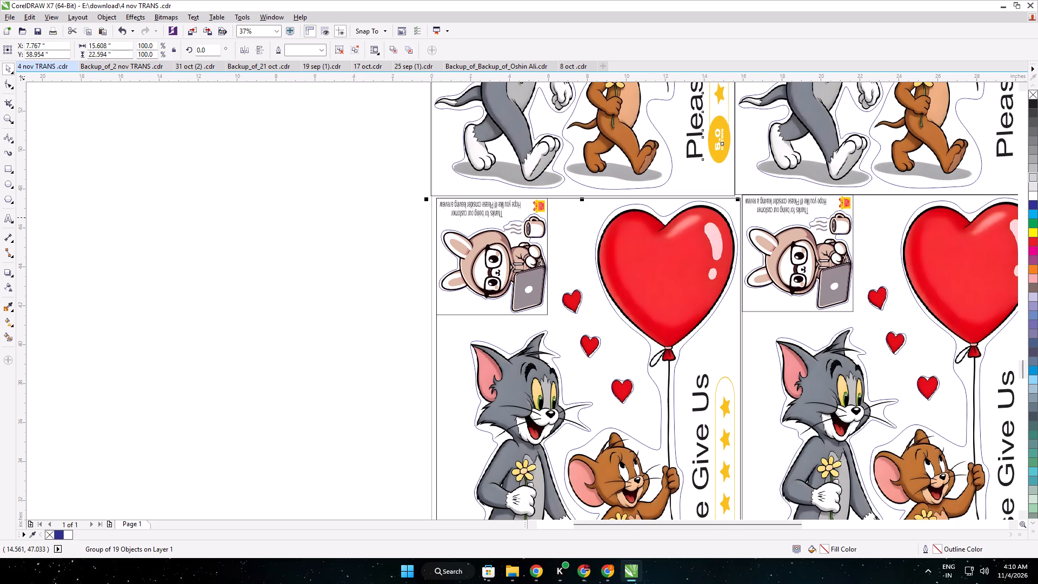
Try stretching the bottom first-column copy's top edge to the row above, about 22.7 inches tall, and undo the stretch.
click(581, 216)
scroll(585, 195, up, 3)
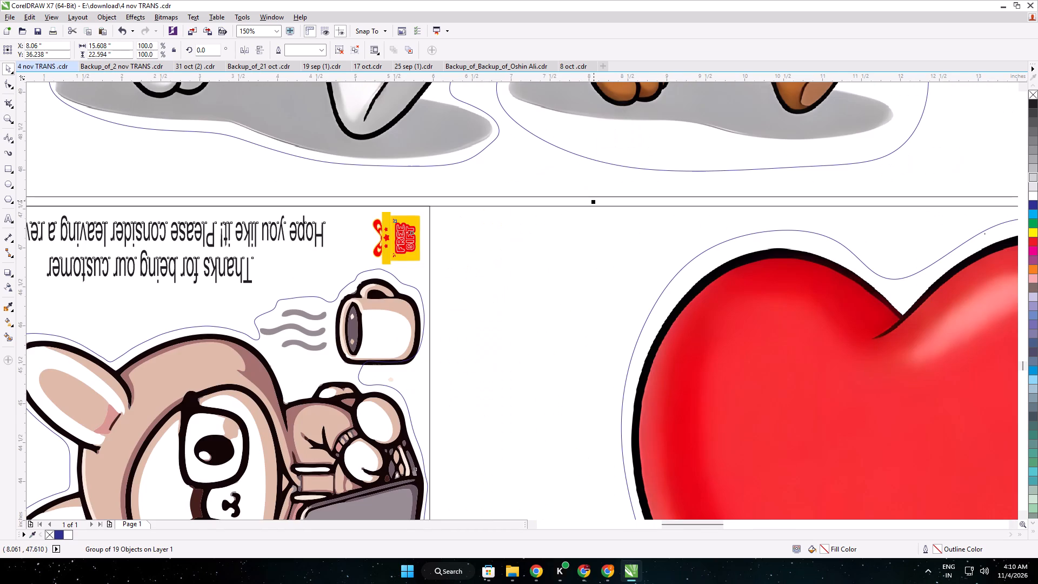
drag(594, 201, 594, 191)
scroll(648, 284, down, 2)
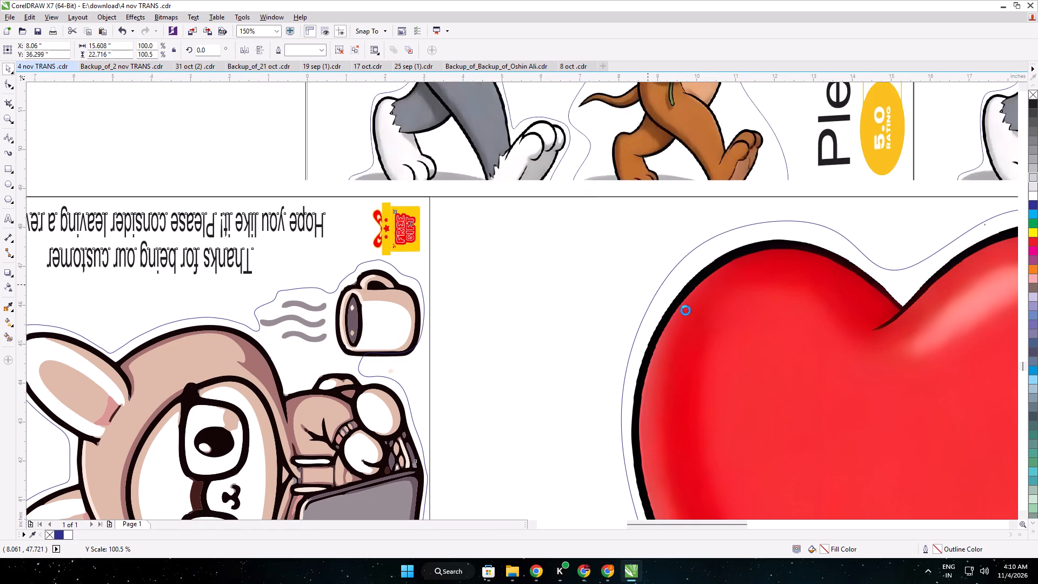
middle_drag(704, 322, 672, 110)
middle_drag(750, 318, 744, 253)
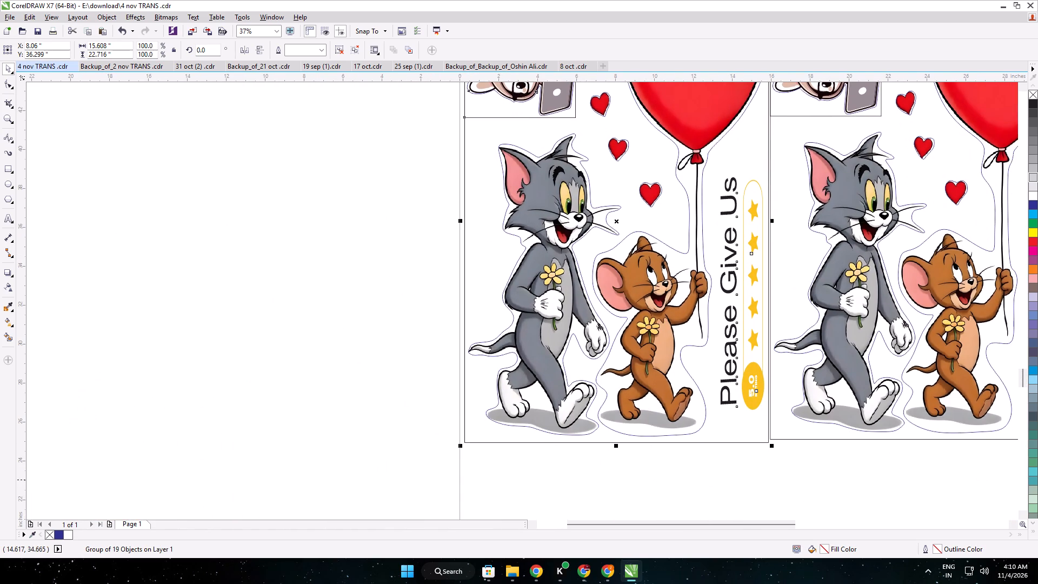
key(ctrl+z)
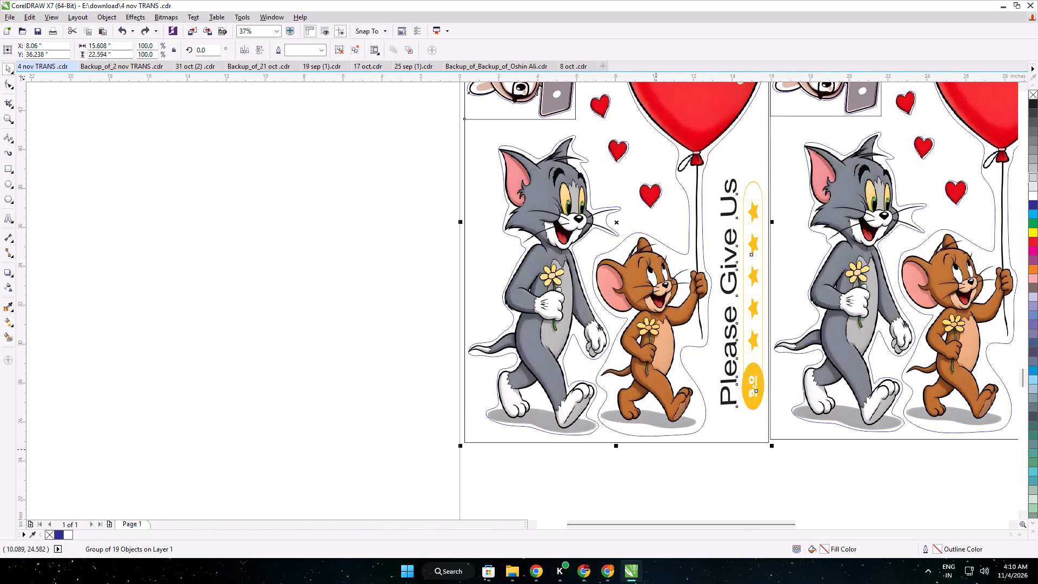
Nudge the bottom first-column copy up and fine-tune it back down to about Y 36.39 inches, flush with the row above.
key(Up)
key(Up)
key(Up)
key(Up)
key(Up)
key(Up)
key(Up)
key(Up)
key(Up)
key(Up)
key(Up)
key(Up)
key(Up)
key(Up)
key(Up)
key(Up)
key(Up)
key(Up)
key(Up)
key(Up)
middle_drag(687, 316, 717, 435)
scroll(586, 103, up, 1)
key(Down)
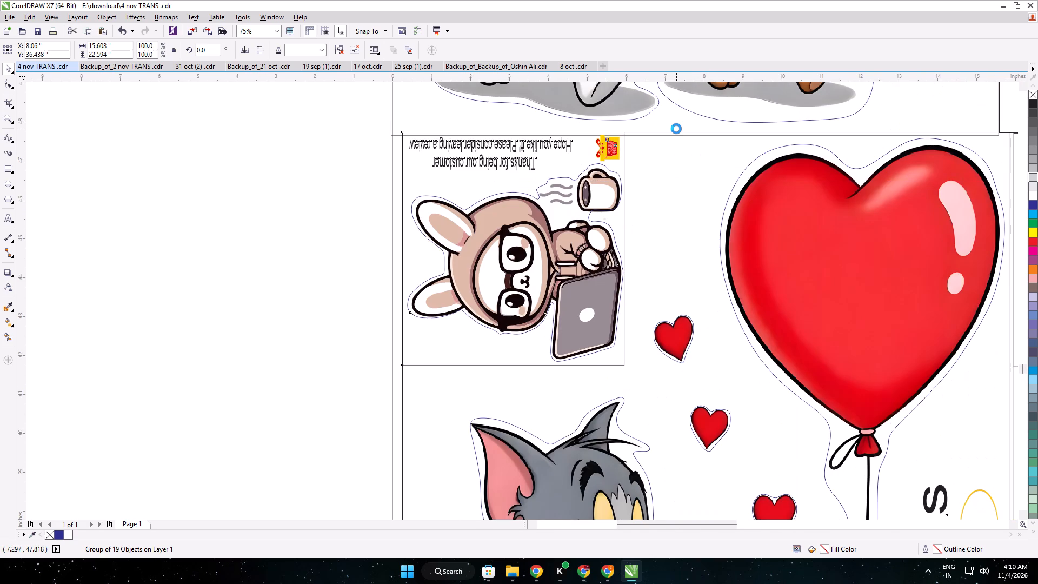
key(Down)
key(Down)
key(Down)
key(Down)
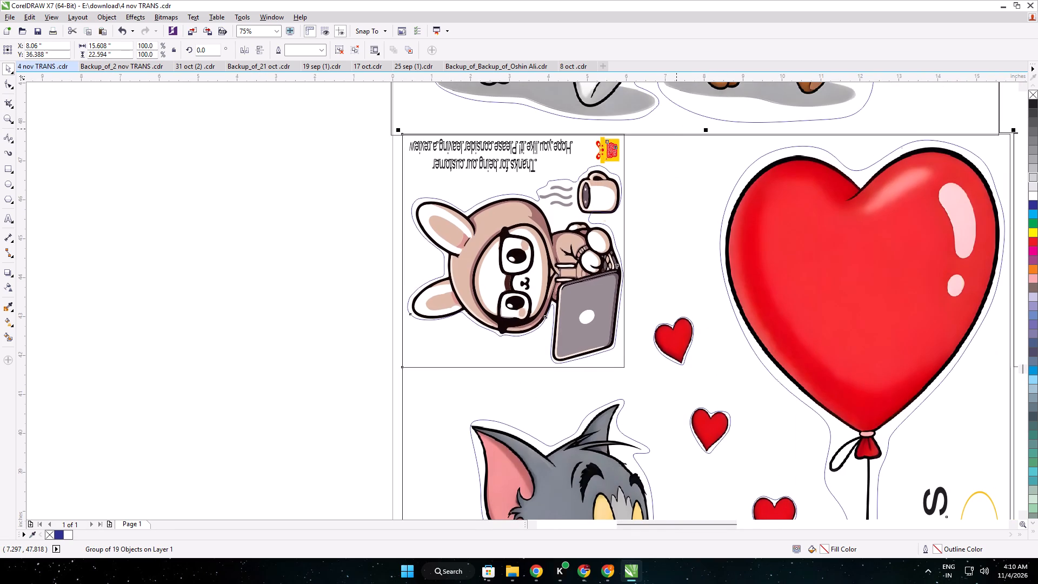
Nudge the bottom first-column copy slightly down and left to about X 7.83, Y 36.37 inches, flush with the page edge.
key(Down)
key(Down)
key(Left)
key(Left)
key(Left)
key(Left)
key(Left)
key(Left)
key(Left)
key(Left)
key(Left)
key(Left)
key(Left)
key(Left)
key(Left)
key(Left)
key(Left)
key(Left)
key(Left)
key(Left)
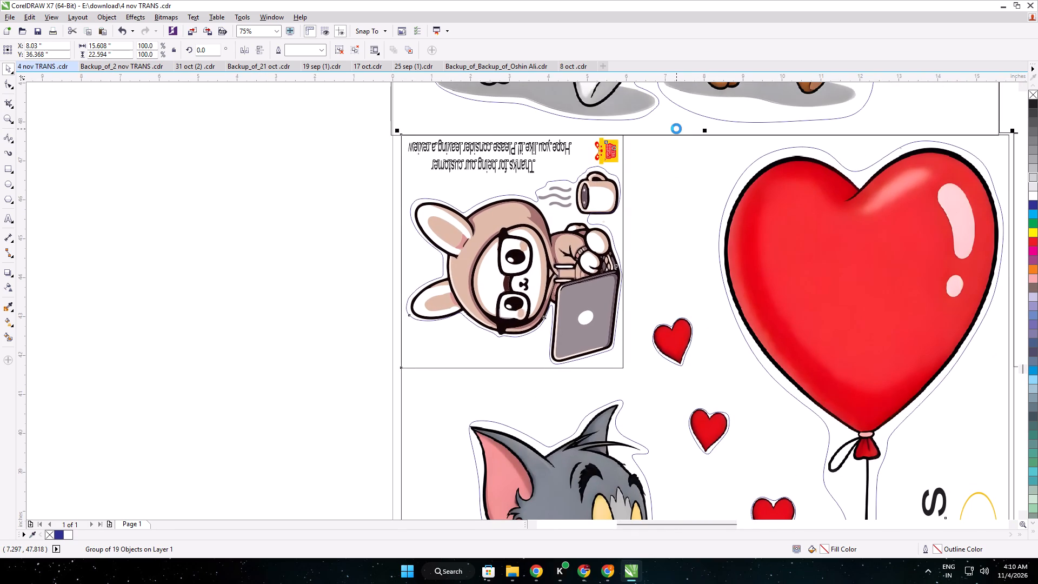
key(Left)
key(Left)
key(Left)
key(Left)
key(Left)
key(Left)
key(Left)
key(Left)
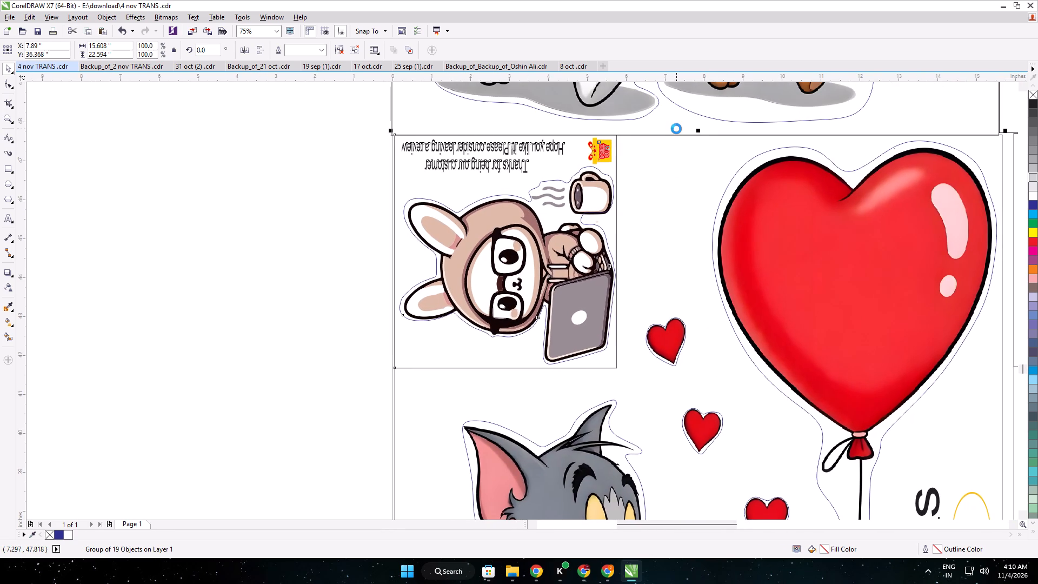
key(Left)
Stretch the bottom first-column copy's right edge to meet the second-column copy, about 15.93 inches wide.
middle_drag(777, 188, 437, 85)
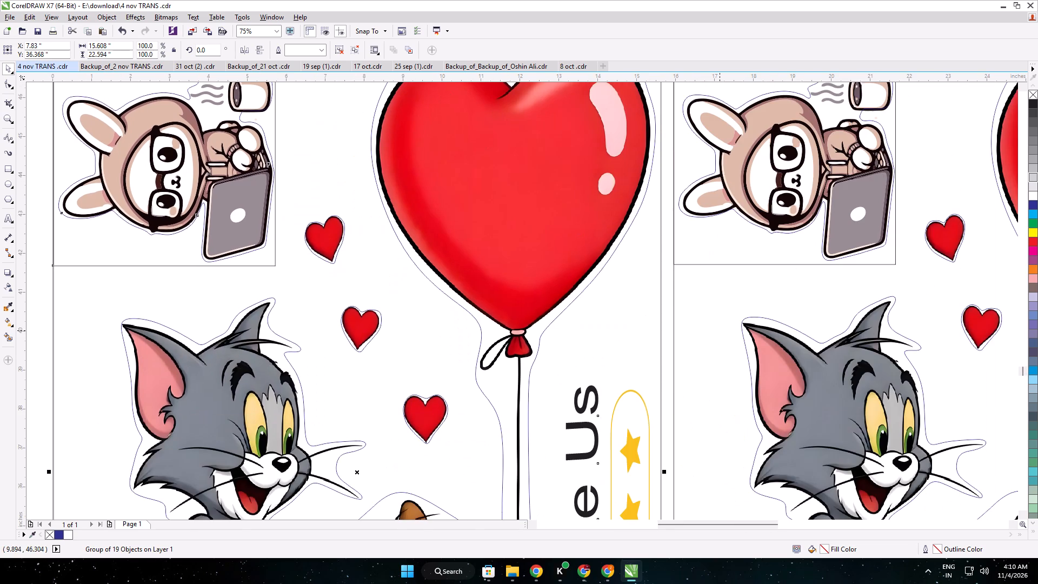
scroll(668, 475, up, 3)
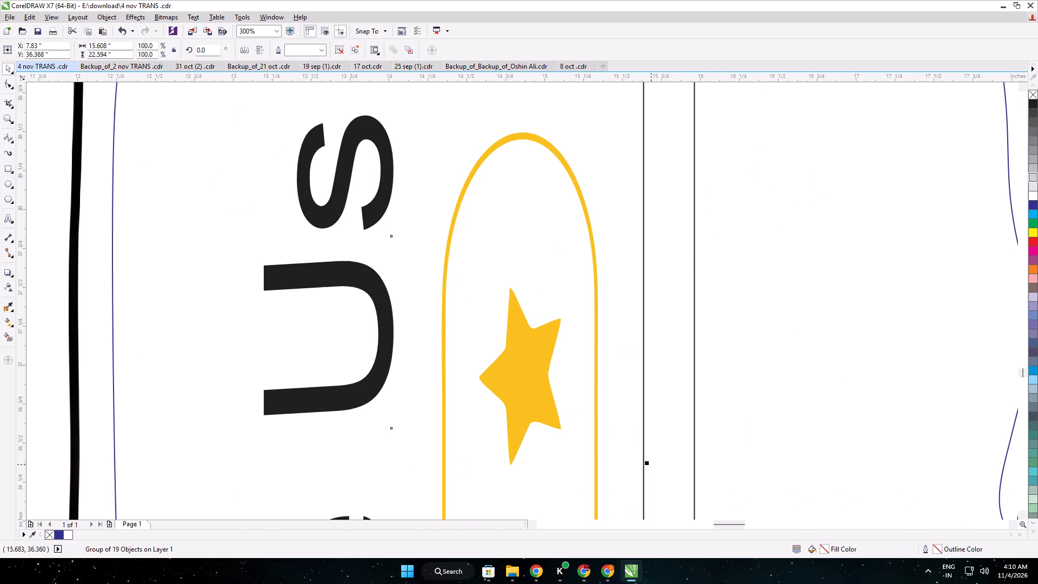
drag(648, 462, 697, 457)
scroll(708, 421, down, 7)
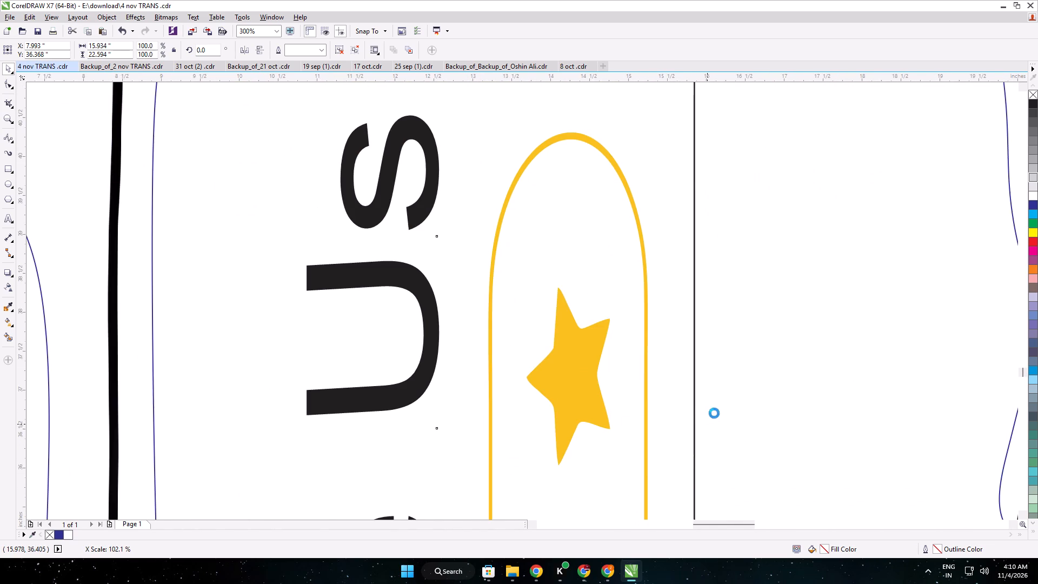
scroll(720, 405, down, 2)
Shorten the bottom first-column copy from its lower edge to about 22.51 inches tall.
middle_drag(739, 385, 657, 216)
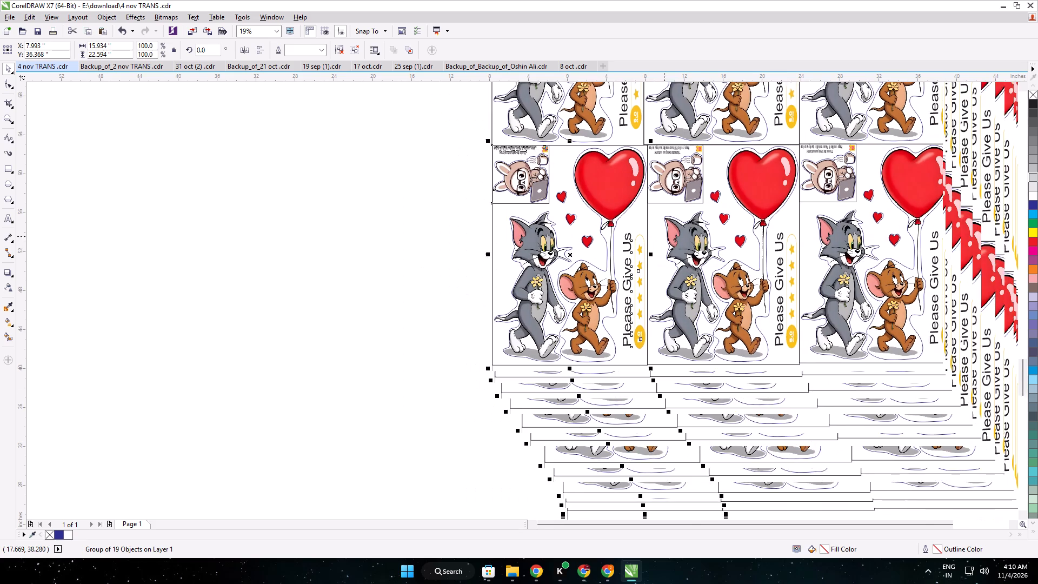
middle_drag(657, 216, 653, 204)
scroll(527, 329, up, 2)
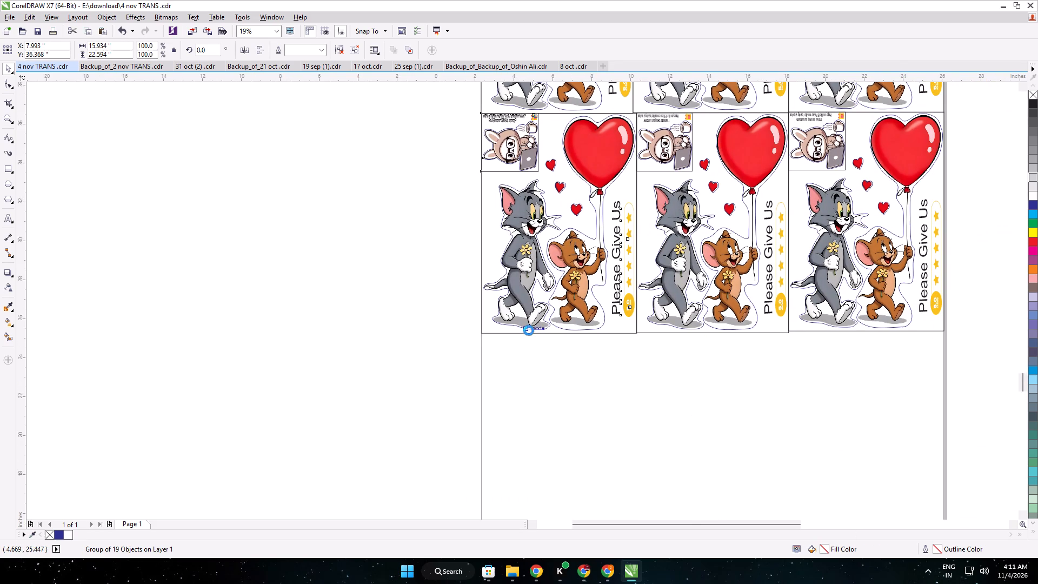
scroll(586, 350, up, 1)
drag(639, 311, 639, 300)
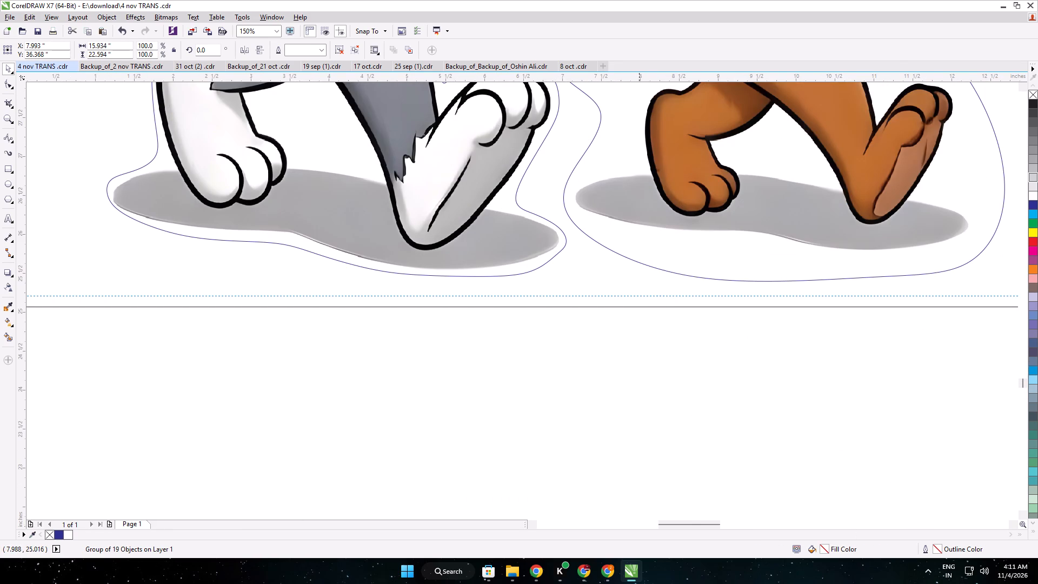
drag(639, 300, 639, 305)
Duplicate the second-column copy of the lowest row and place it in the empty space below the third column.
scroll(669, 300, down, 1)
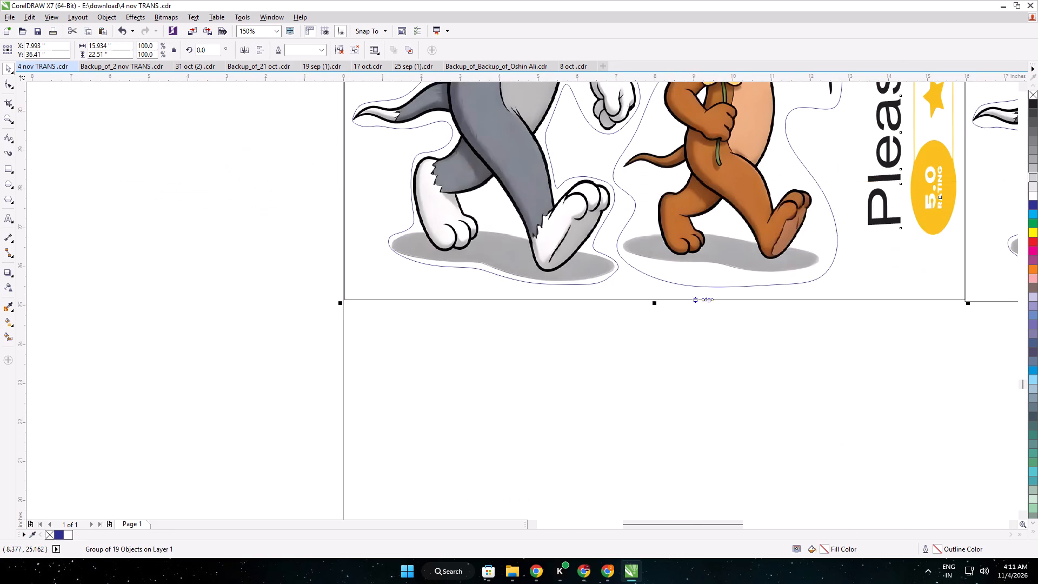
middle_drag(695, 297, 593, 283)
scroll(823, 287, down, 2)
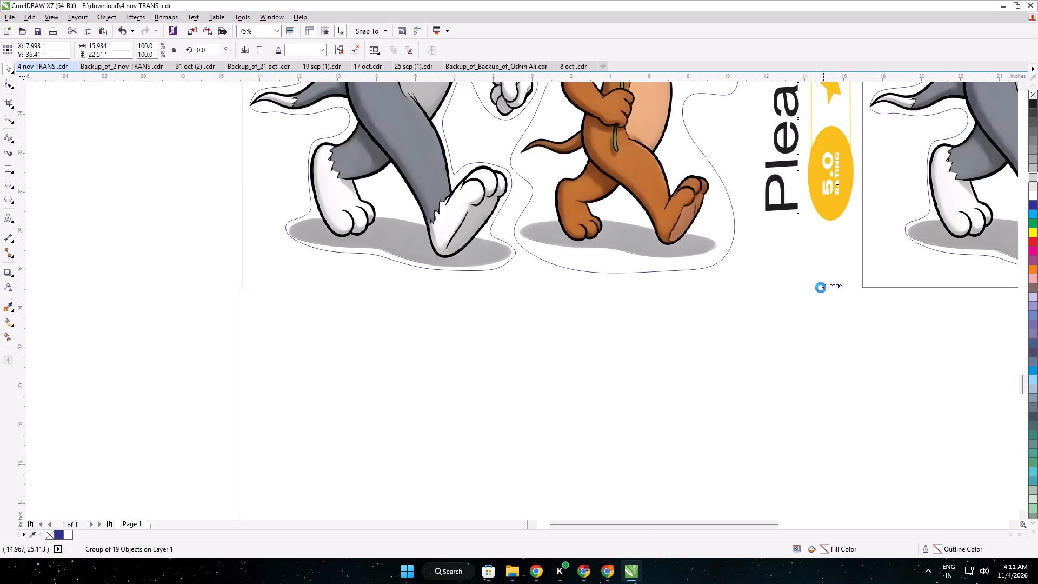
middle_drag(739, 153, 714, 322)
scroll(727, 267, down, 1)
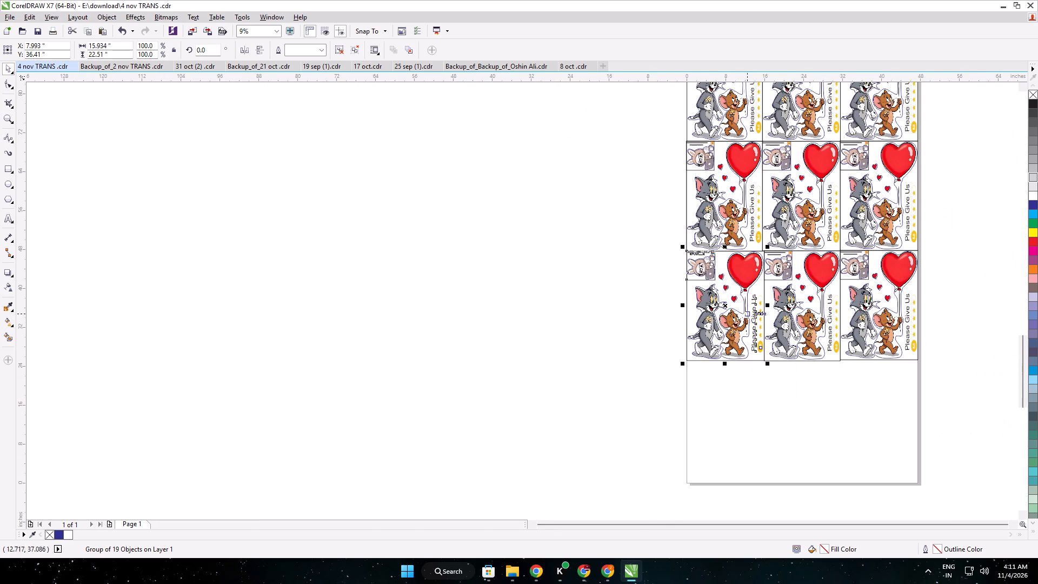
click(641, 323)
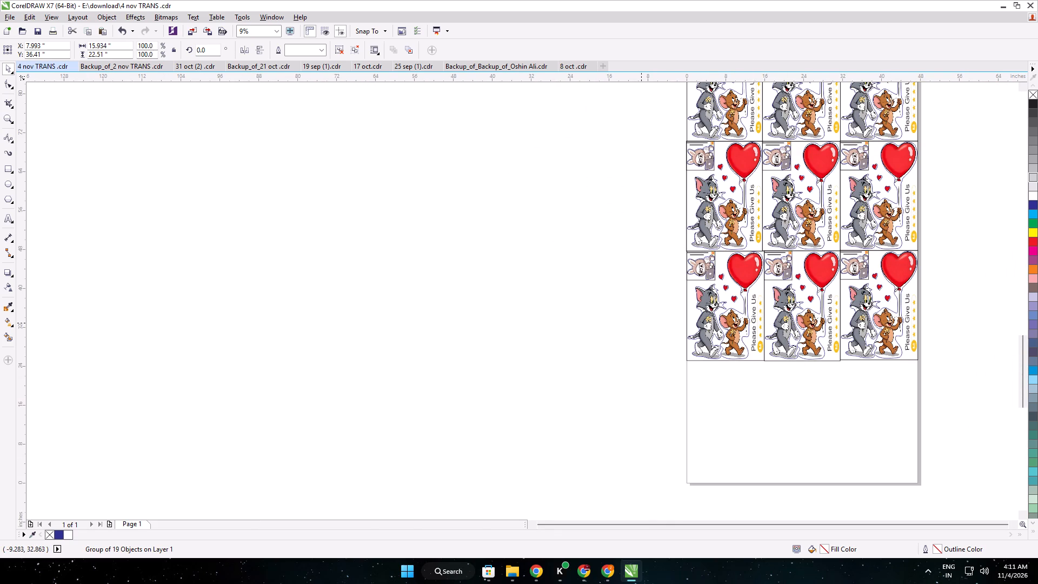
click(796, 308)
key(ctrl+d)
drag(800, 299, 880, 412)
Align the new third-column copy under the row above, at about X 39.35, Y 13.79 inches.
scroll(709, 245, up, 2)
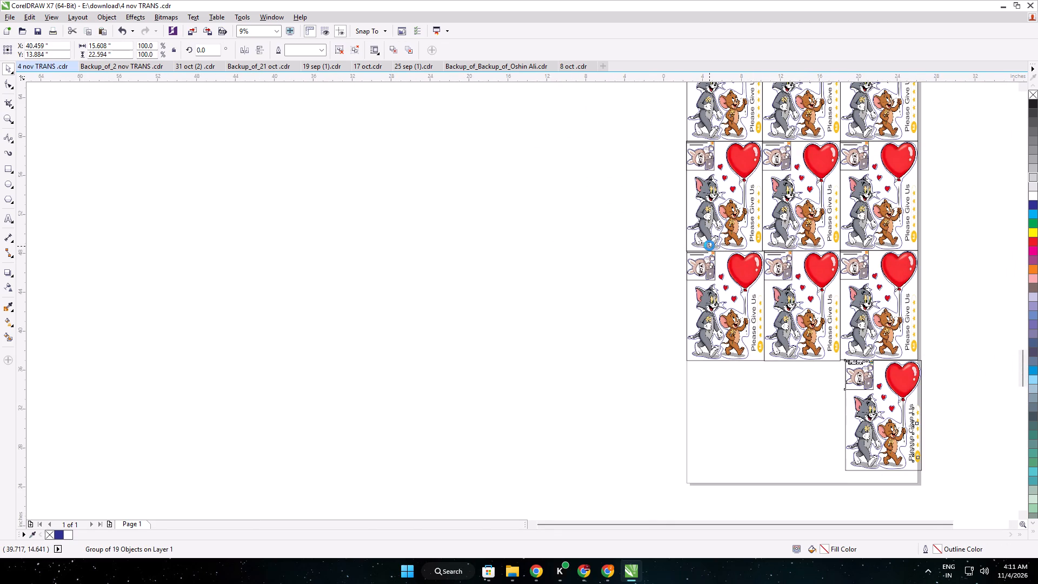
scroll(709, 245, up, 1)
middle_drag(784, 138, 801, 342)
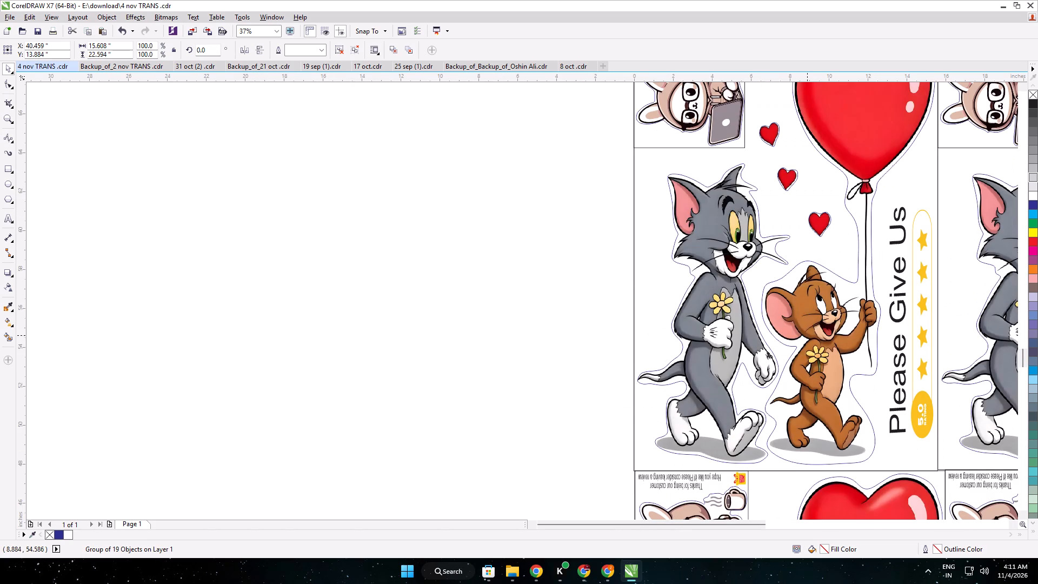
middle_drag(922, 359, 571, 112)
scroll(655, 224, down, 2)
middle_drag(899, 307, 893, 302)
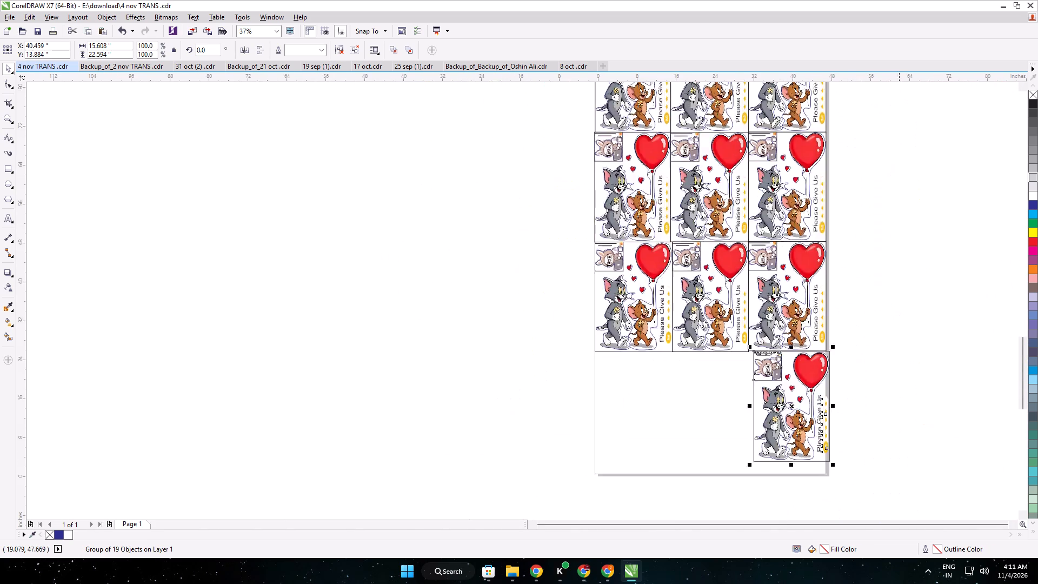
middle_drag(893, 302, 682, 172)
scroll(578, 227, up, 5)
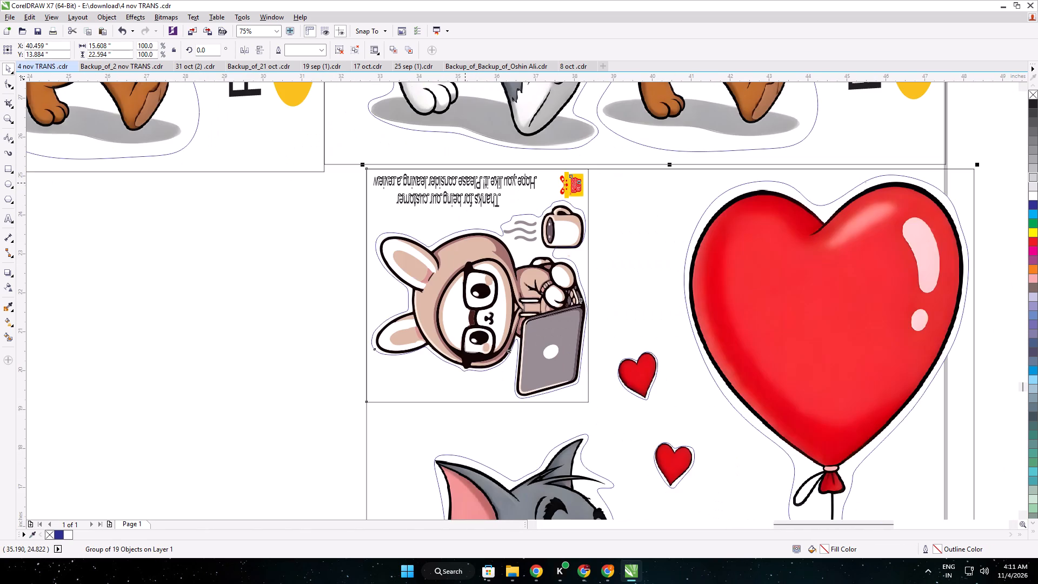
drag(663, 228, 635, 258)
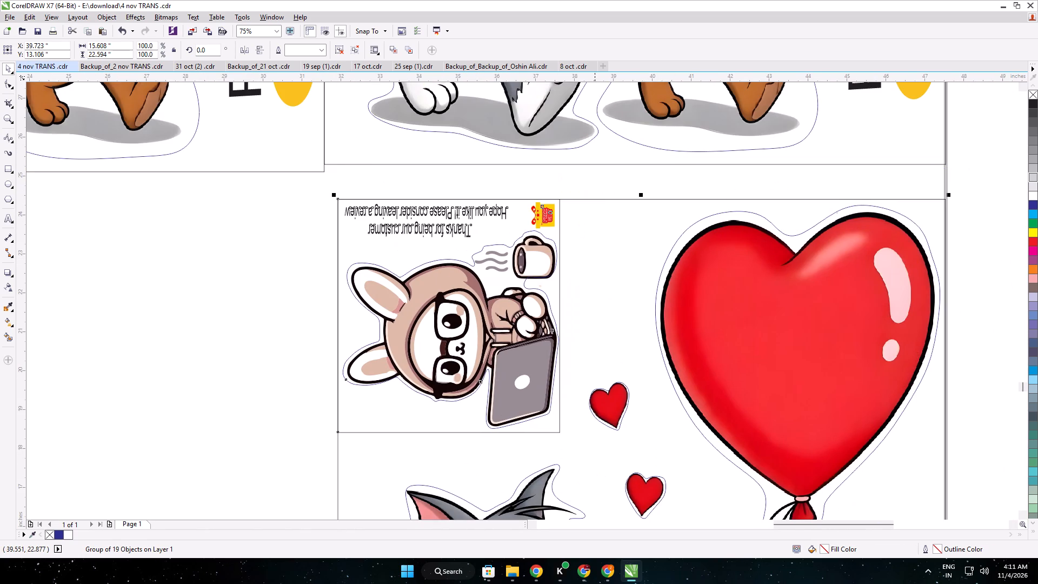
click(590, 156)
click(650, 256)
drag(640, 268, 625, 243)
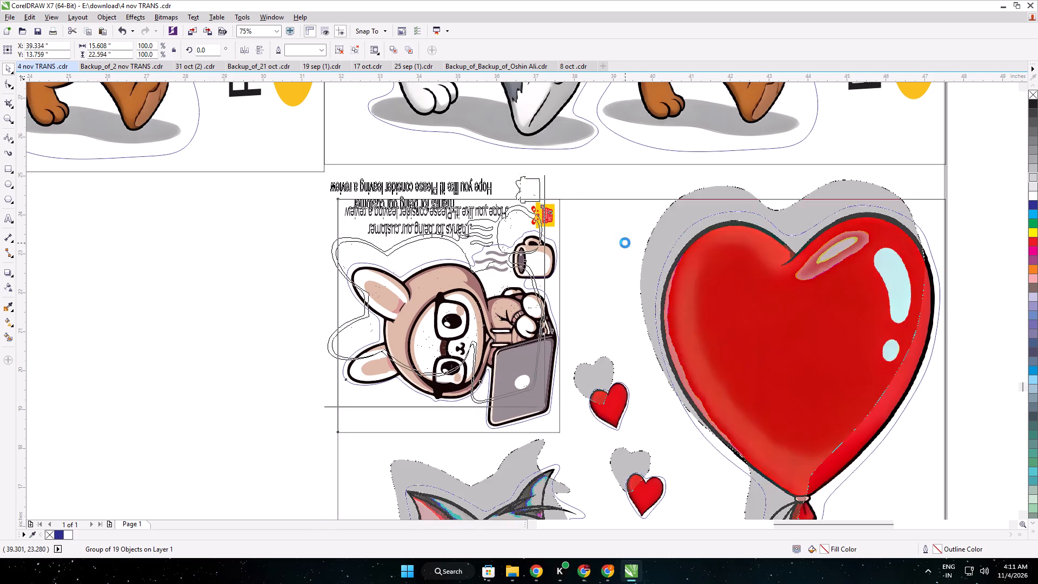
key(Right)
key(Up)
key(Up)
key(Up)
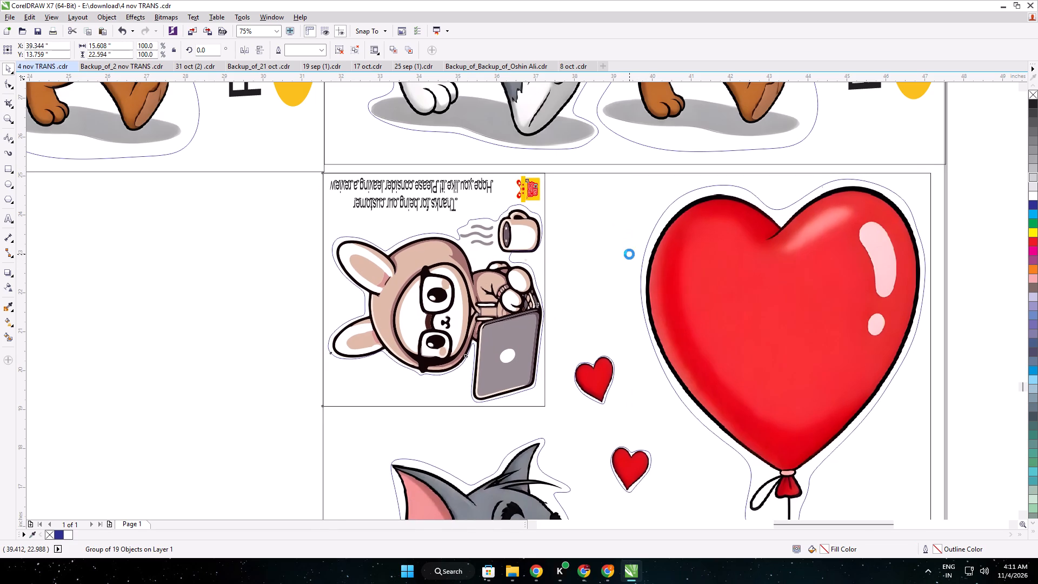
key(Right)
Stretch the new third-column copy's right edge to the page edge, about 15.96 inches wide.
middle_drag(942, 427, 836, 225)
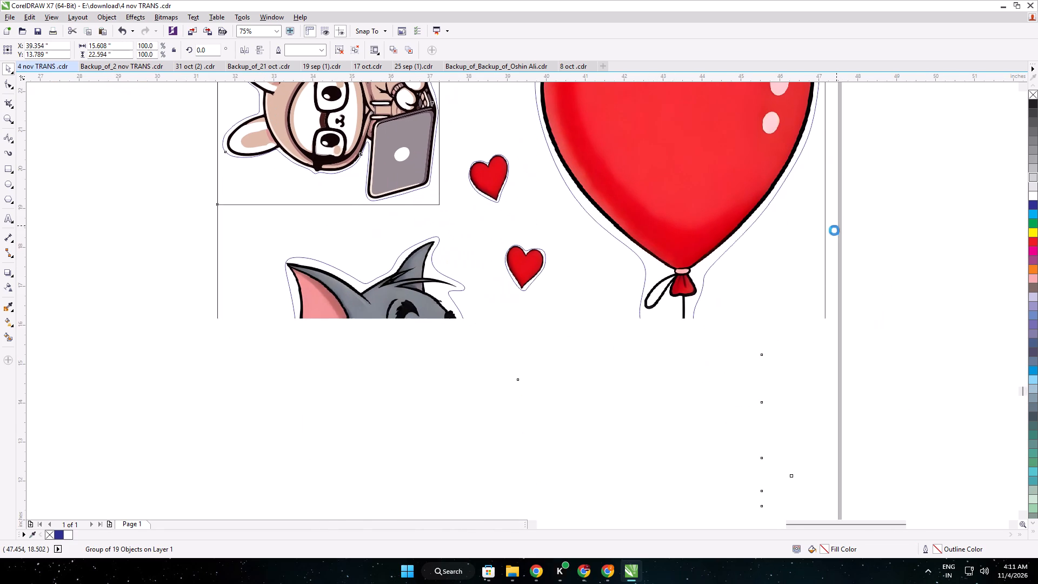
drag(829, 411, 843, 409)
Stretch the lower edge of the third-column set above down to the new copy, about 22.71 inches tall.
scroll(725, 277, down, 1)
middle_drag(717, 261, 761, 435)
click(658, 243)
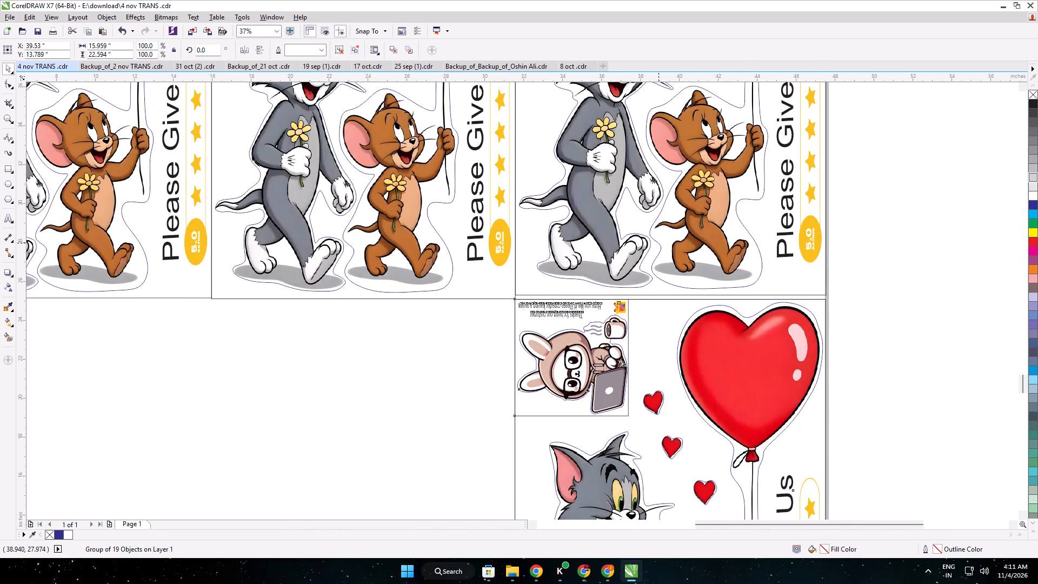
drag(671, 298, 670, 305)
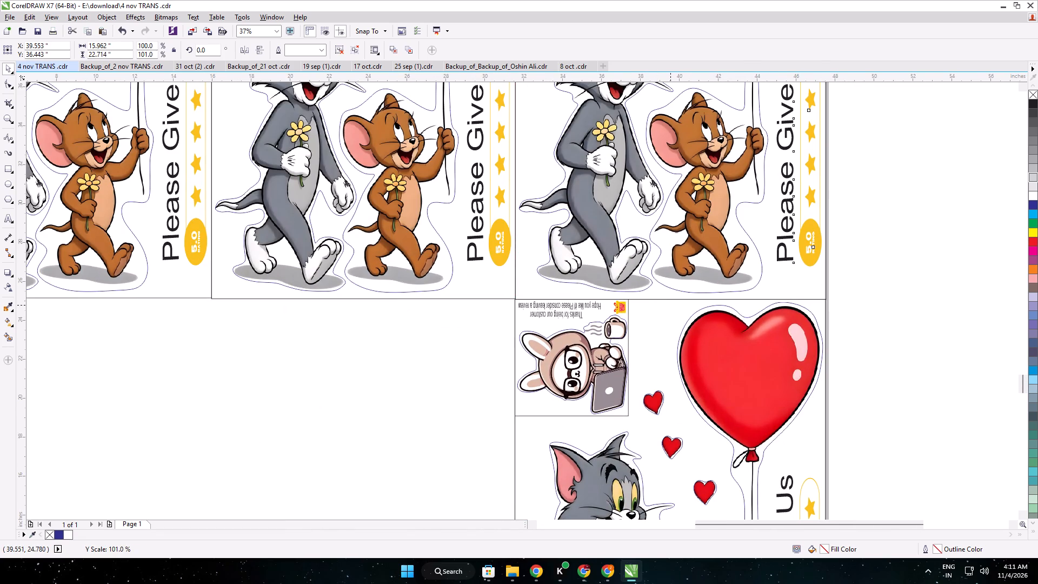
Duplicate the stretched third-column set and move the duplicate into the new bottom row's second column, about X 23.72, Y 13.90 inches.
key(ctrl+d)
drag(690, 181, 598, 320)
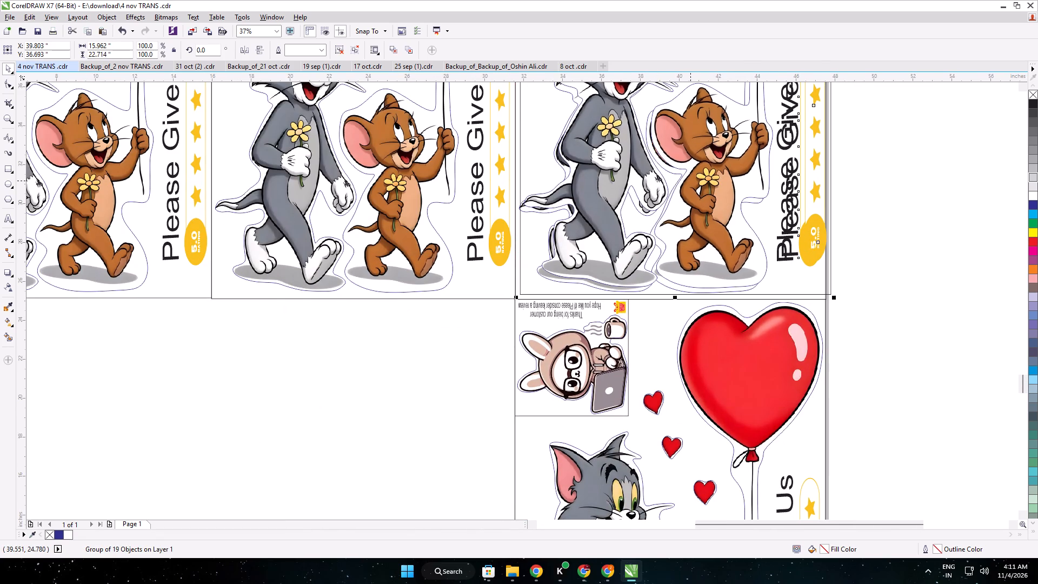
drag(598, 320, 417, 292)
middle_drag(417, 294, 688, 211)
drag(691, 272, 649, 550)
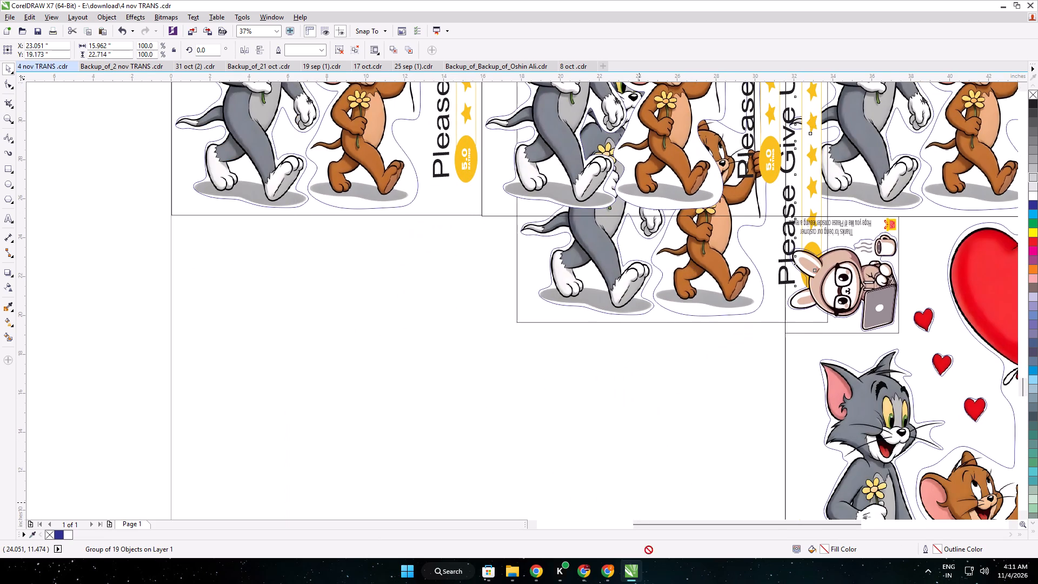
drag(649, 550, 647, 405)
middle_drag(669, 445, 656, 291)
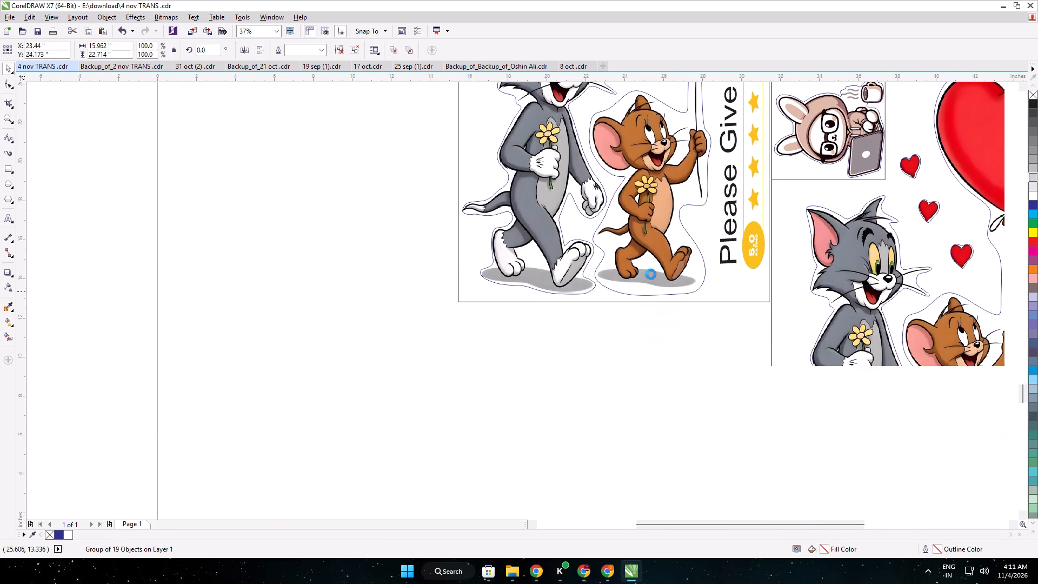
drag(645, 241, 645, 428)
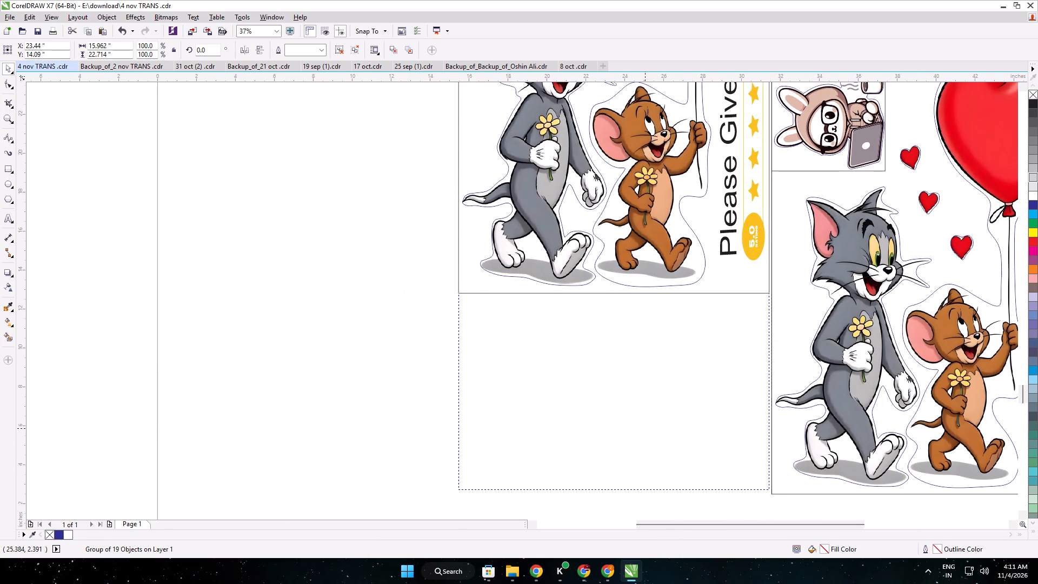
drag(645, 428, 650, 432)
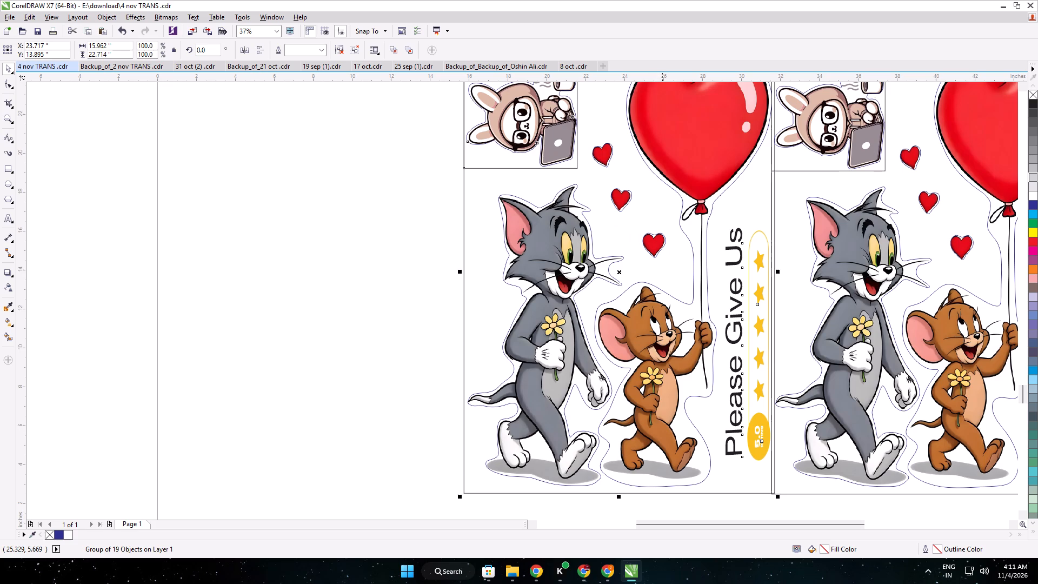
Nudge the new second-column copy left and down to about X 23.57, Y 13.86 inches, flush with the third-column copy.
key(Left)
key(Left)
key(Left)
key(Left)
key(Left)
key(Left)
key(Left)
key(Left)
key(Left)
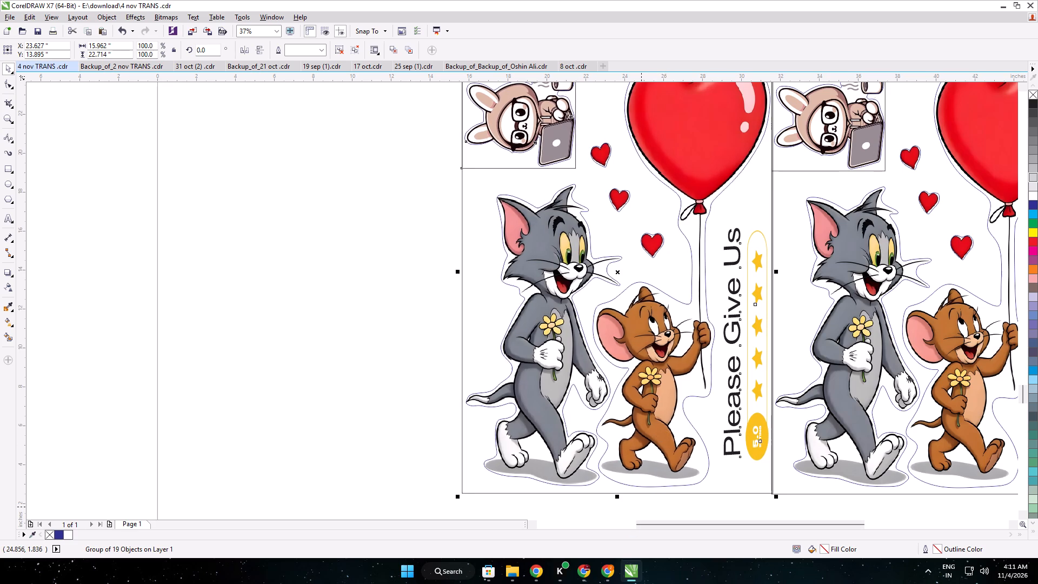
key(Left)
key(Left)
key(Left)
scroll(768, 507, up, 3)
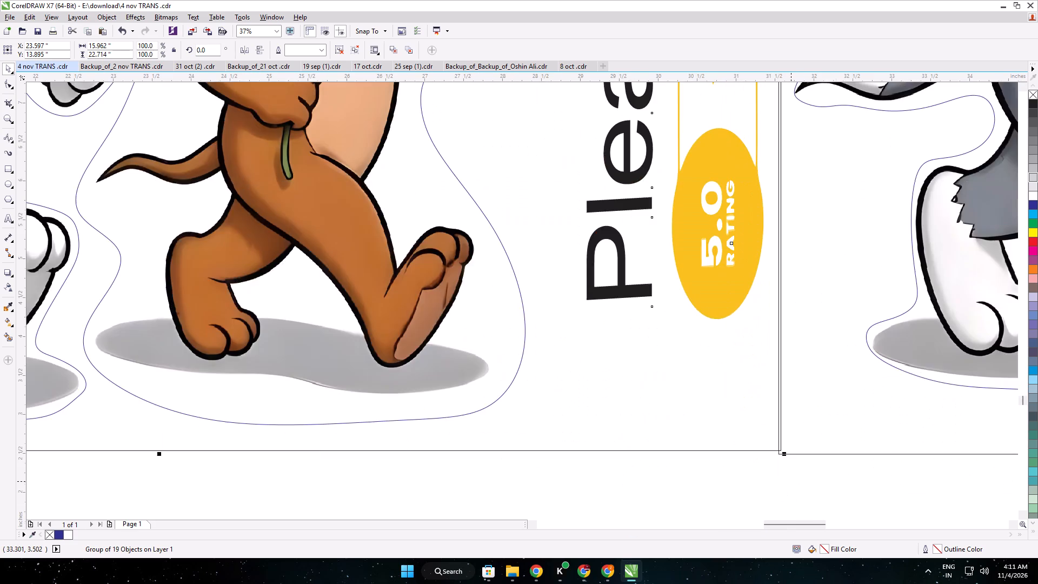
key(Left)
key(Left)
key(Left)
key(Left)
key(Down)
key(Down)
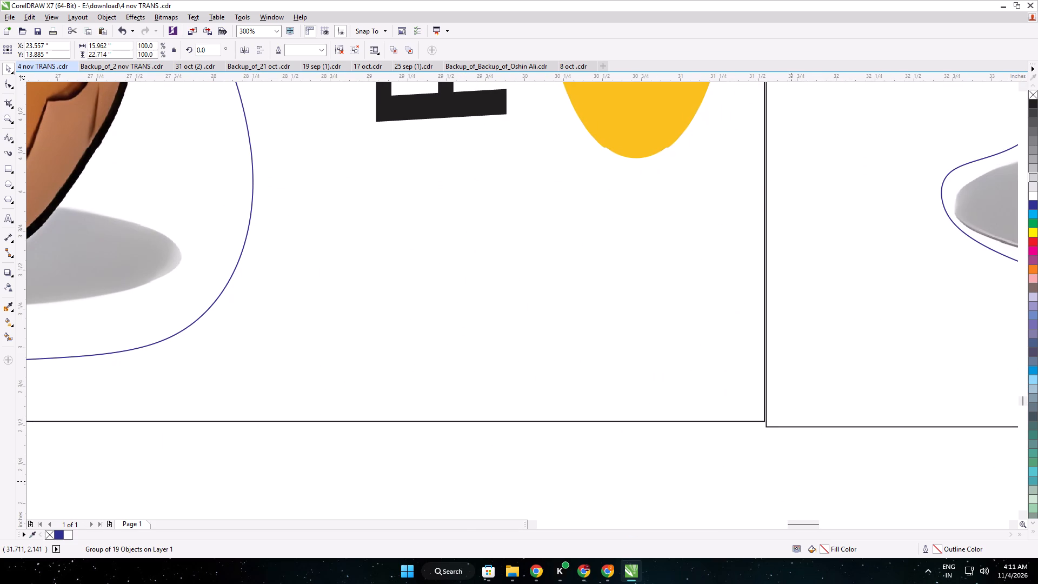
key(Right)
key(Down)
key(Down)
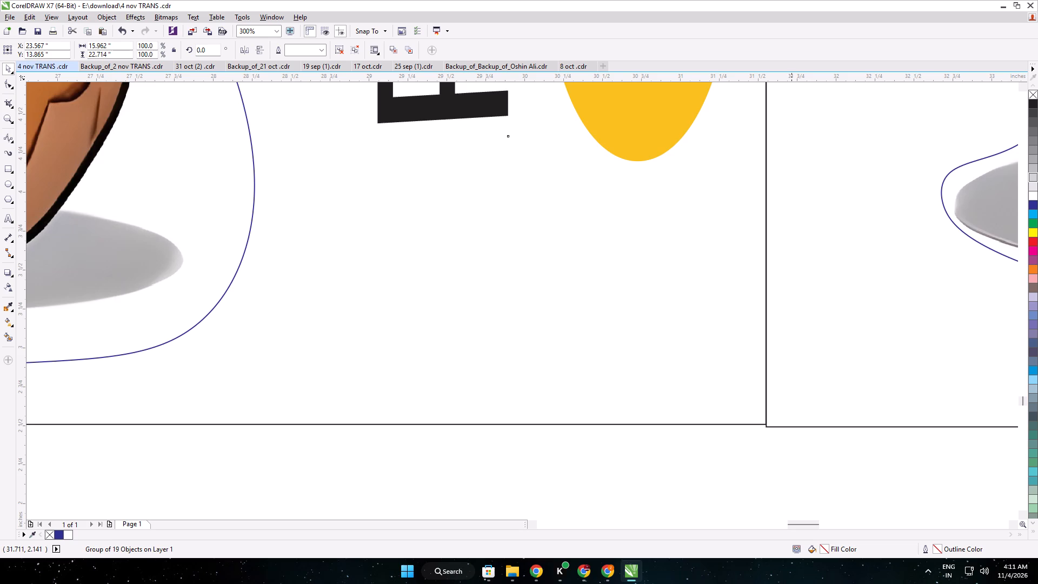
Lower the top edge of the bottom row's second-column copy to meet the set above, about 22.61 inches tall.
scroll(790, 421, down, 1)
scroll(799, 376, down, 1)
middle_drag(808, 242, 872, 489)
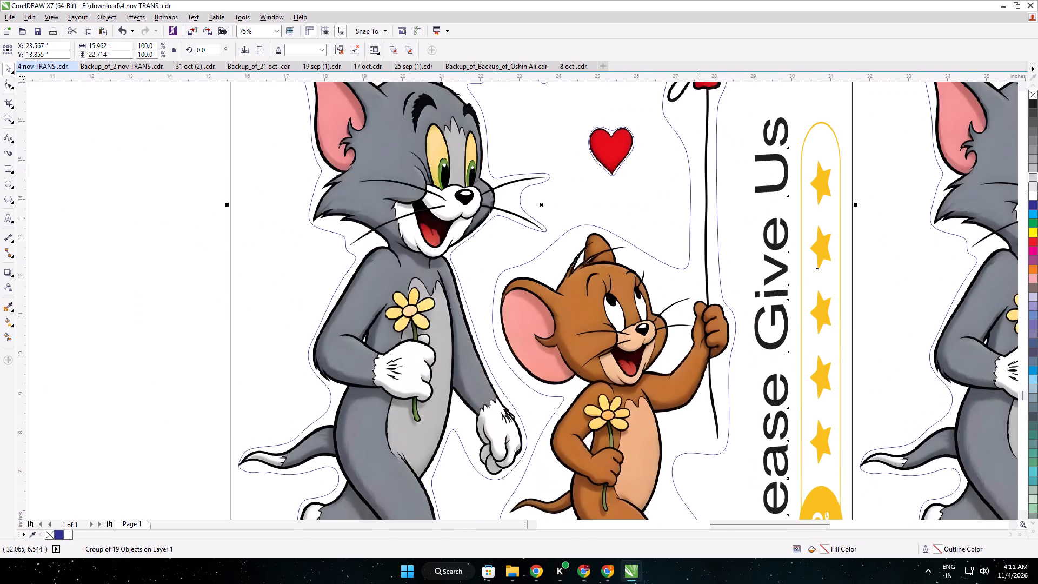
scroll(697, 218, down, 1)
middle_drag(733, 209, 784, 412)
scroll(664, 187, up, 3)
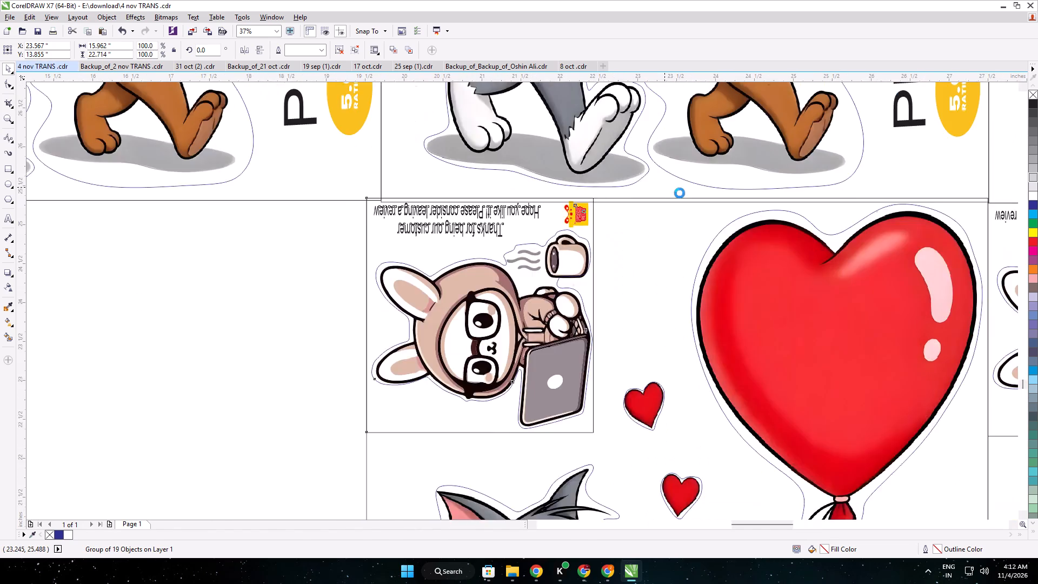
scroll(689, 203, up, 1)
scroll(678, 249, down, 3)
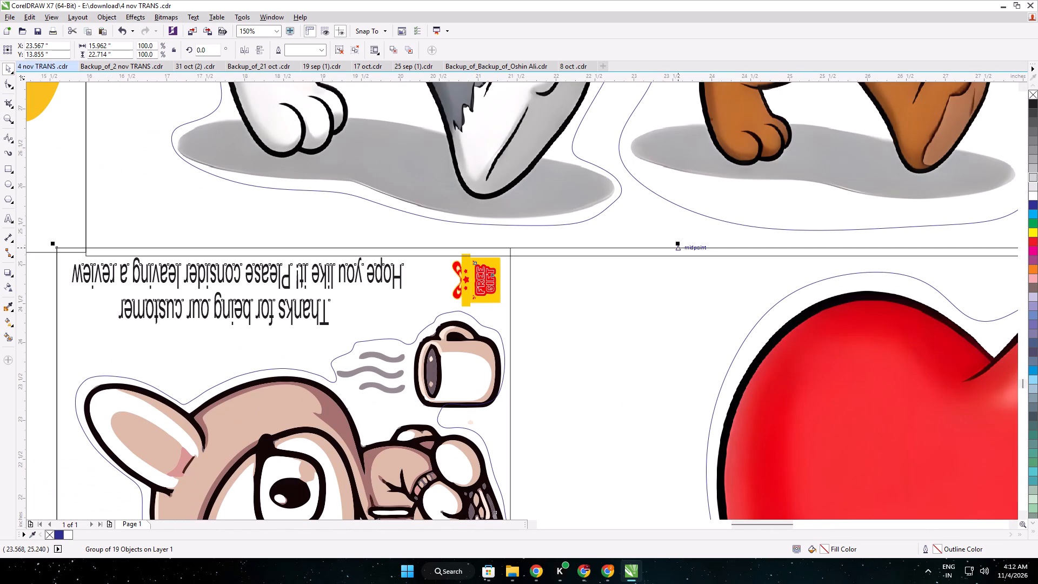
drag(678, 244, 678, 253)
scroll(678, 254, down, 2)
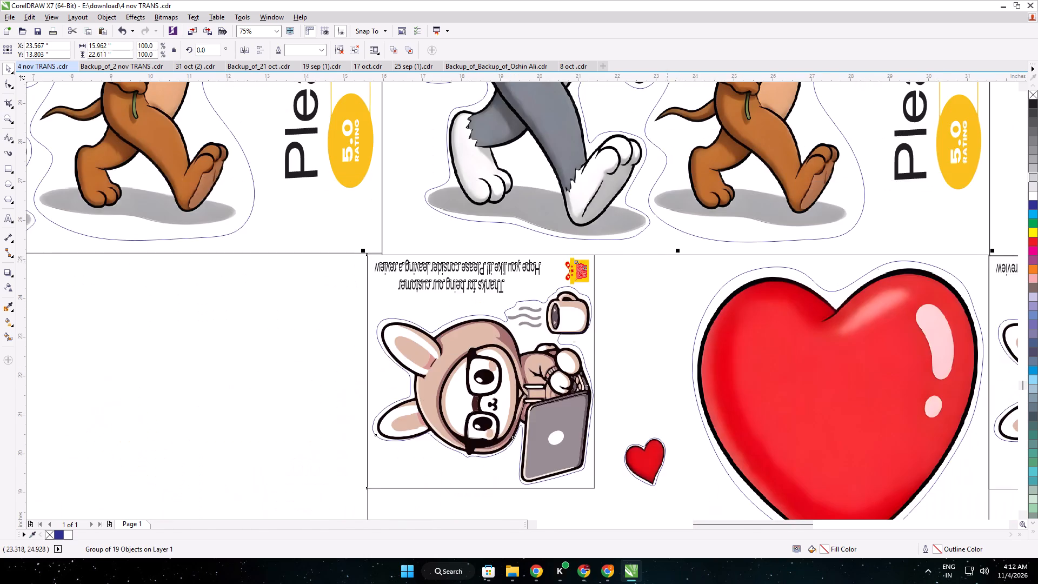
Adjust the lower edge of the first-column set above the empty bottom cell, making it about 22.55 inches tall.
middle_drag(668, 262, 835, 227)
click(530, 176)
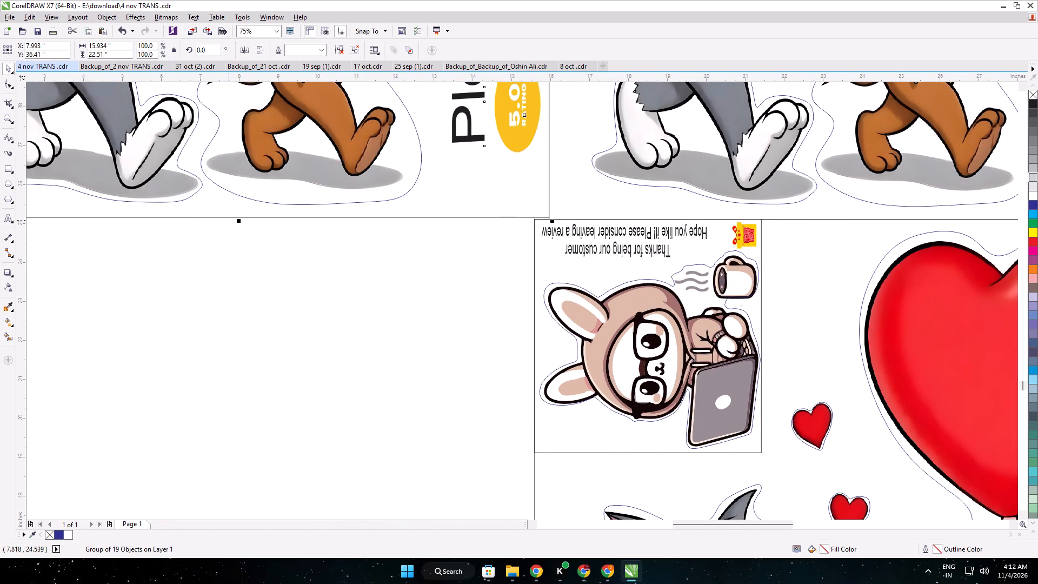
drag(238, 223, 239, 231)
double_click(239, 230)
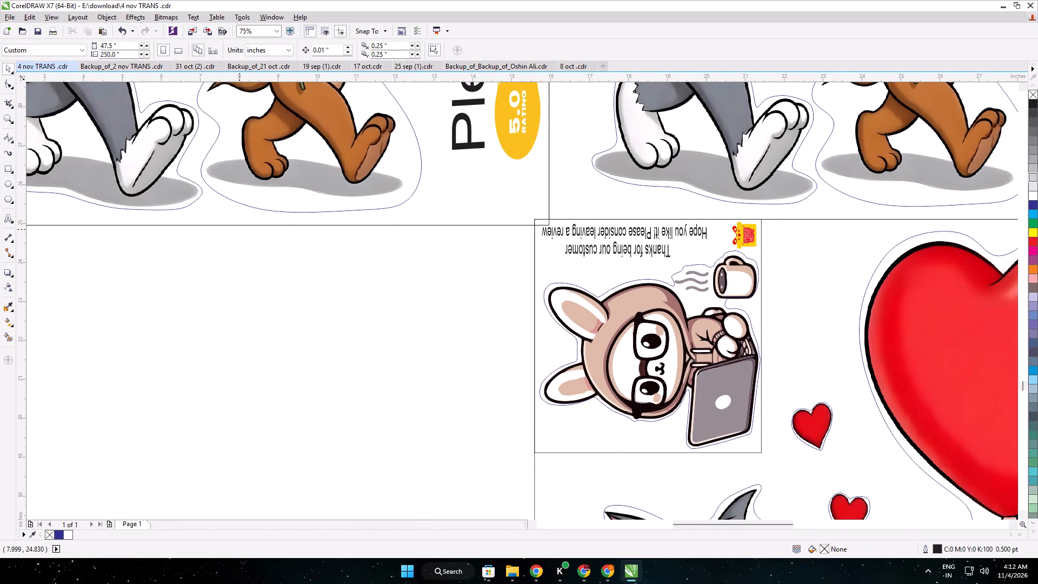
scroll(243, 229, up, 1)
scroll(242, 233, down, 2)
click(254, 219)
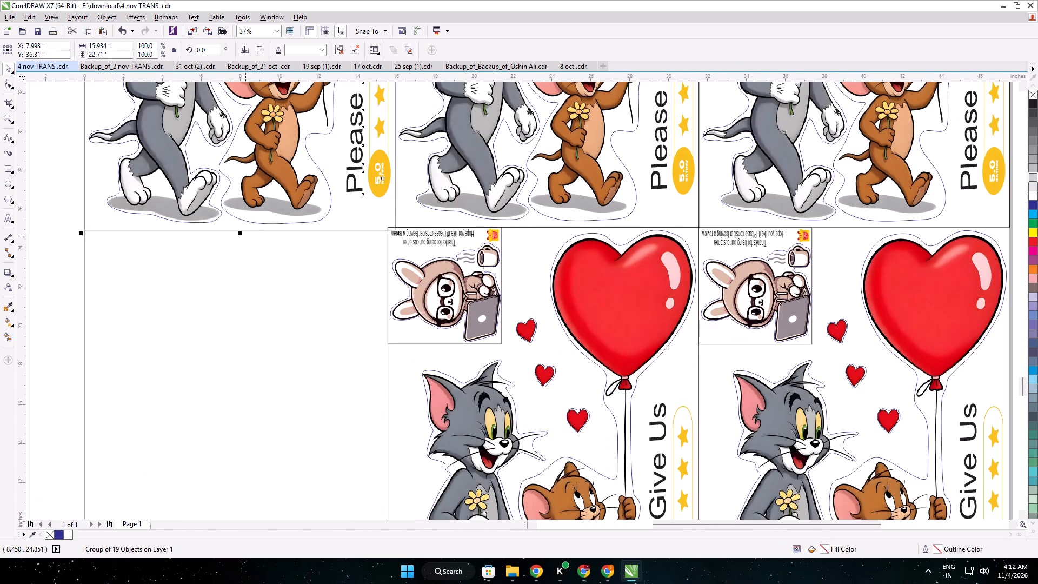
scroll(316, 221, up, 1)
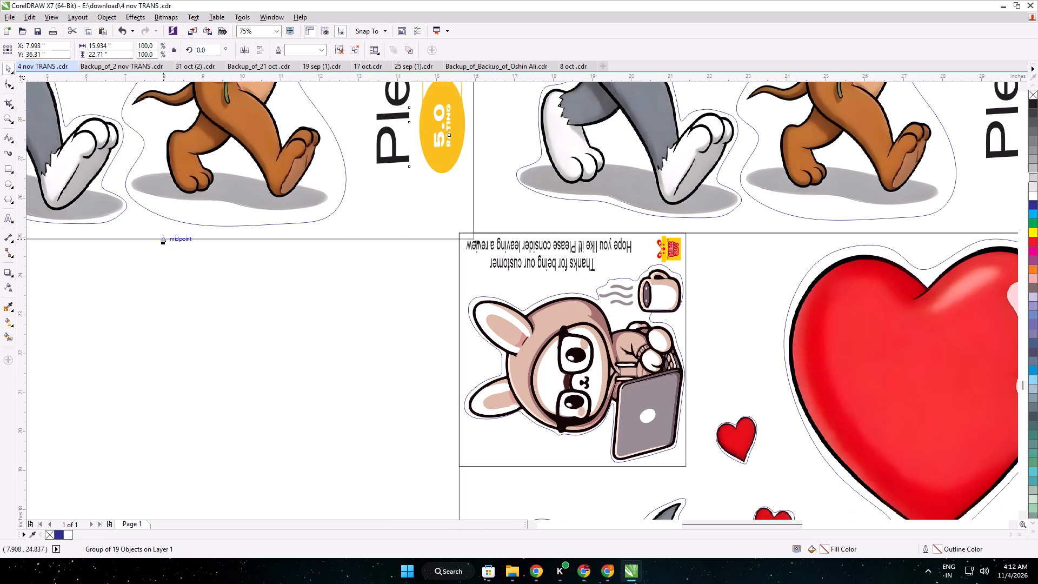
drag(162, 243, 164, 237)
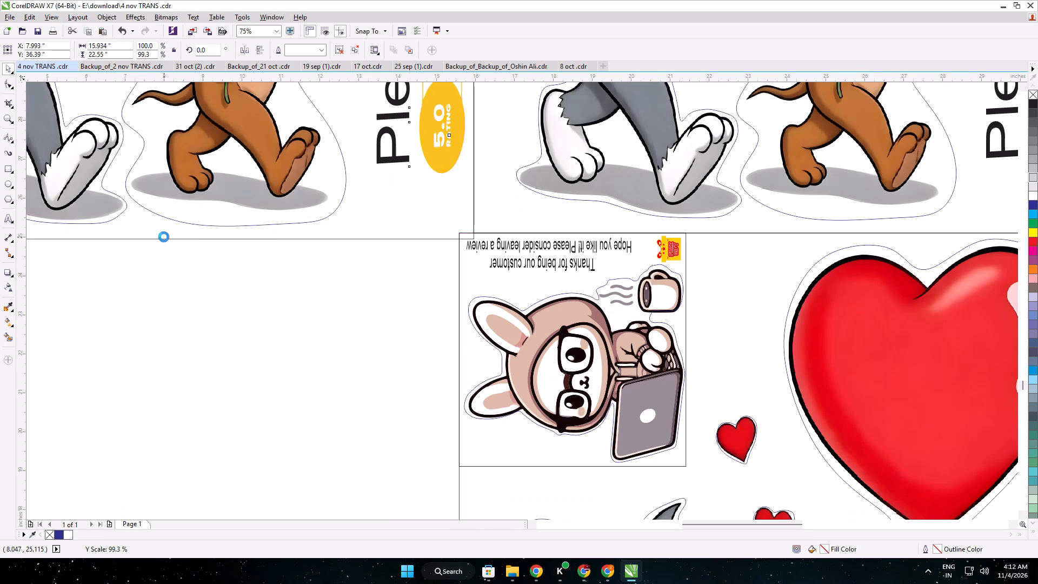
Delete the second-column Tom and Jerry copy from the bottom row.
scroll(164, 237, down, 3)
click(229, 287)
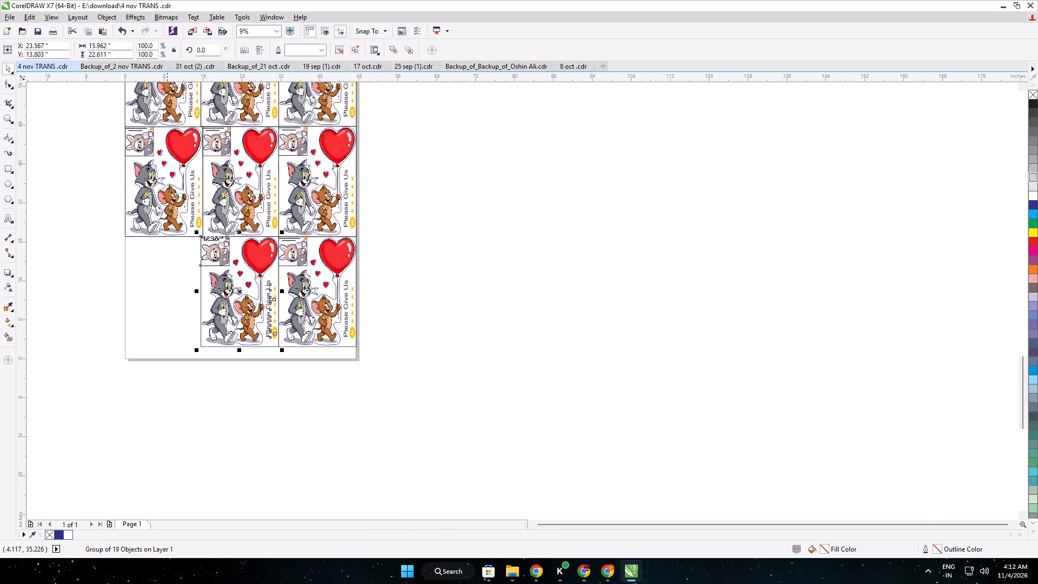
middle_drag(178, 183, 225, 343)
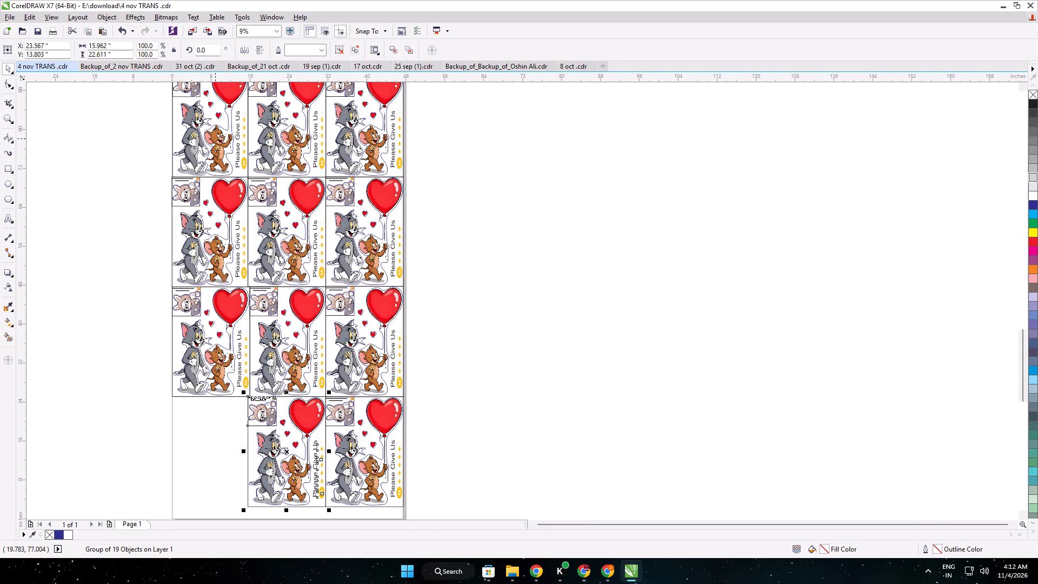
middle_drag(215, 138, 216, 316)
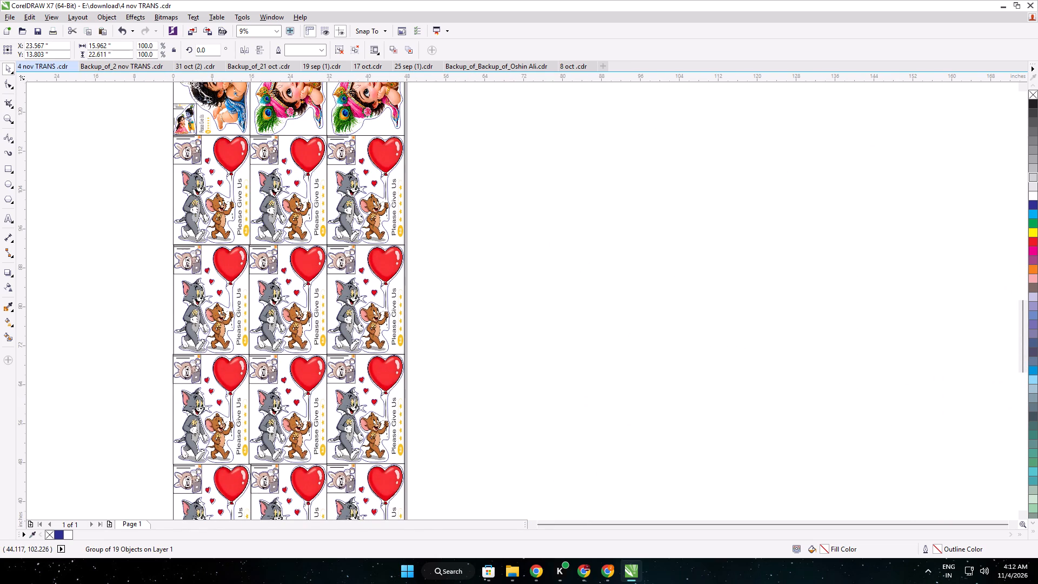
middle_drag(353, 351, 321, 129)
scroll(469, 286, down, 1)
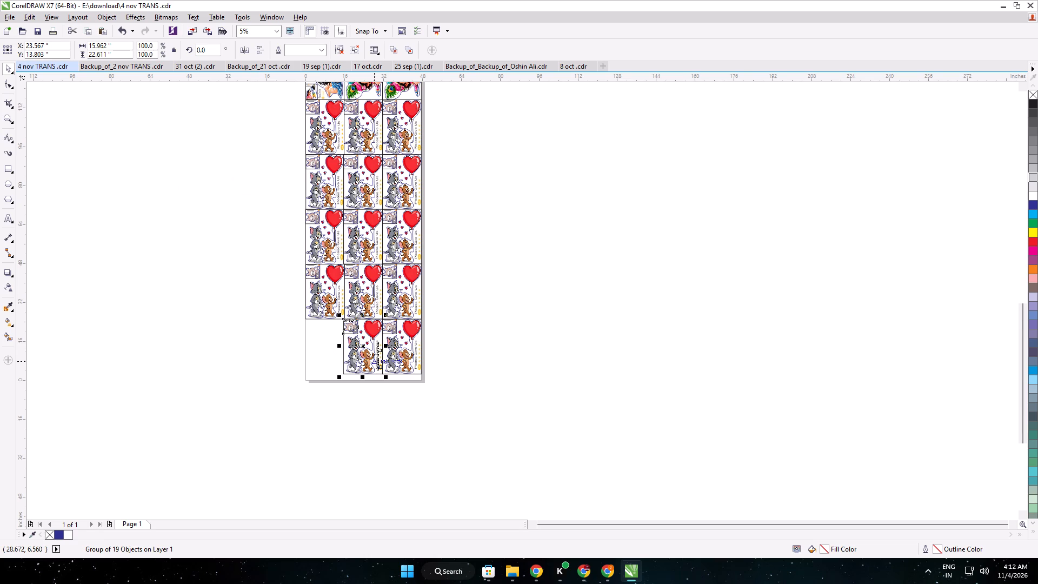
key(Delete)
scroll(379, 369, down, 1)
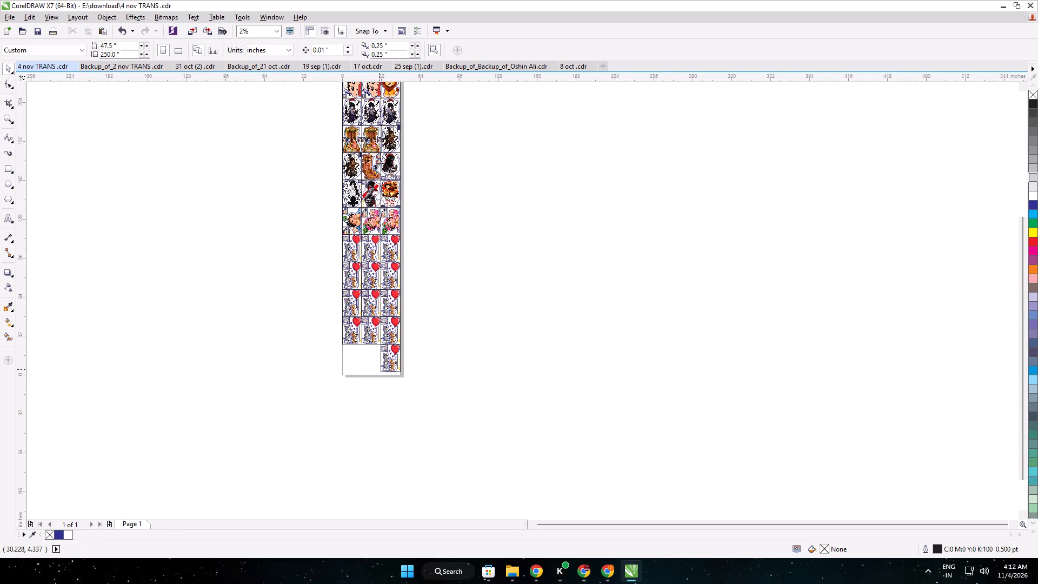